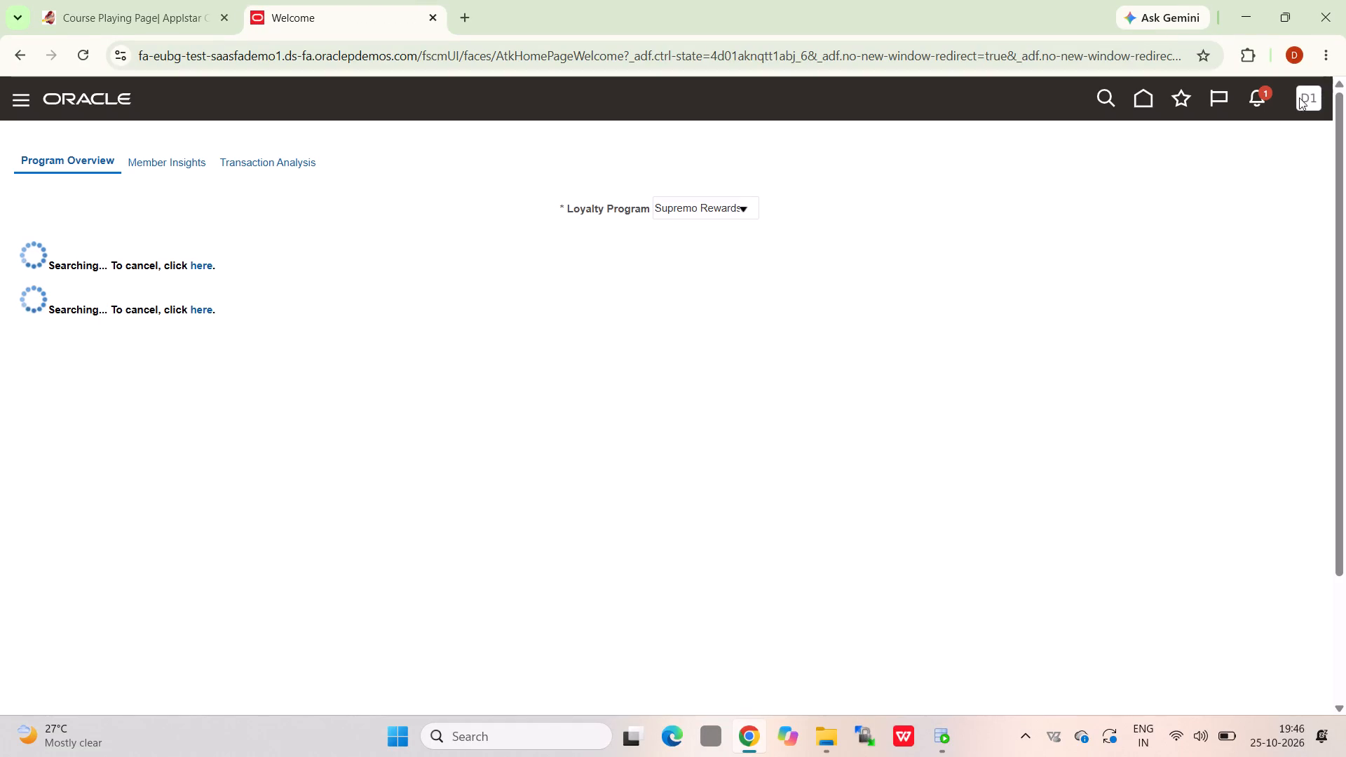
Search the application for REPORTS and open the Reports and Analytics work area.
{"action": "left_click", "coordinate": [1108, 93]}
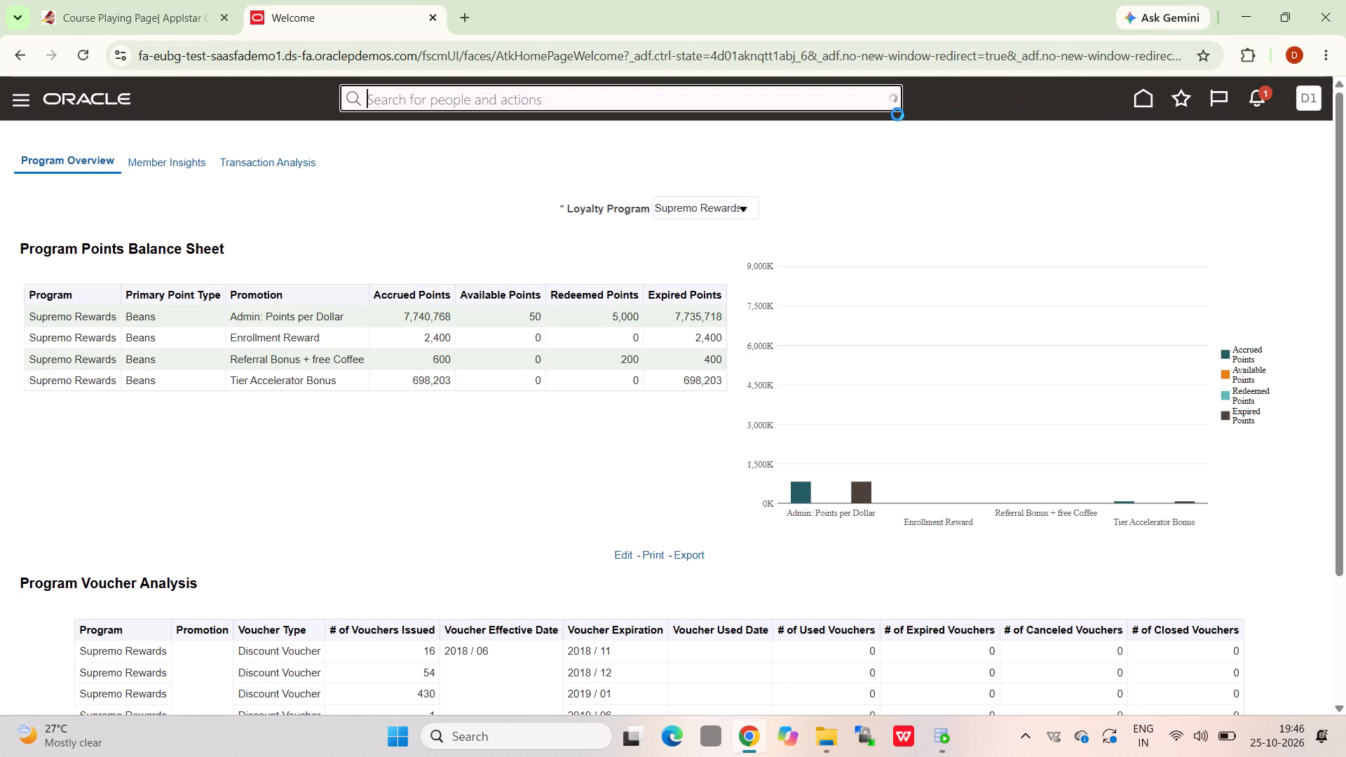
{"action": "left_click", "coordinate": [857, 97]}
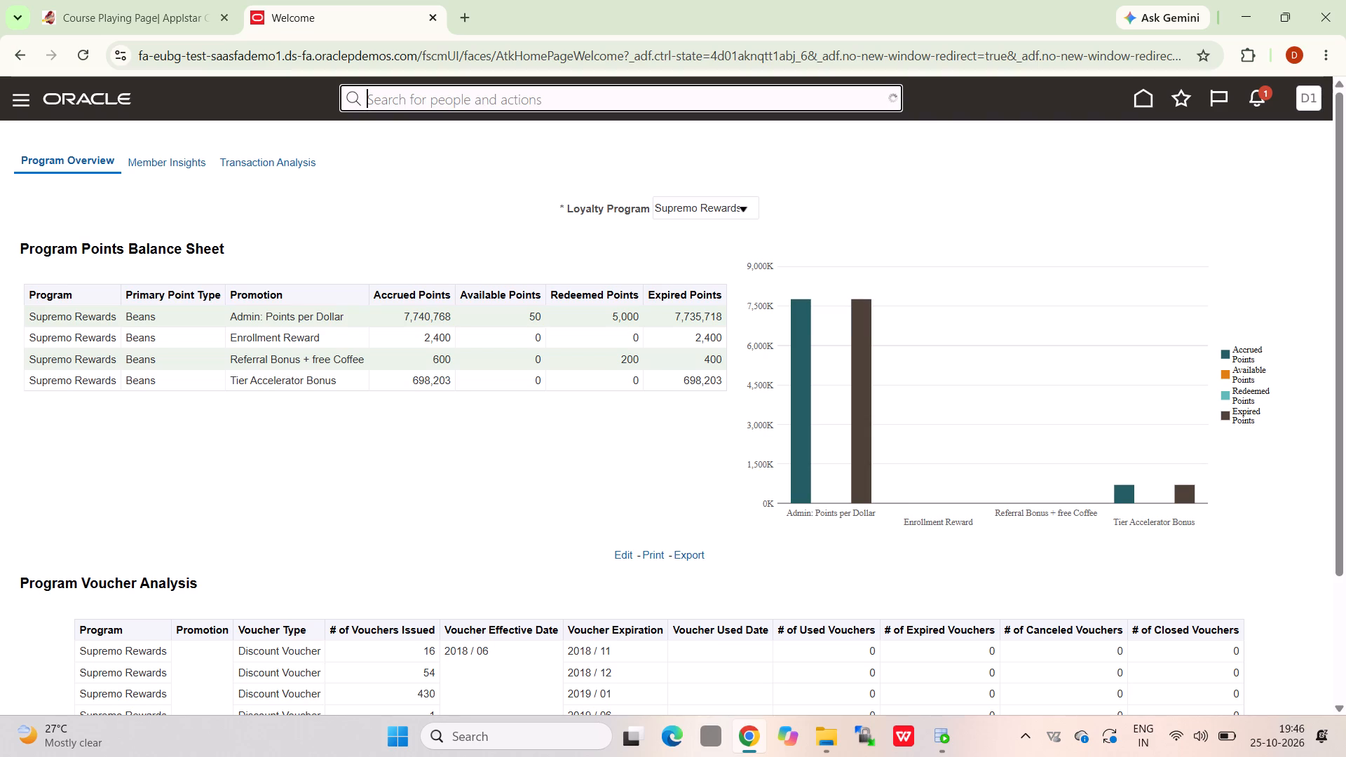
{"action": "type", "text": "REPORTS"}
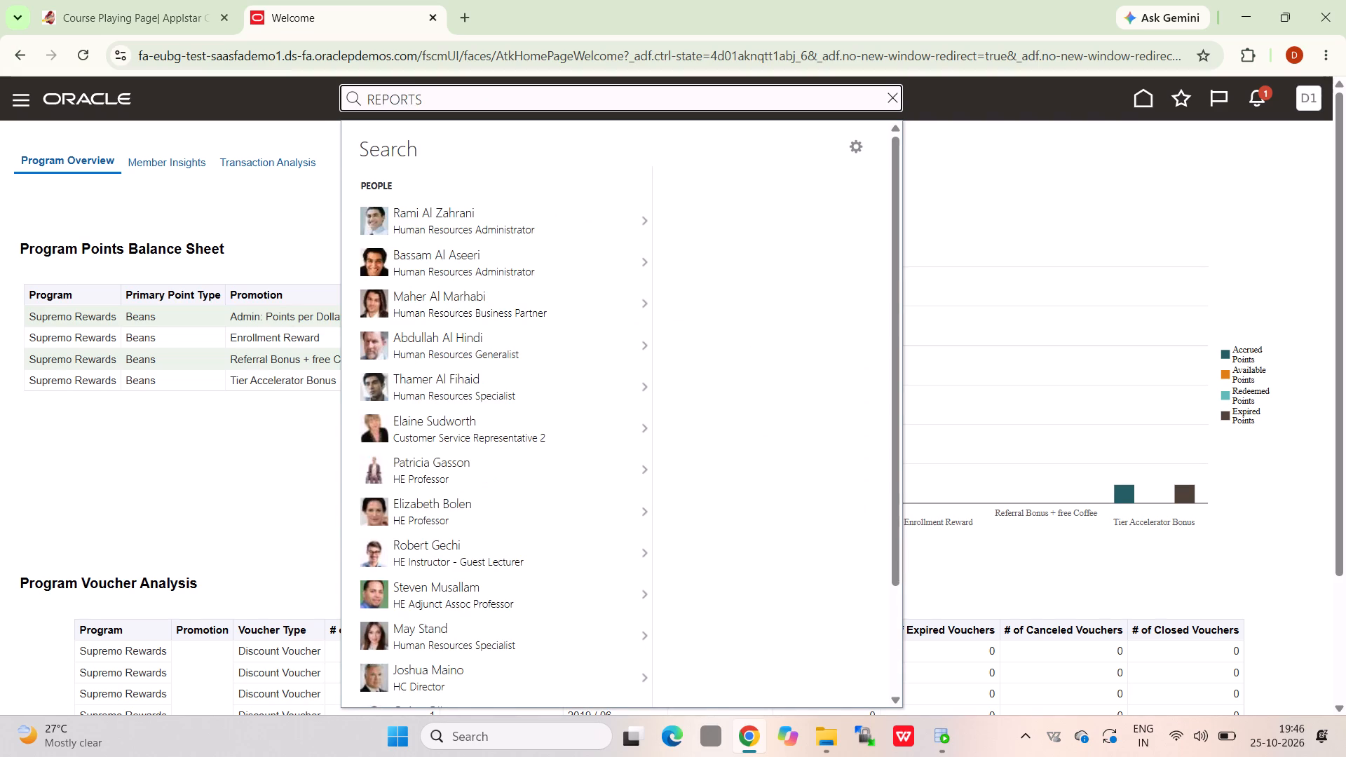
{"action": "key", "text": "space"}
{"action": "key", "text": "Return"}
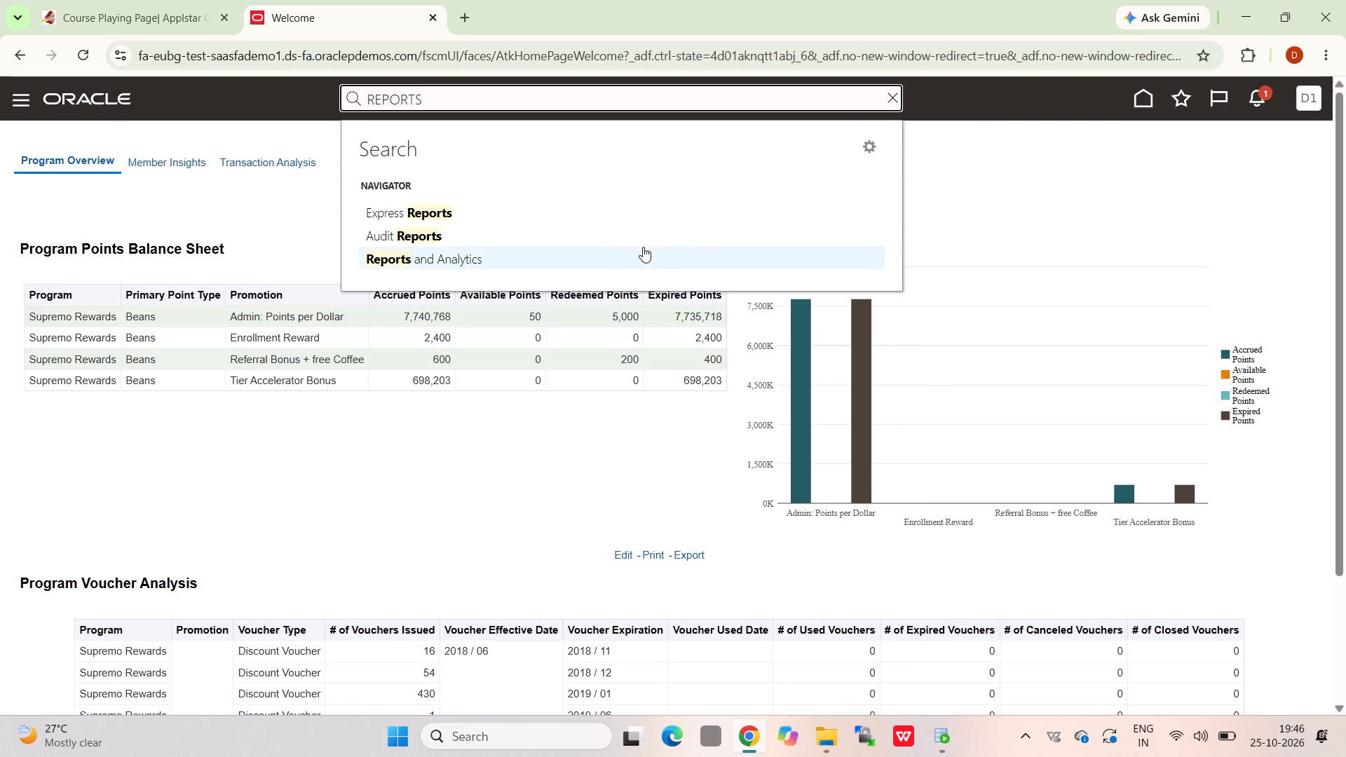
{"action": "left_click", "coordinate": [458, 214]}
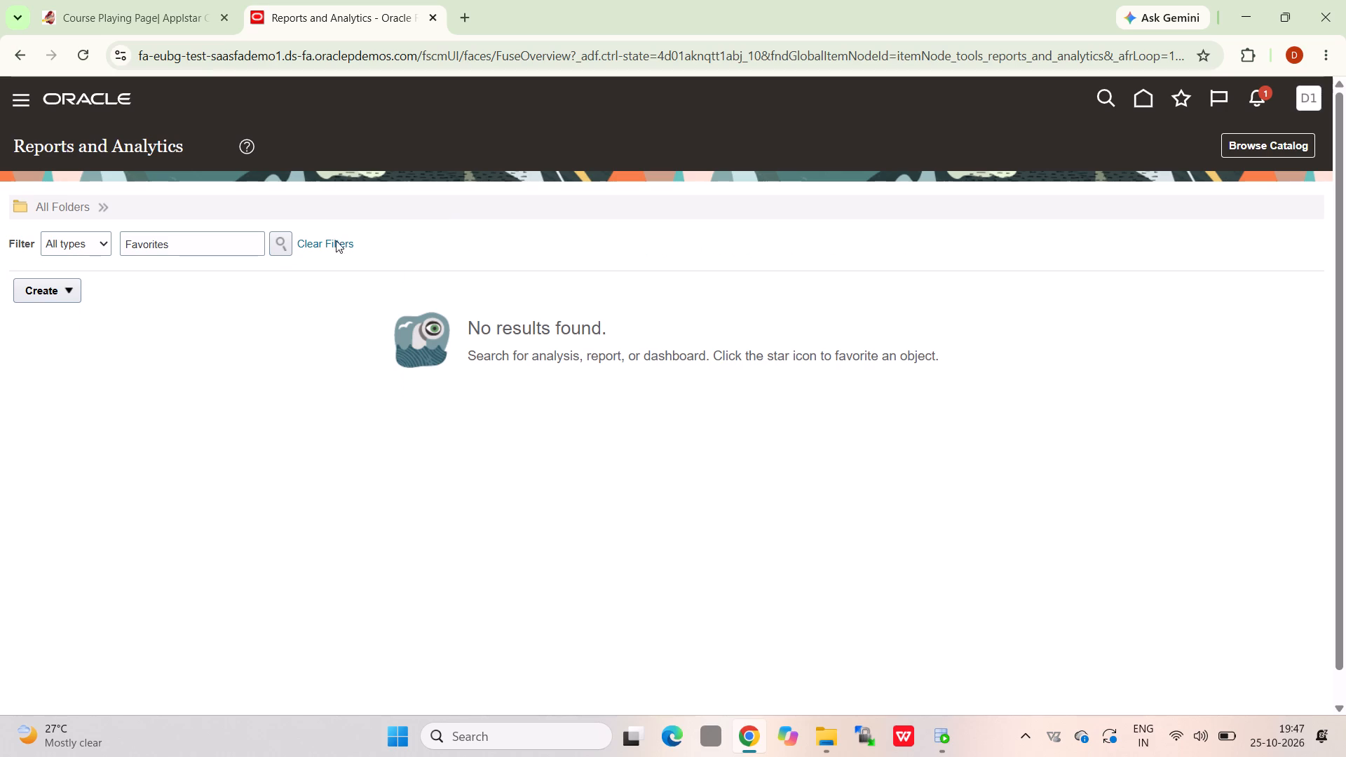
Browse the analytics catalog and start creating a new Agent.
{"action": "left_click", "coordinate": [1274, 144]}
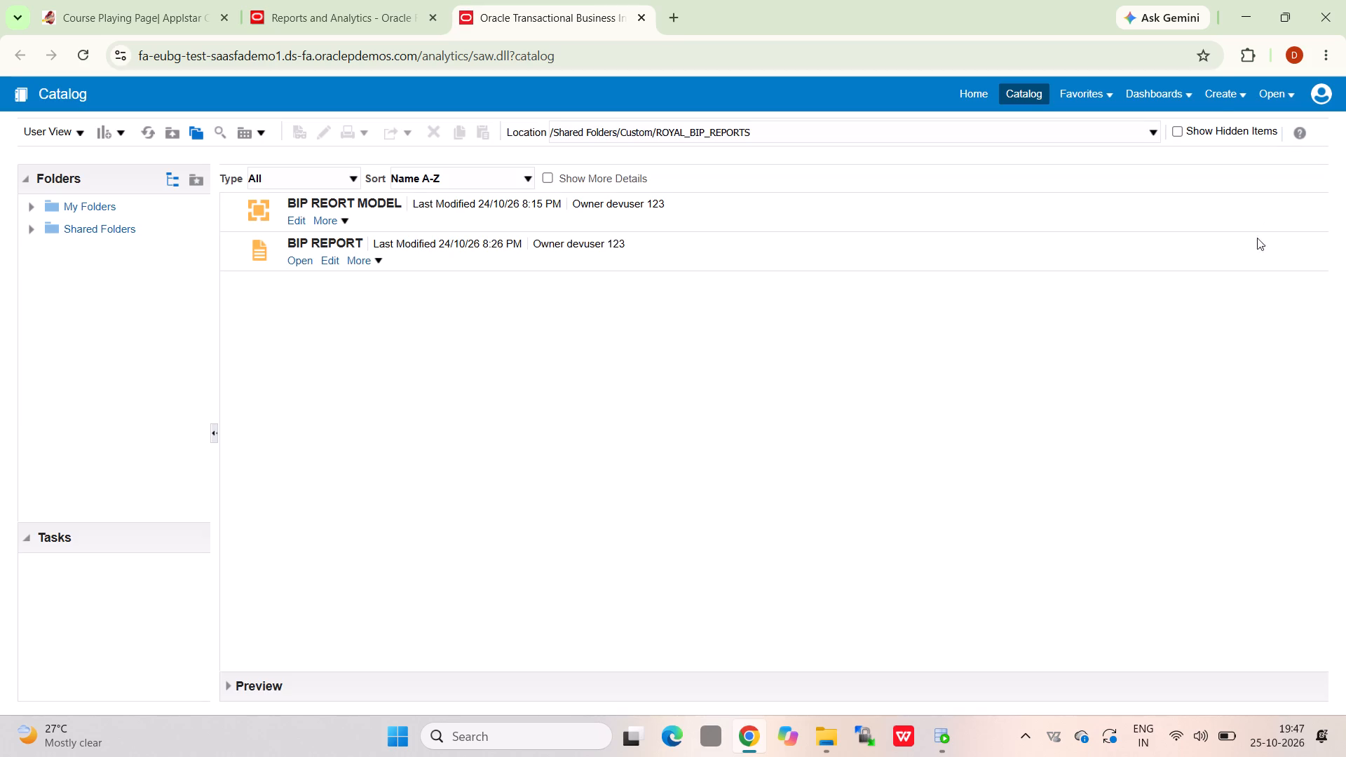
{"action": "left_click", "coordinate": [1235, 95]}
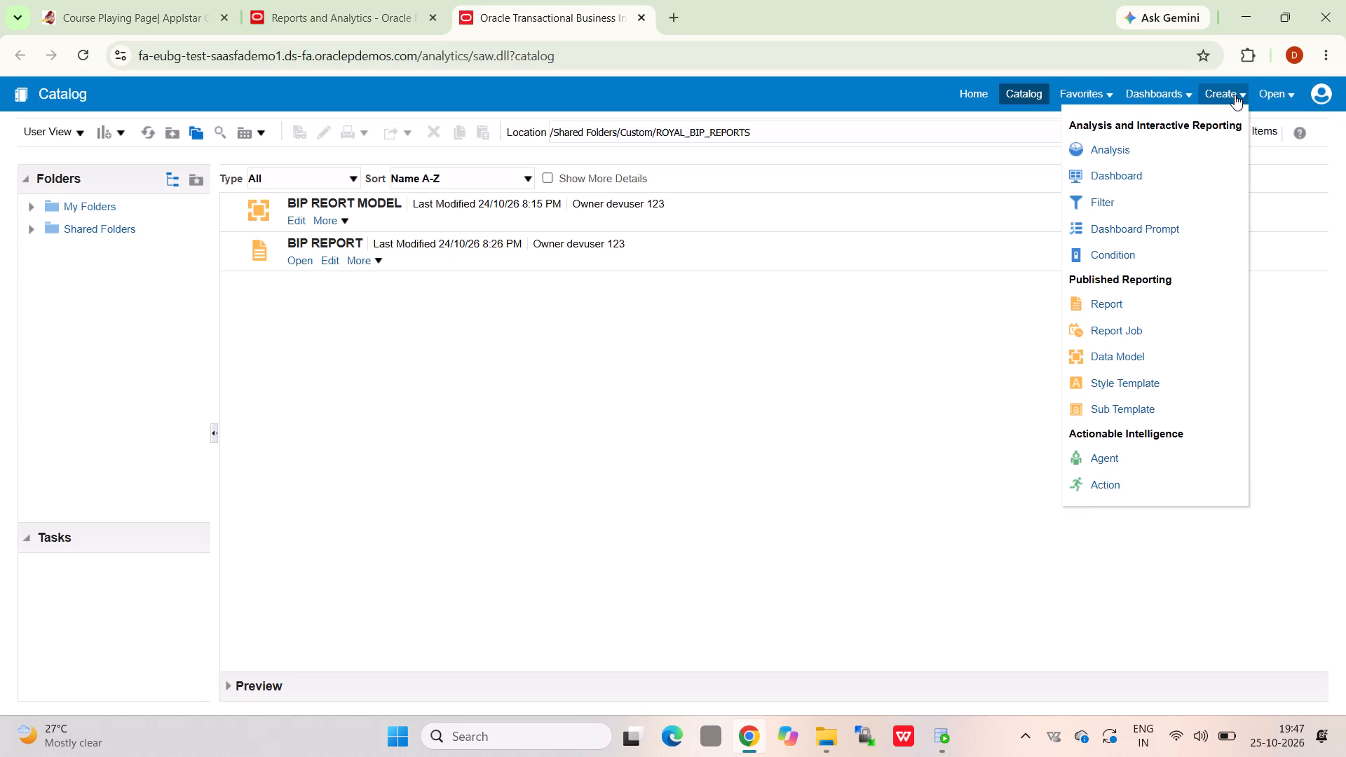
{"action": "left_click", "coordinate": [1114, 459]}
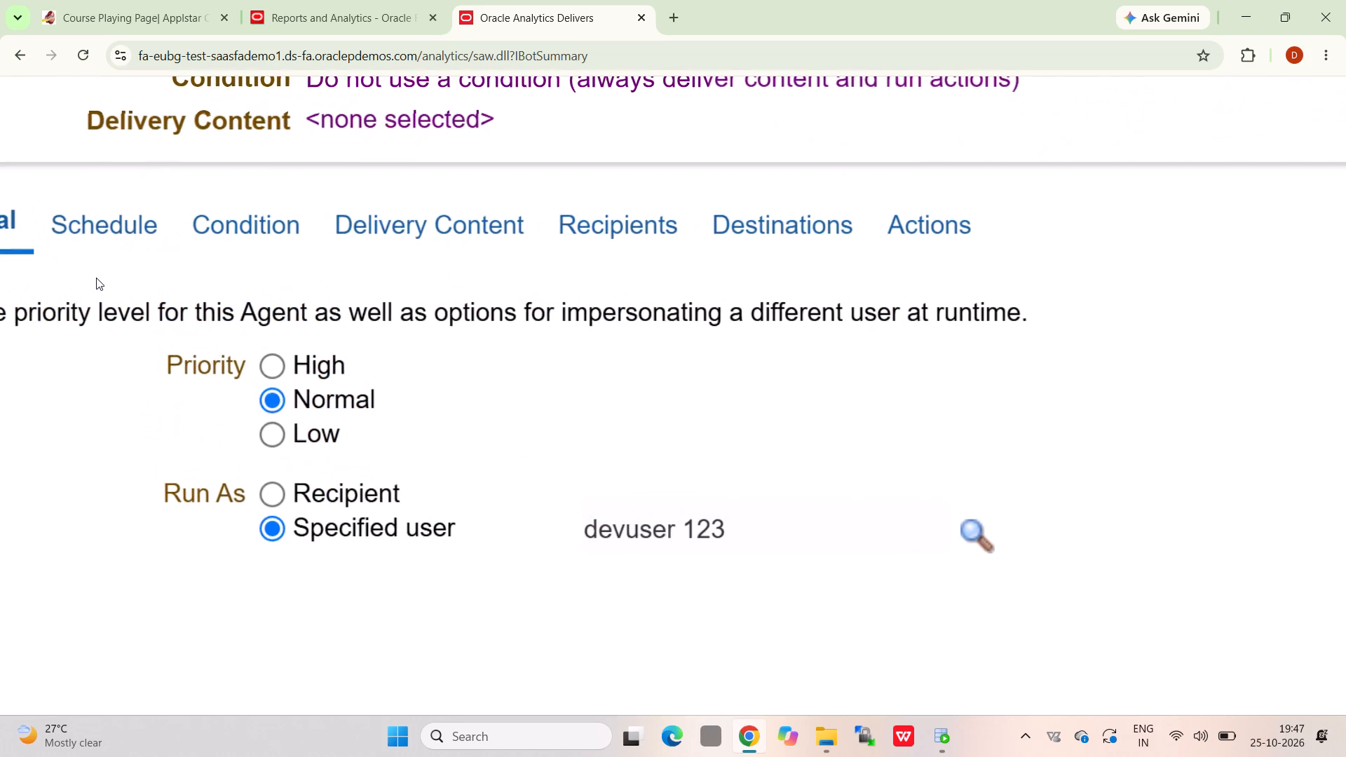
Set the agent's priority to High, with Run As set to Specified user.
{"action": "scroll", "coordinate": [96, 278], "scroll_direction": "right", "scroll_amount": 3}
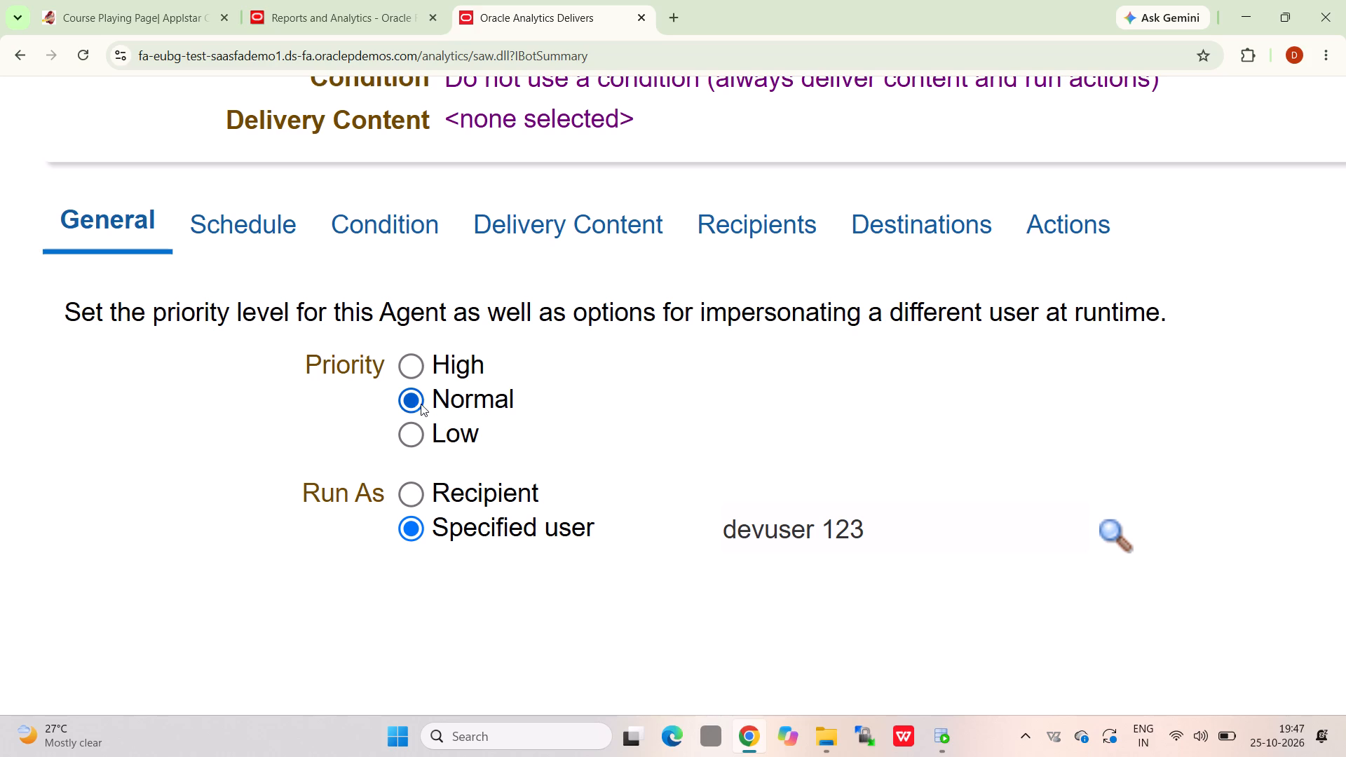
{"action": "left_click", "coordinate": [412, 368]}
{"action": "left_click", "coordinate": [414, 398]}
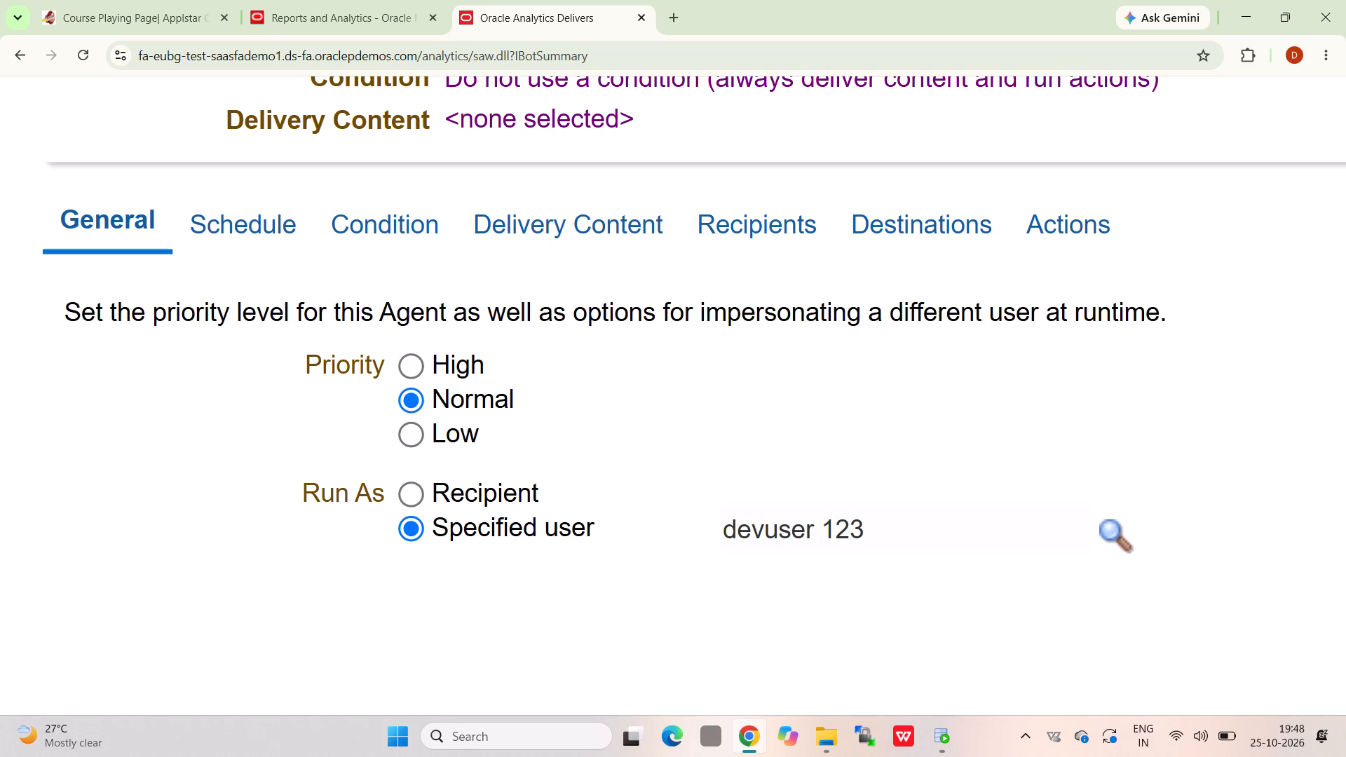
{"action": "left_click", "coordinate": [414, 487]}
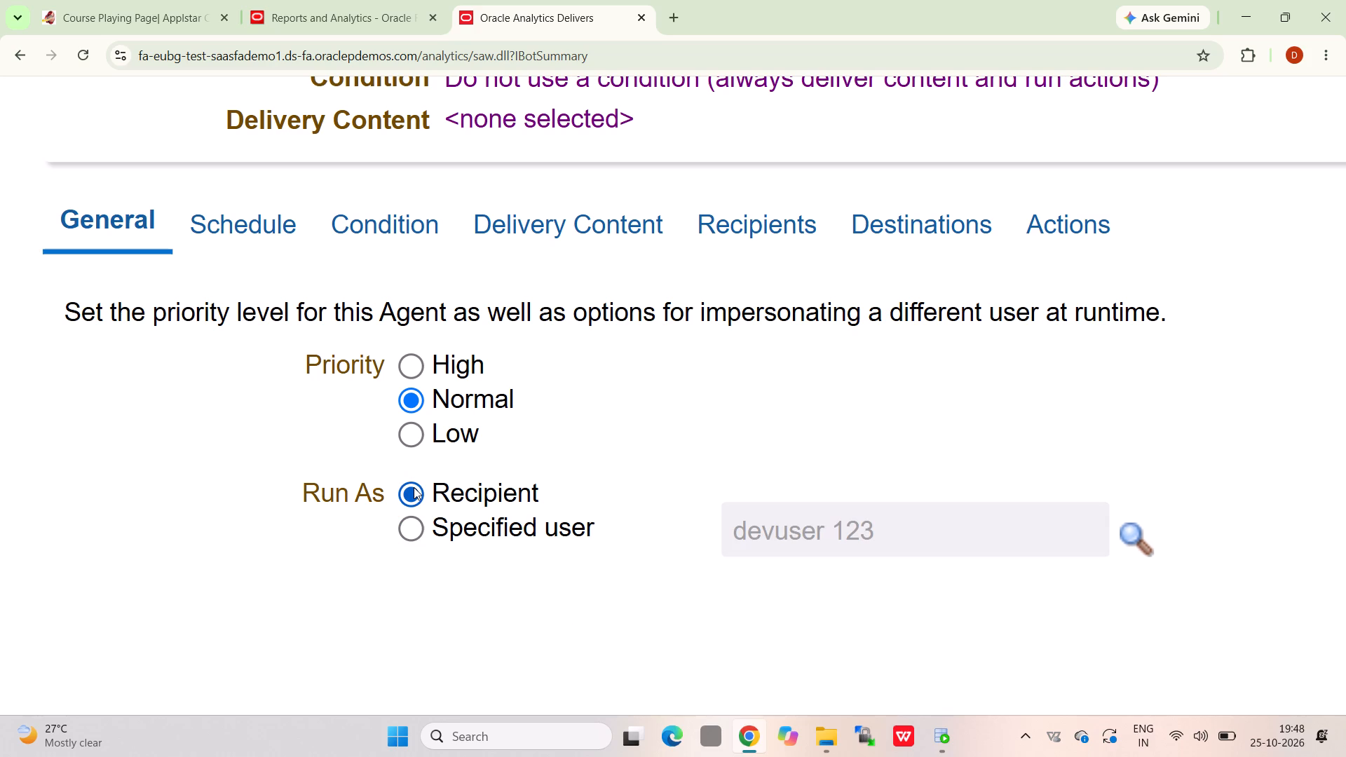
{"action": "left_click", "coordinate": [416, 539]}
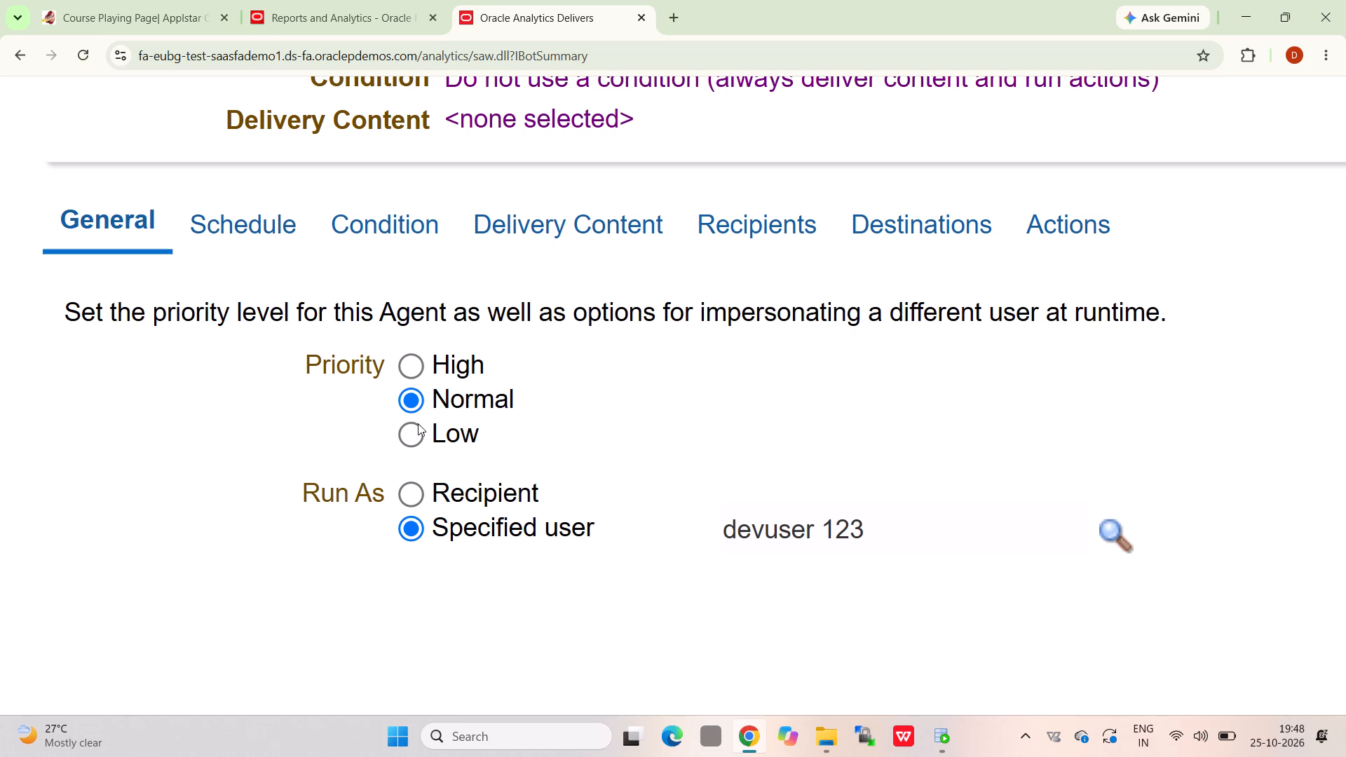
{"action": "left_click", "coordinate": [413, 367]}
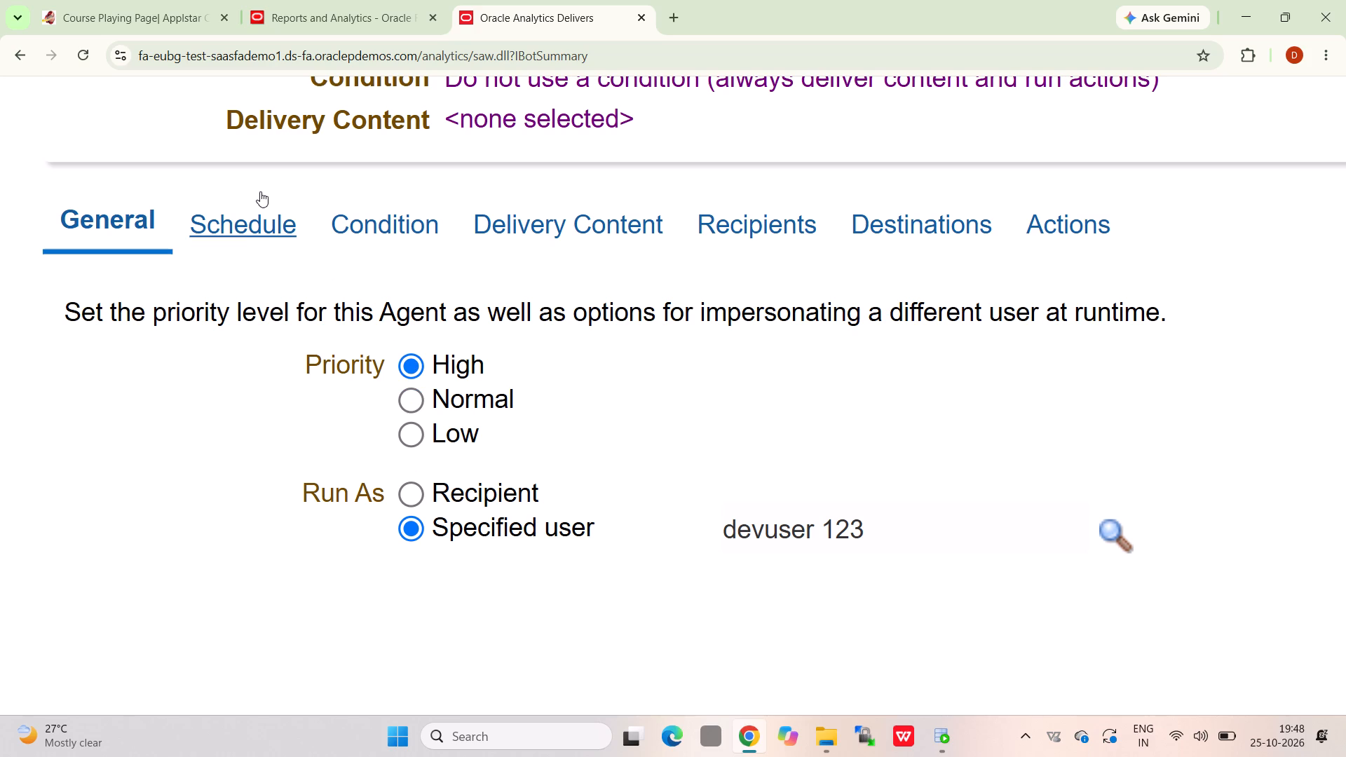
Set the agent's schedule frequency to Once.
{"action": "left_click", "coordinate": [263, 224]}
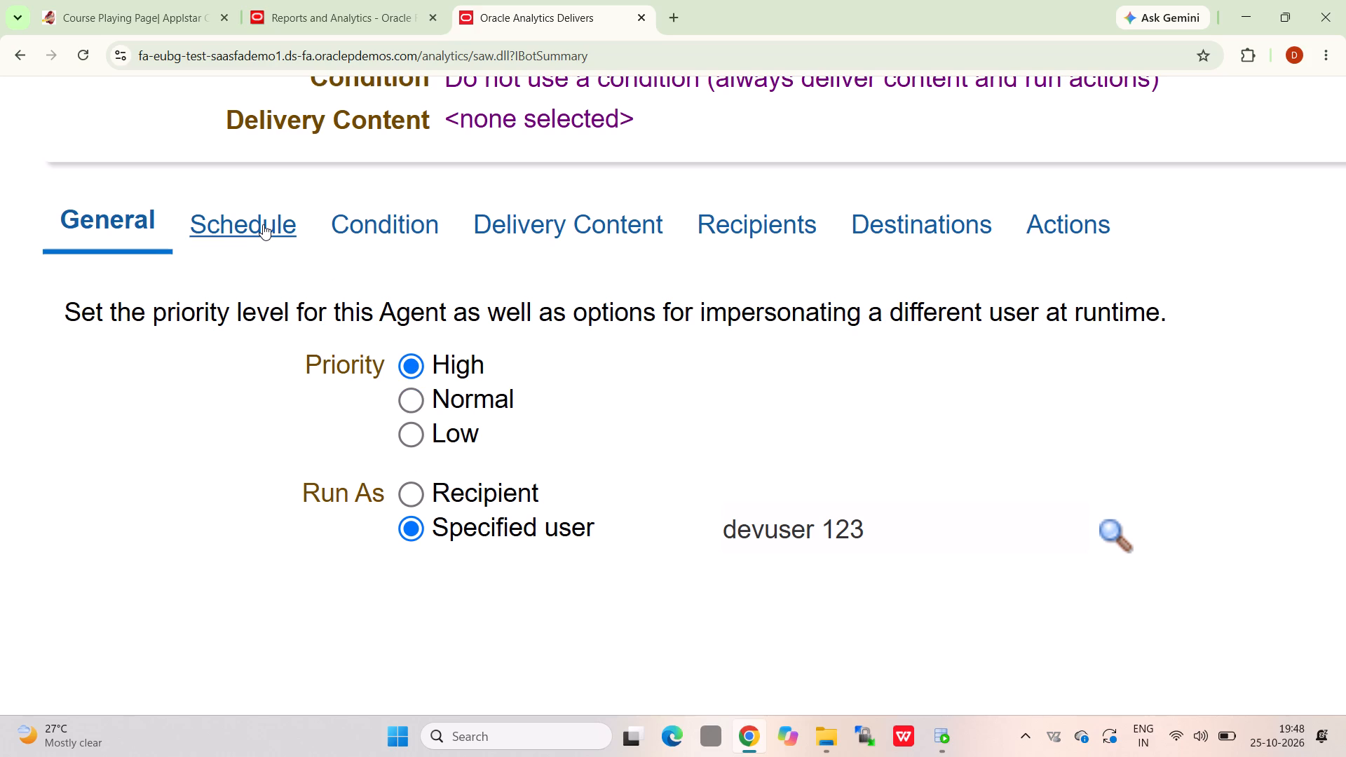
{"action": "left_click", "coordinate": [263, 224]}
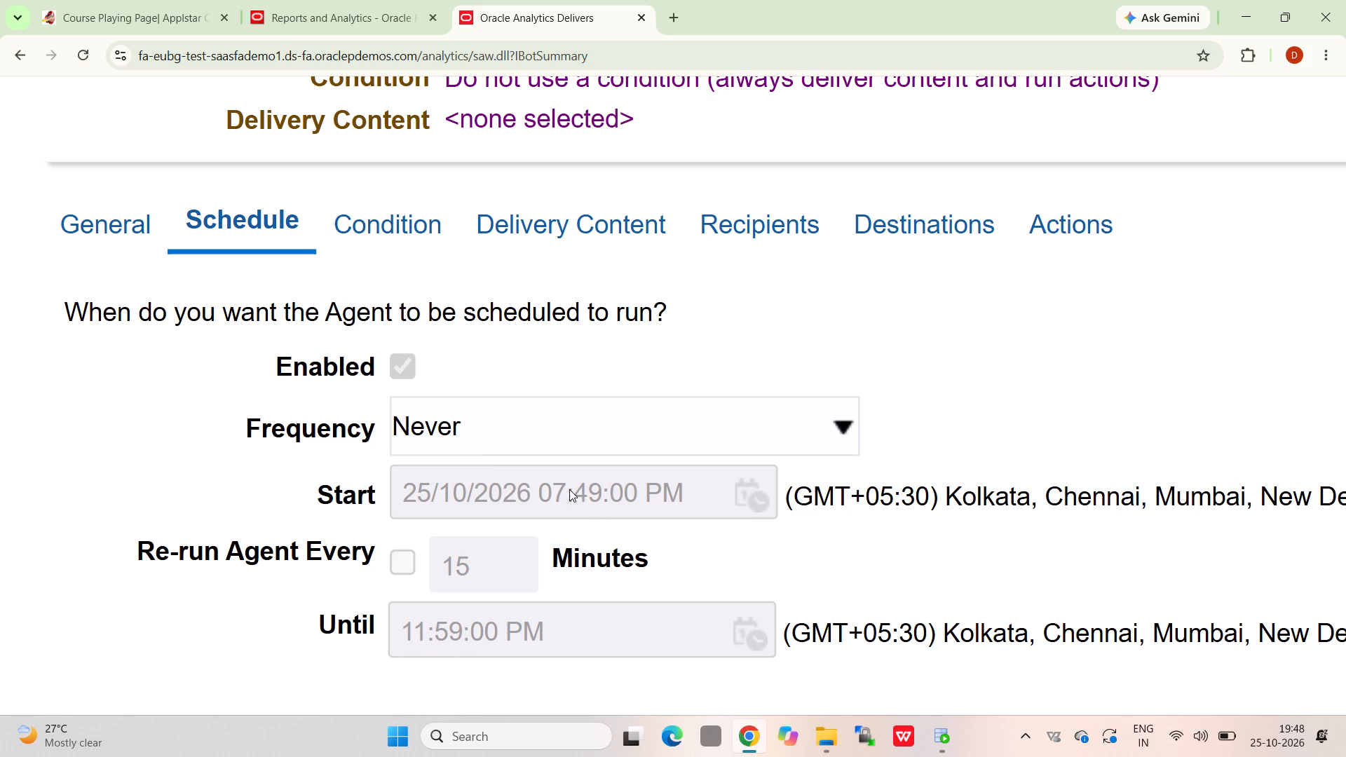
{"action": "left_click", "coordinate": [578, 404]}
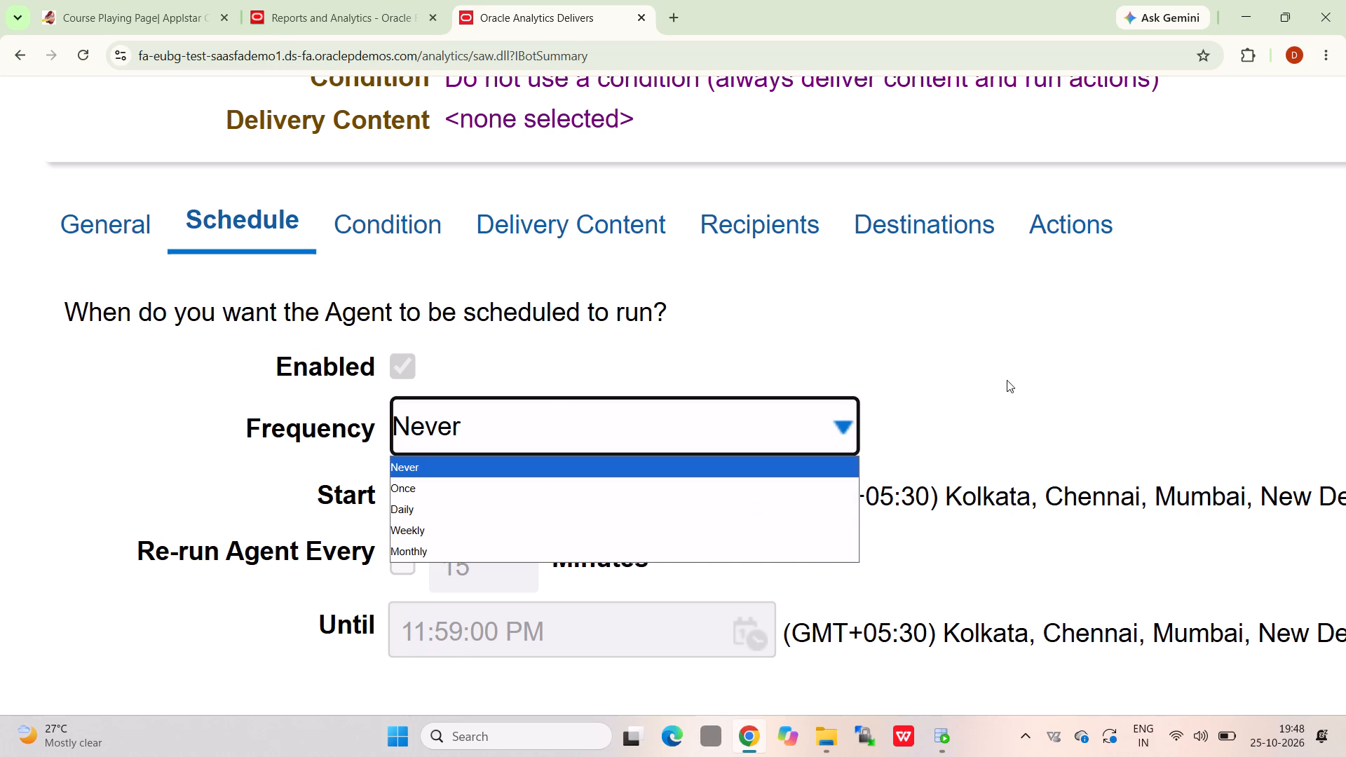
{"action": "scroll", "coordinate": [1078, 349], "scroll_direction": "right", "scroll_amount": 3}
{"action": "scroll", "coordinate": [1078, 349], "scroll_direction": "down", "scroll_amount": 1}
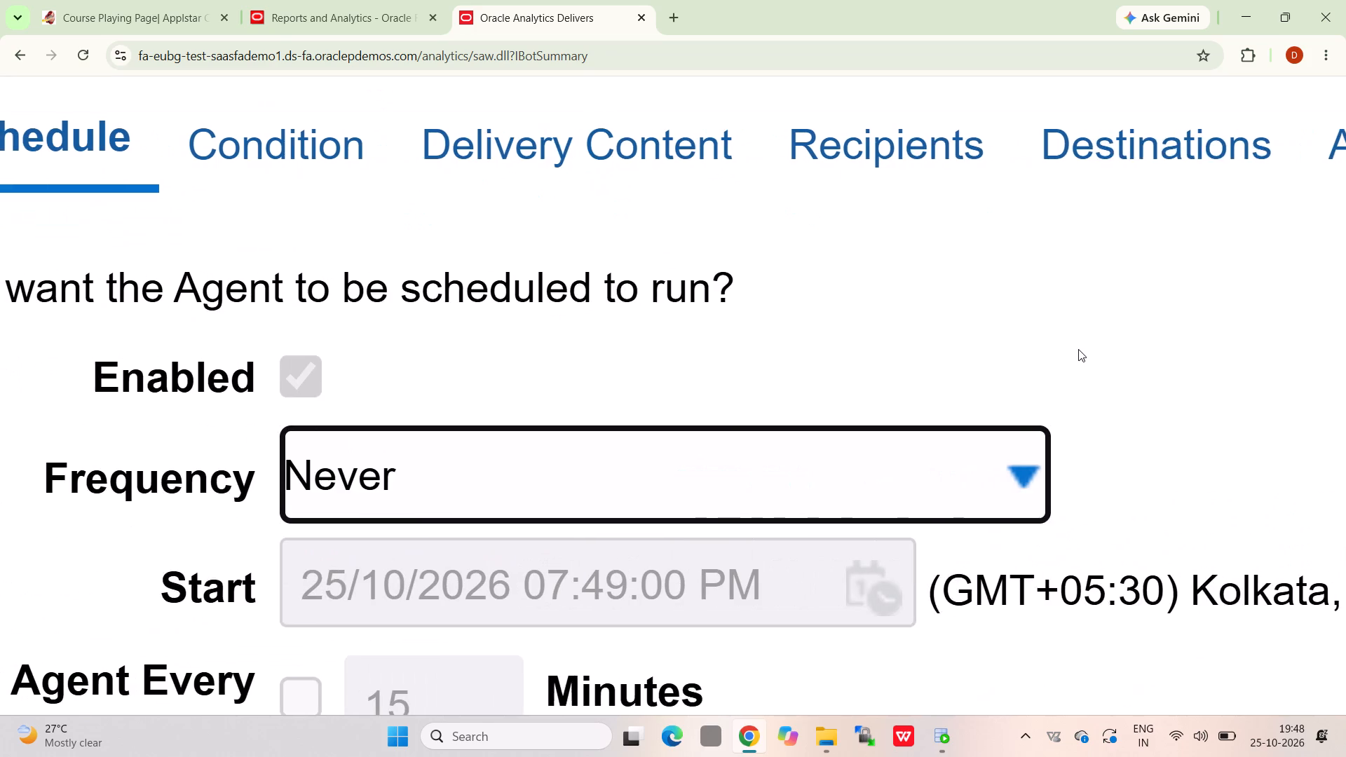
{"action": "scroll", "coordinate": [1078, 349], "scroll_direction": "down", "scroll_amount": 3}
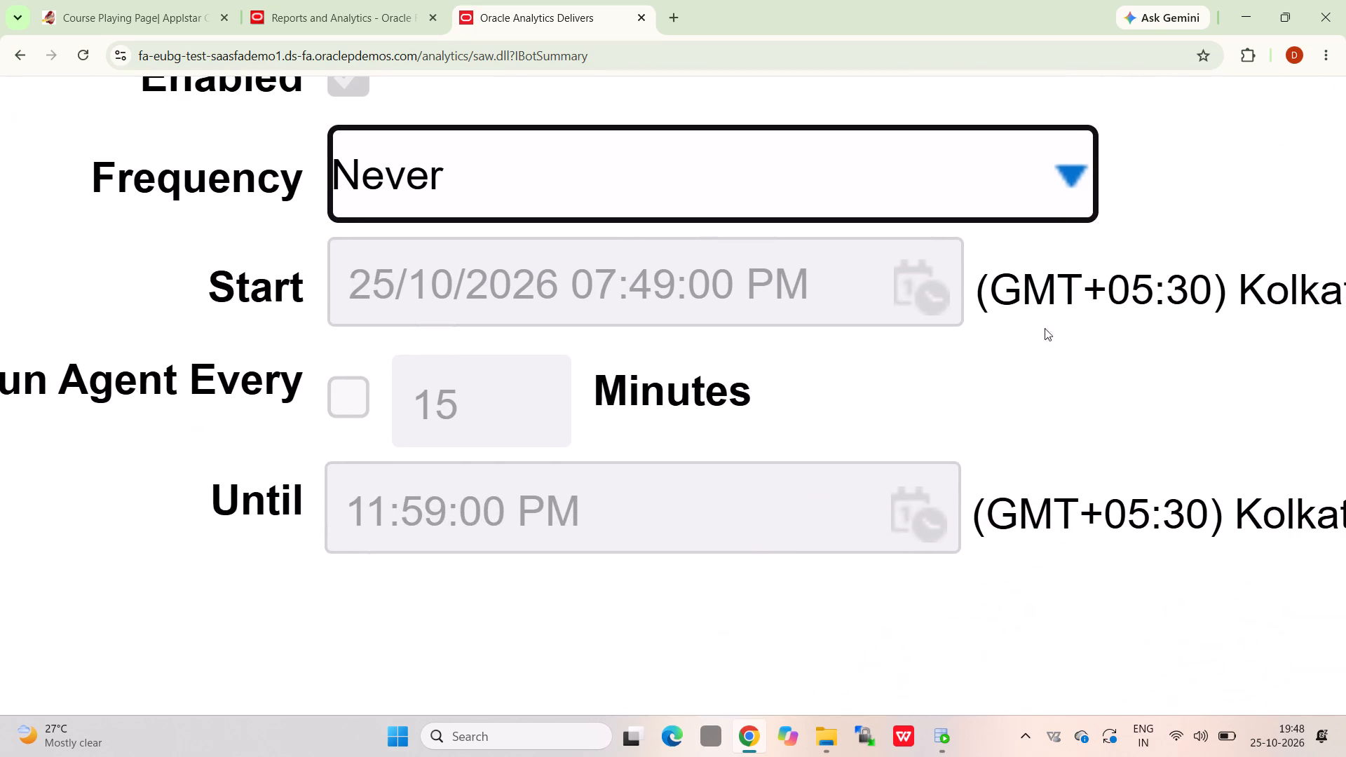
{"action": "left_click", "coordinate": [1012, 178]}
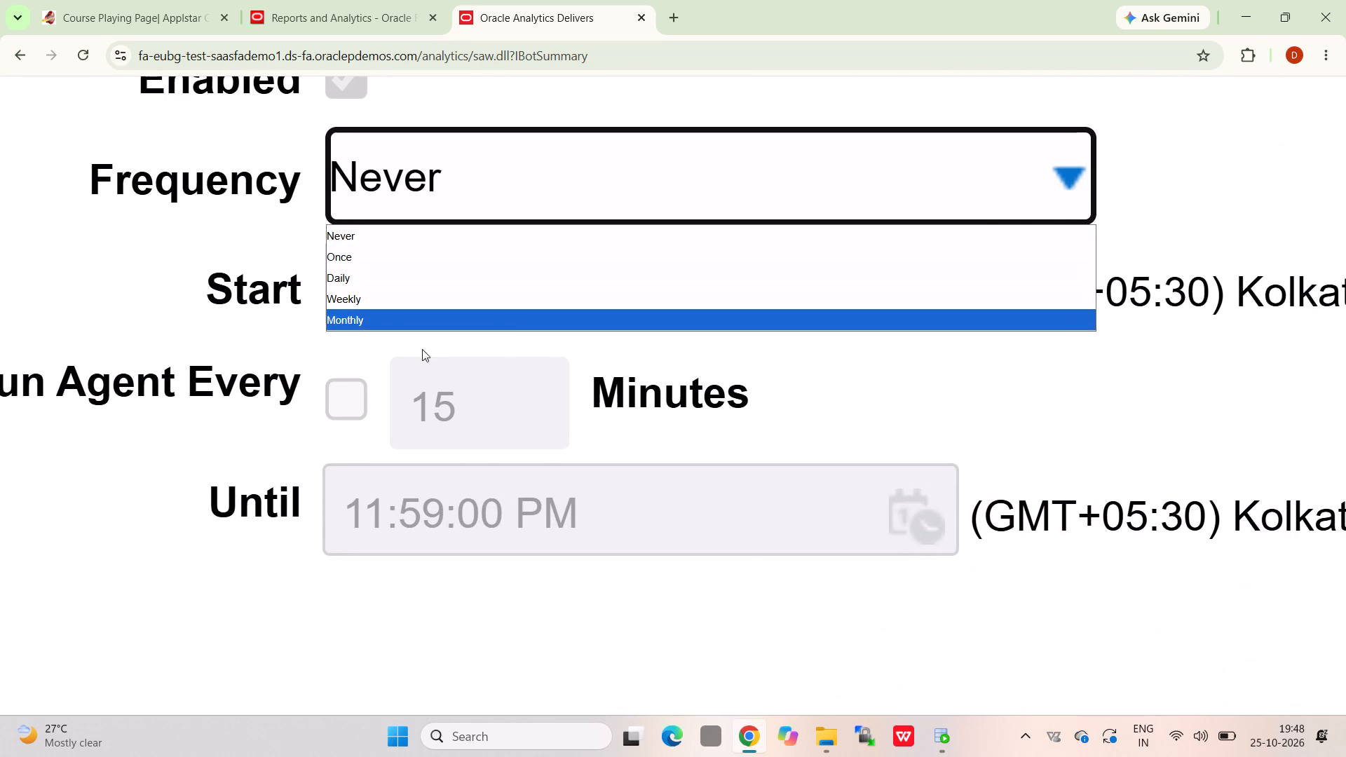
{"action": "left_click", "coordinate": [381, 257]}
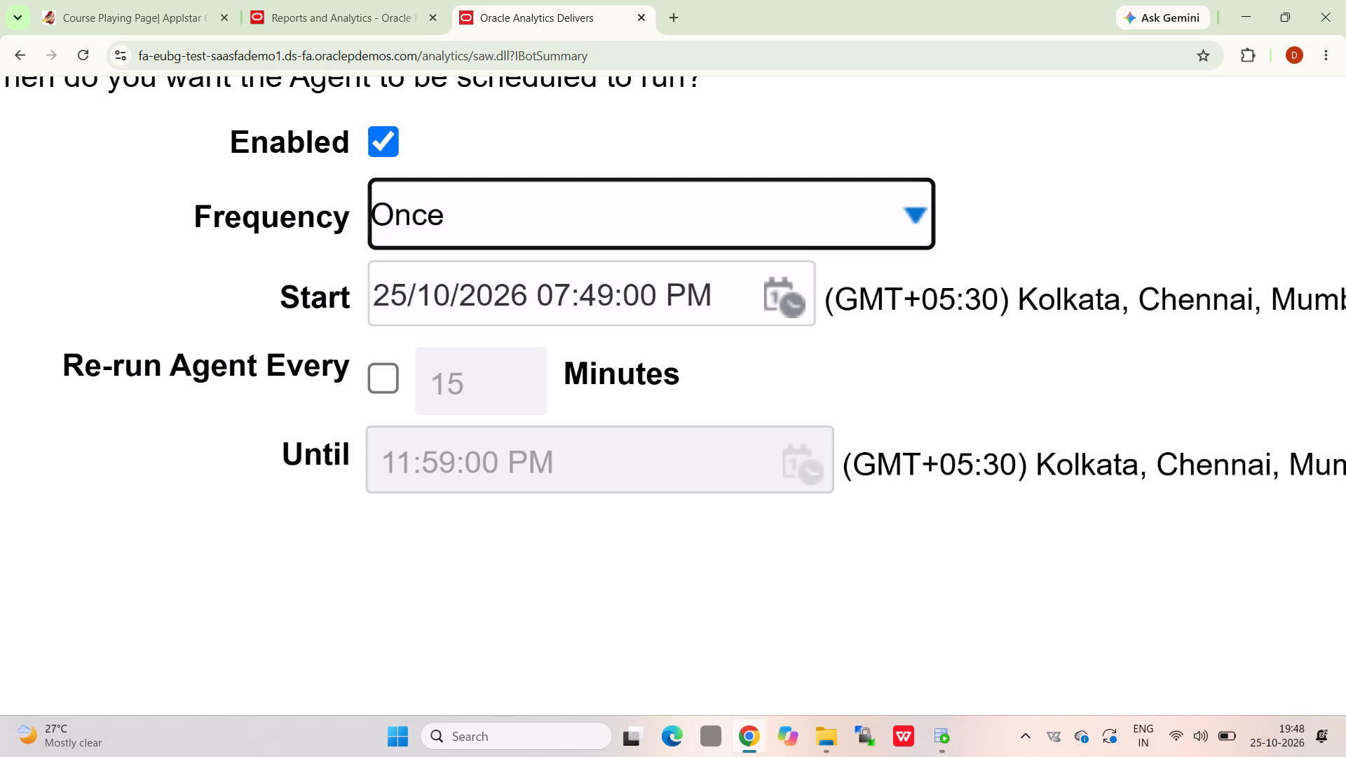
Set the schedule's start time to 07:58:00 PM on 25/10/2026.
{"action": "left_click", "coordinate": [789, 306]}
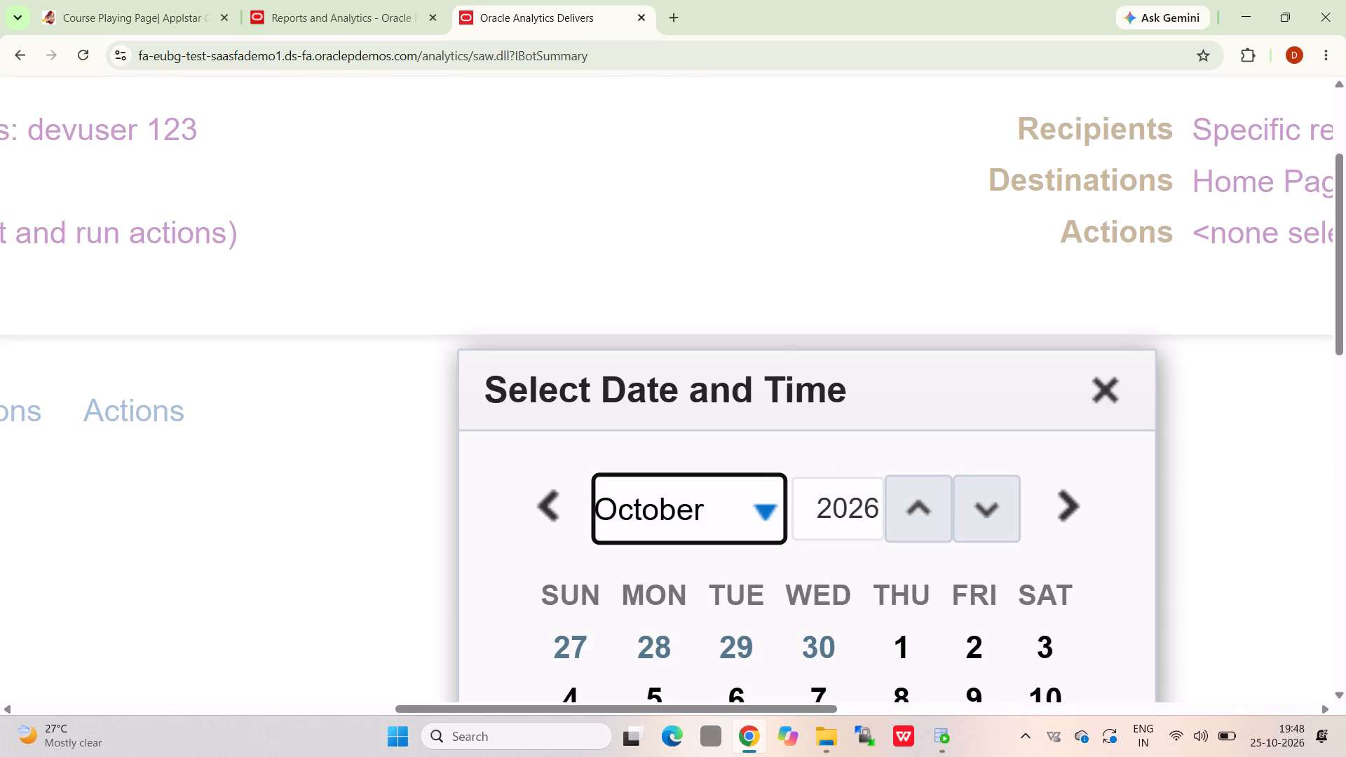
{"action": "scroll", "coordinate": [840, 476], "scroll_direction": "down", "scroll_amount": 6}
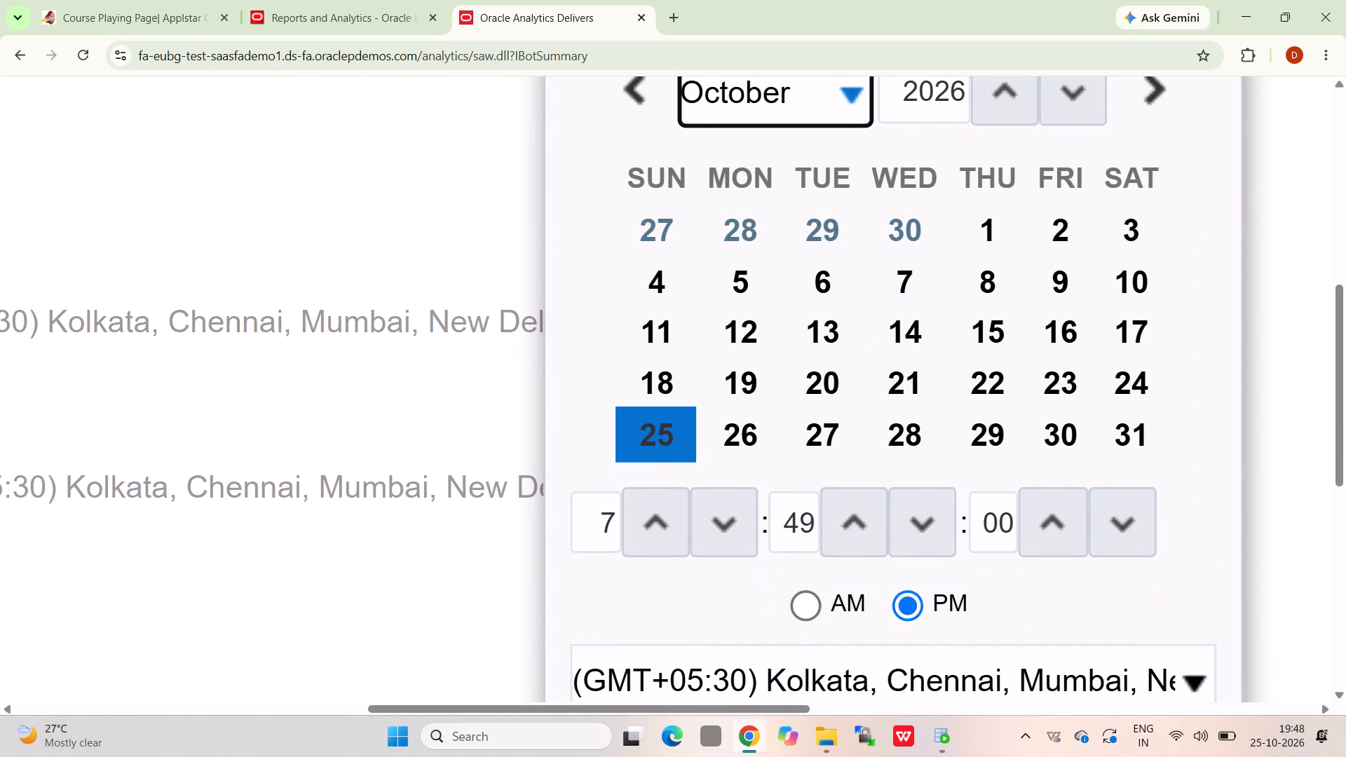
{"action": "scroll", "coordinate": [953, 523], "scroll_direction": "down", "scroll_amount": 1}
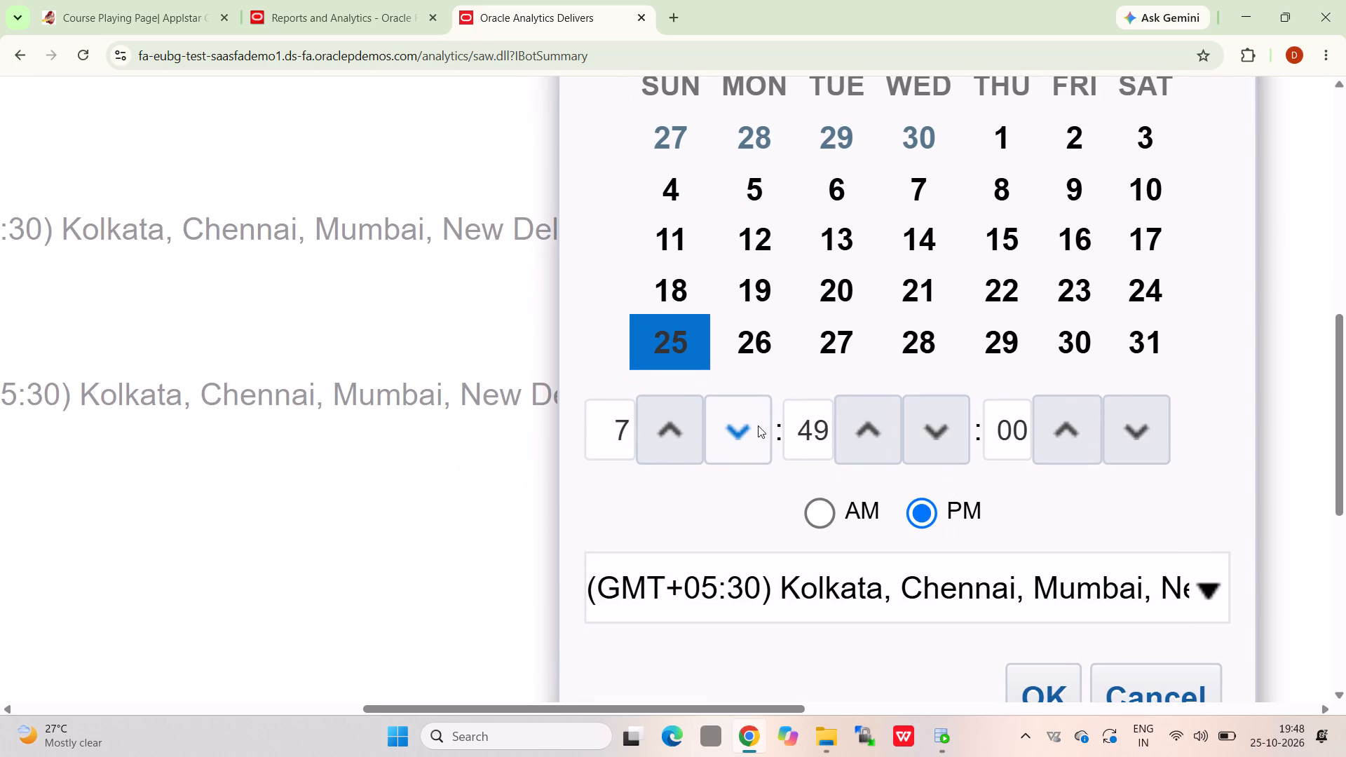
{"action": "left_click", "coordinate": [944, 445]}
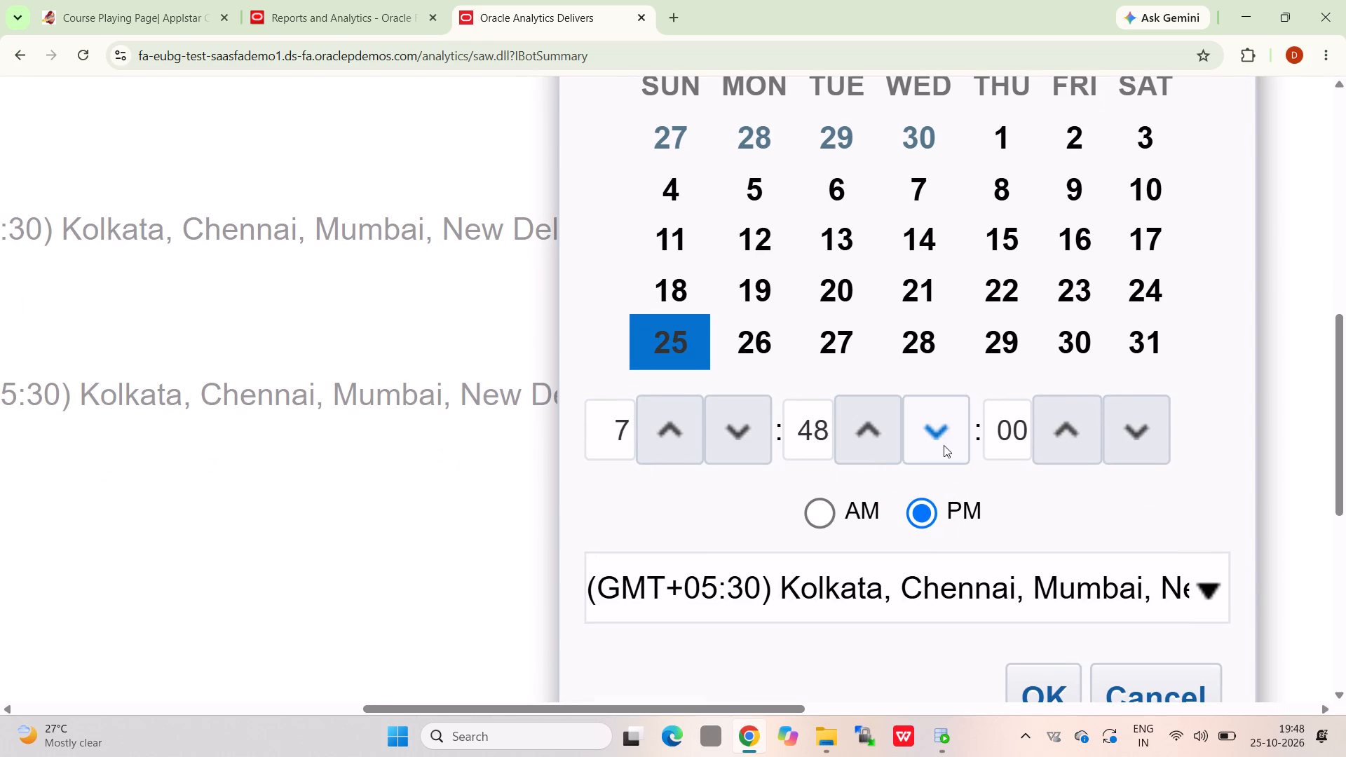
{"action": "left_click", "coordinate": [944, 445]}
{"action": "triple_click", "coordinate": [879, 423]}
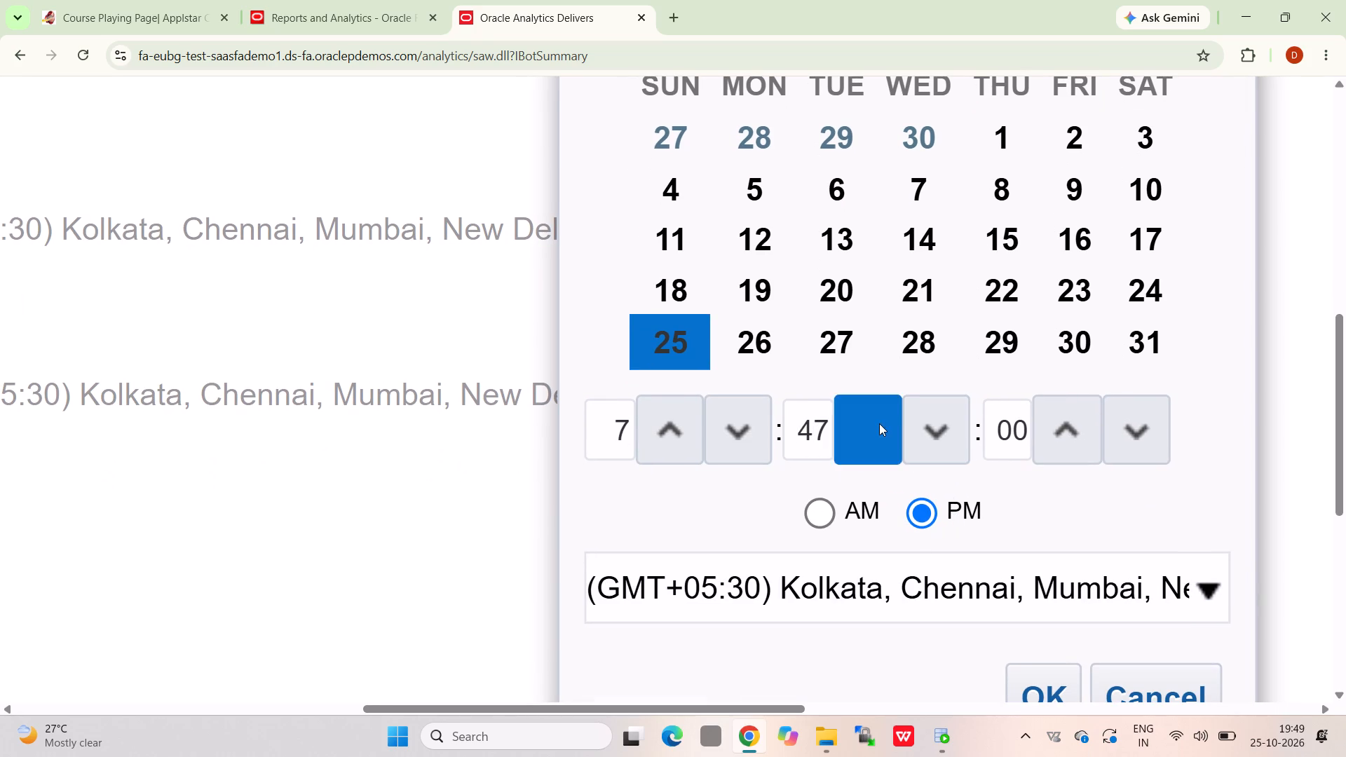
{"action": "left_click", "coordinate": [879, 423]}
{"action": "triple_click", "coordinate": [879, 423]}
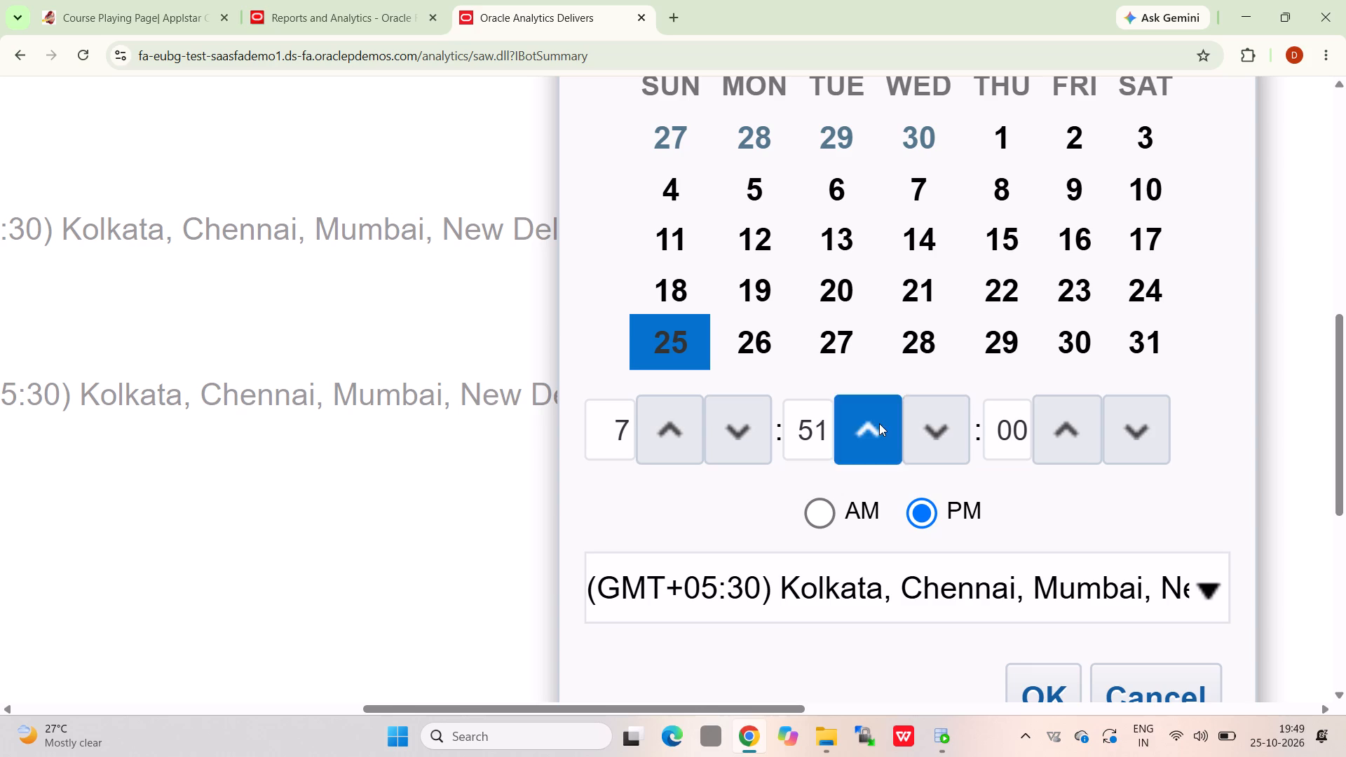
{"action": "triple_click", "coordinate": [879, 423]}
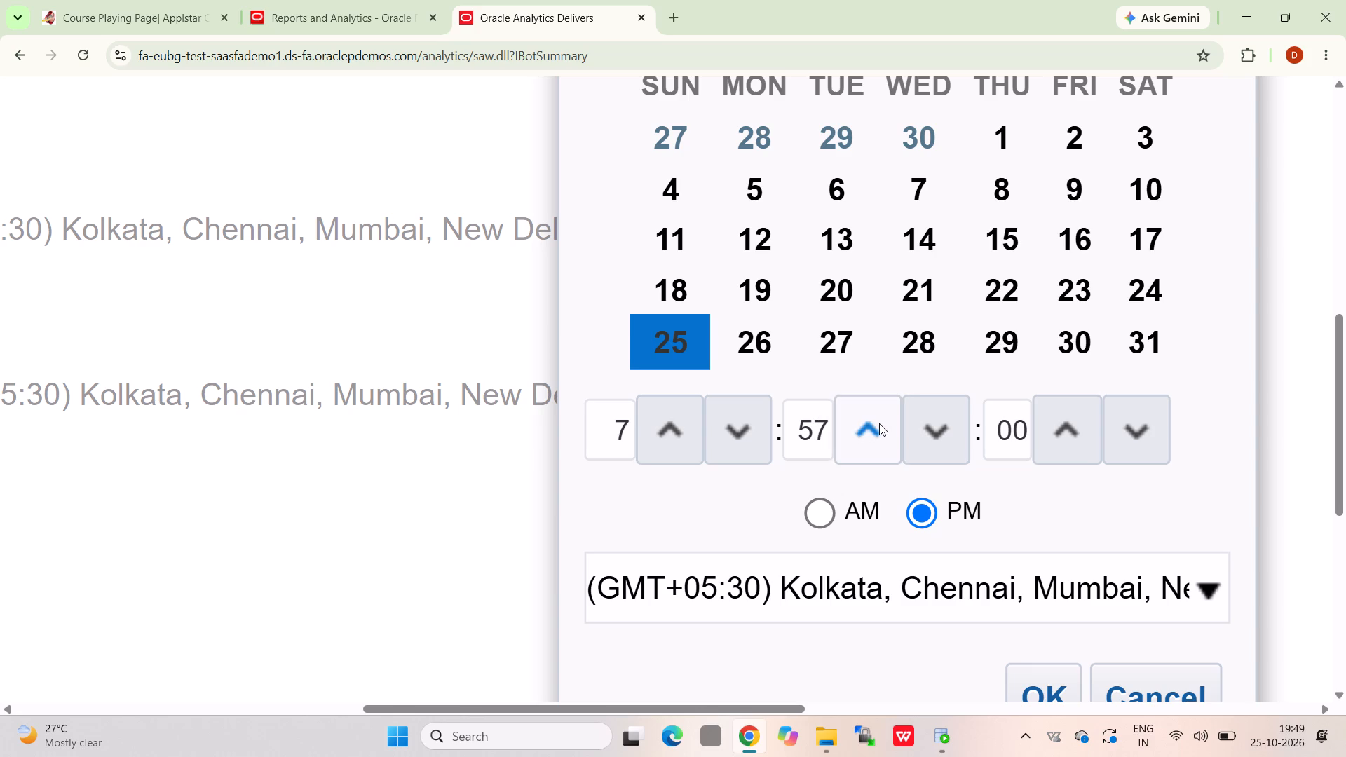
{"action": "left_click", "coordinate": [934, 432]}
{"action": "double_click", "coordinate": [859, 428]}
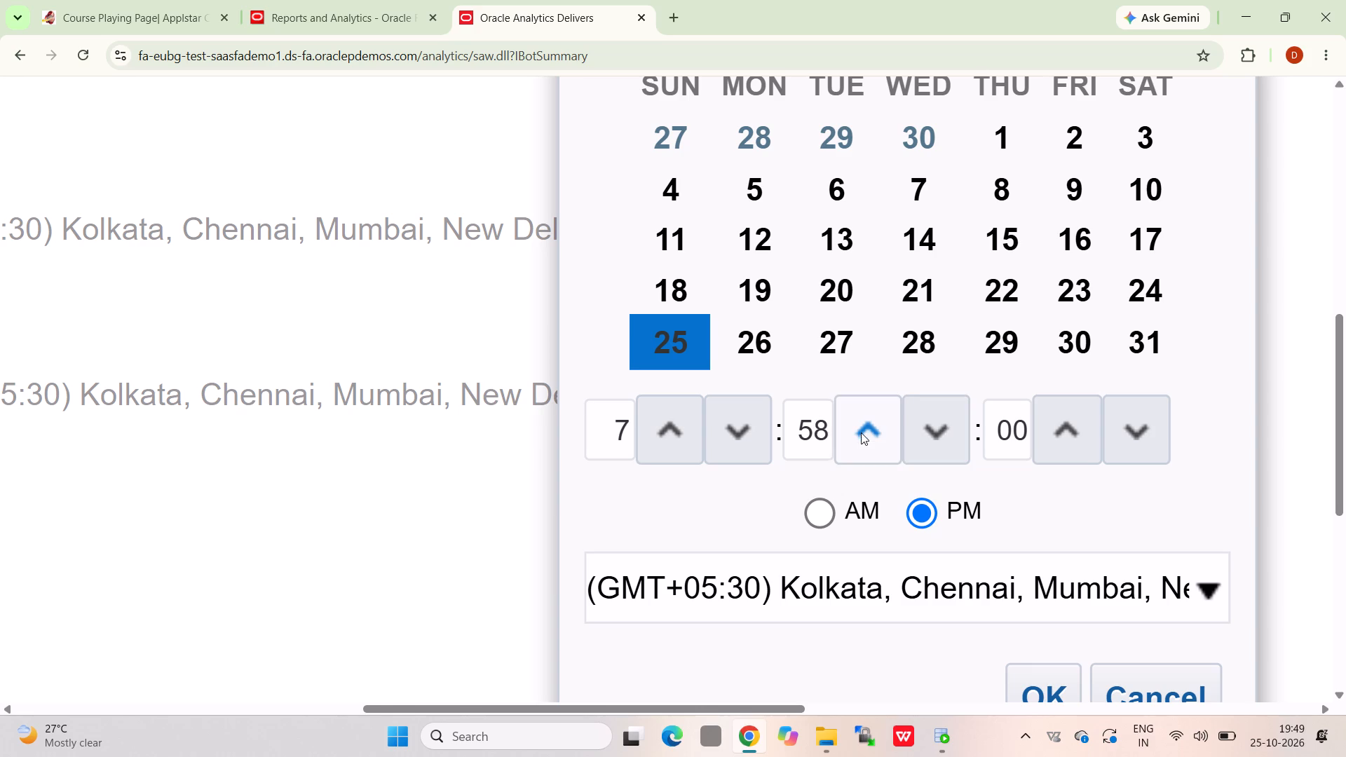
{"action": "left_click", "coordinate": [1049, 687]}
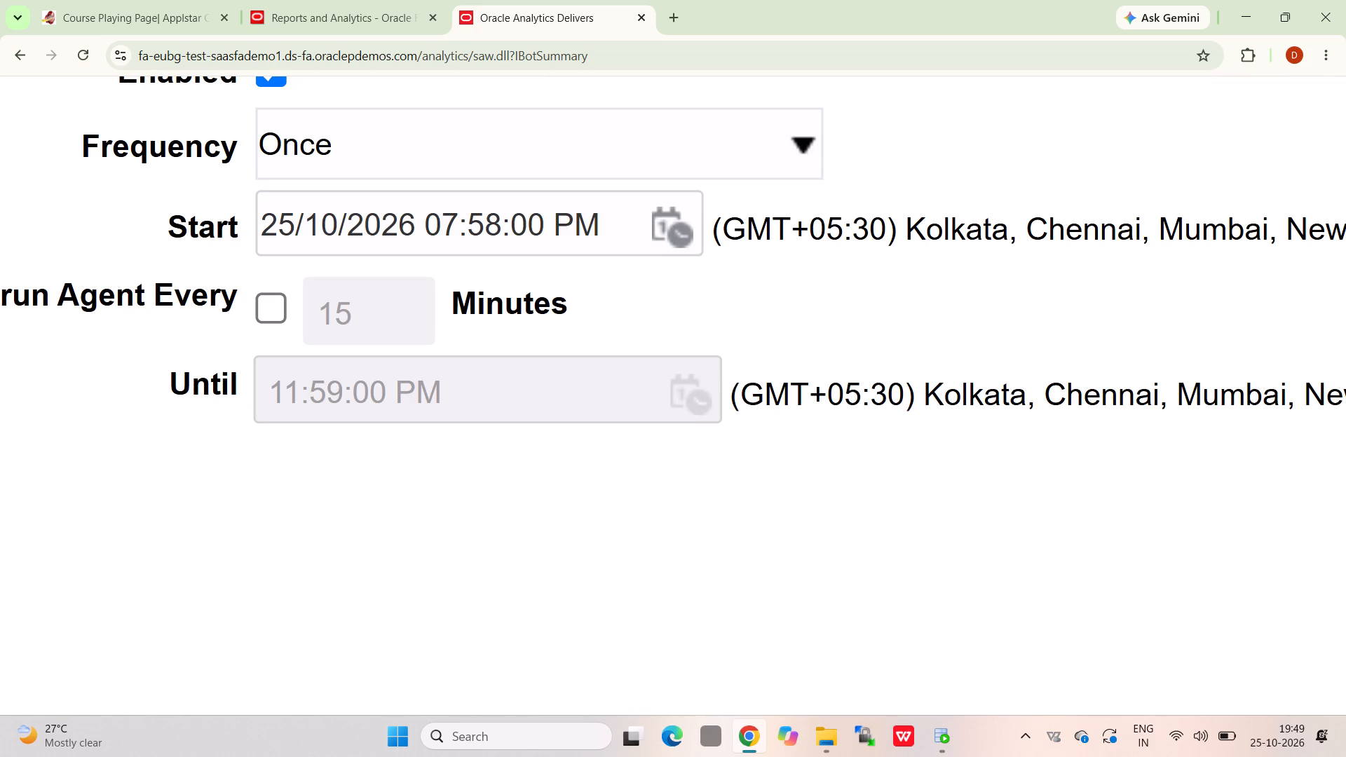
Enable re-running the agent every 15 minutes.
{"action": "scroll", "coordinate": [714, 233], "scroll_direction": "left", "scroll_amount": 2}
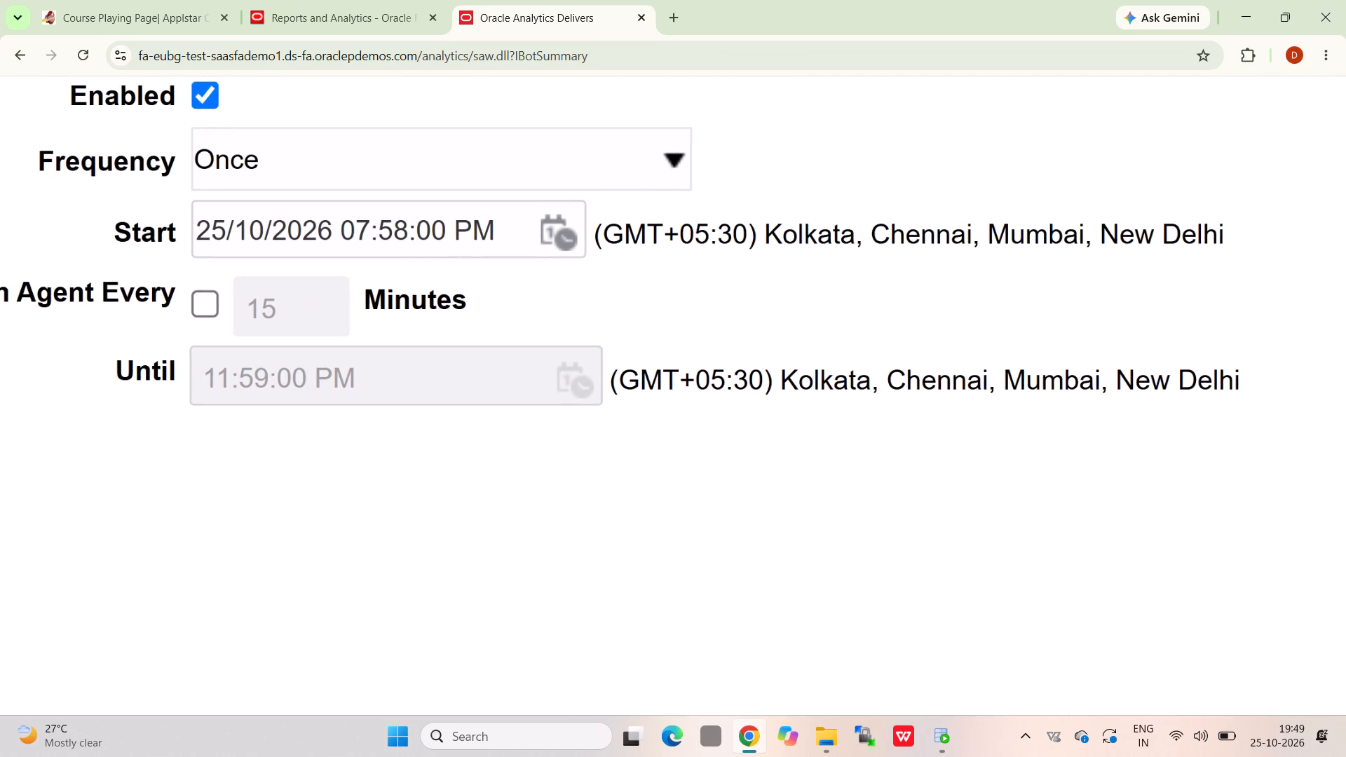
{"action": "scroll", "coordinate": [490, 292], "scroll_direction": "right", "scroll_amount": 1}
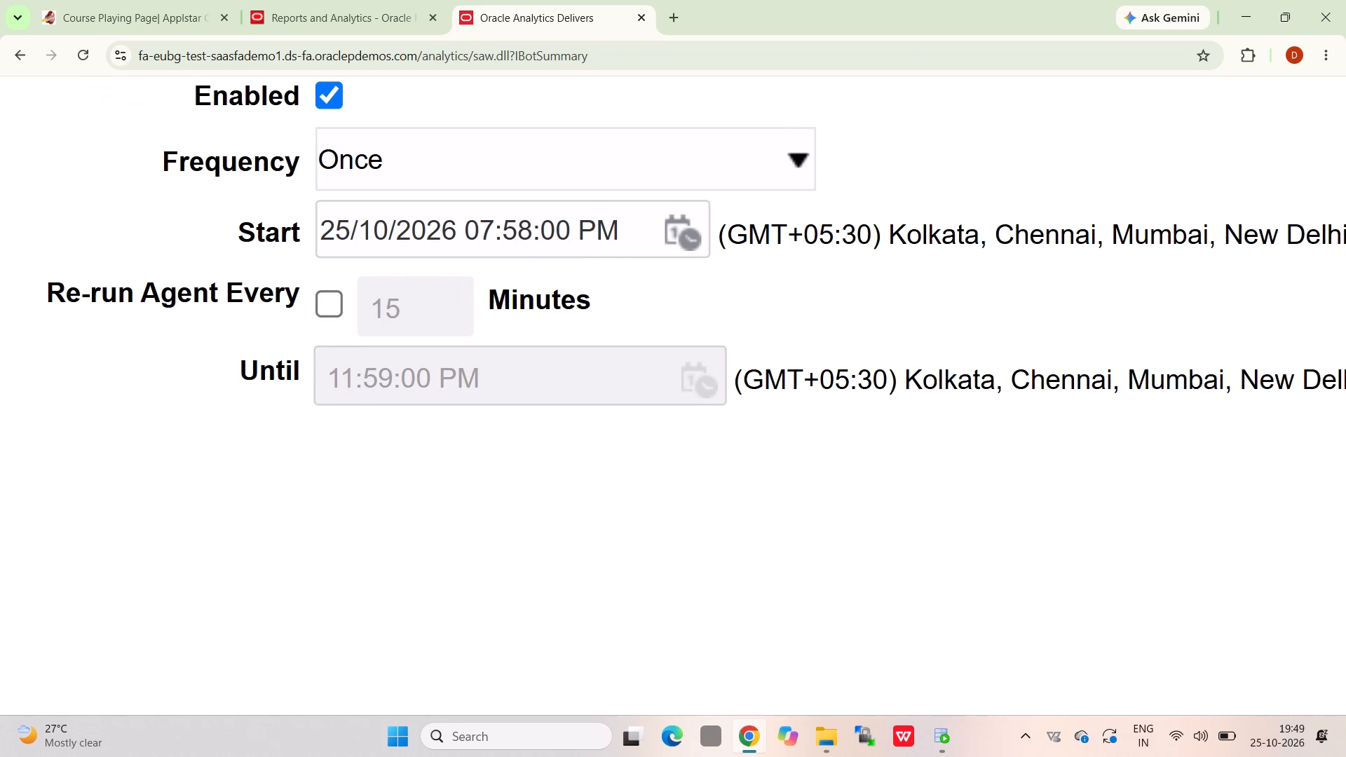
{"action": "left_click", "coordinate": [339, 303]}
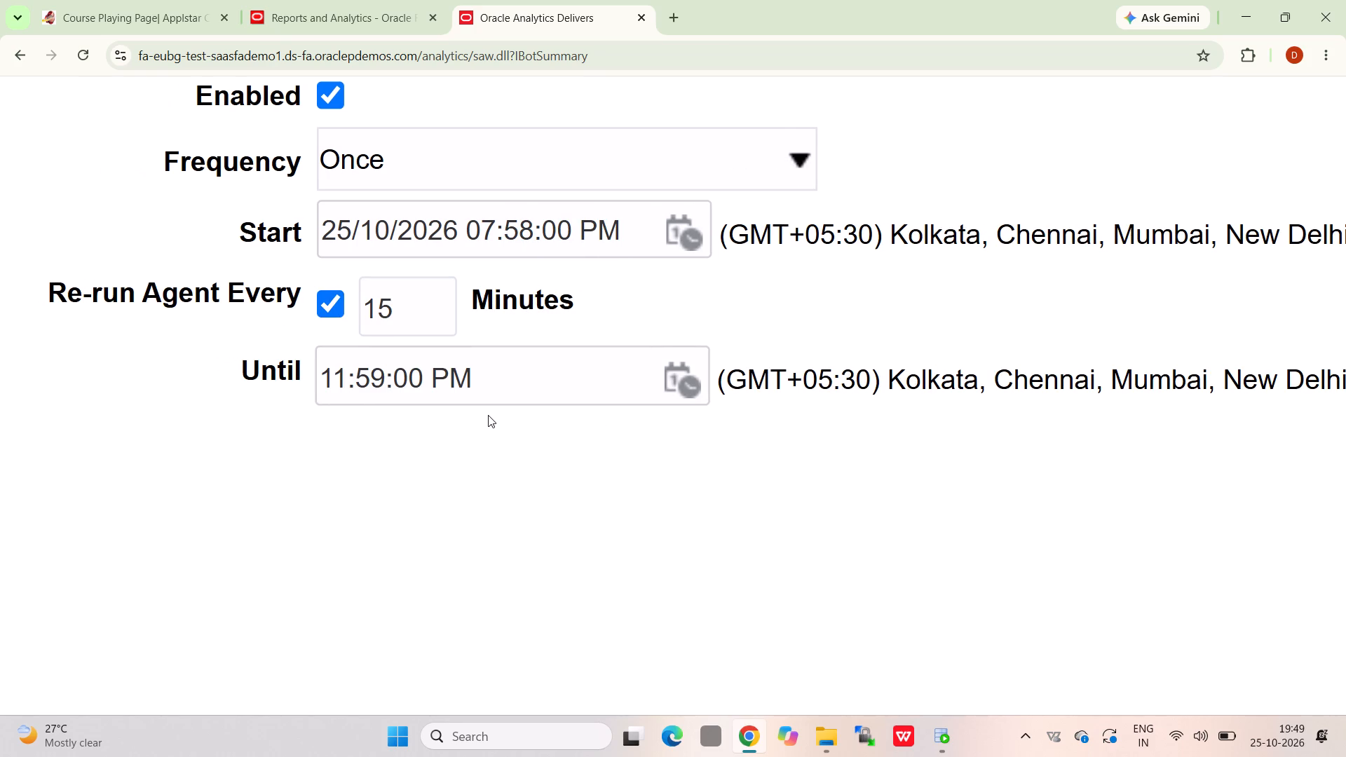
{"action": "scroll", "coordinate": [488, 415], "scroll_direction": "left", "scroll_amount": 5}
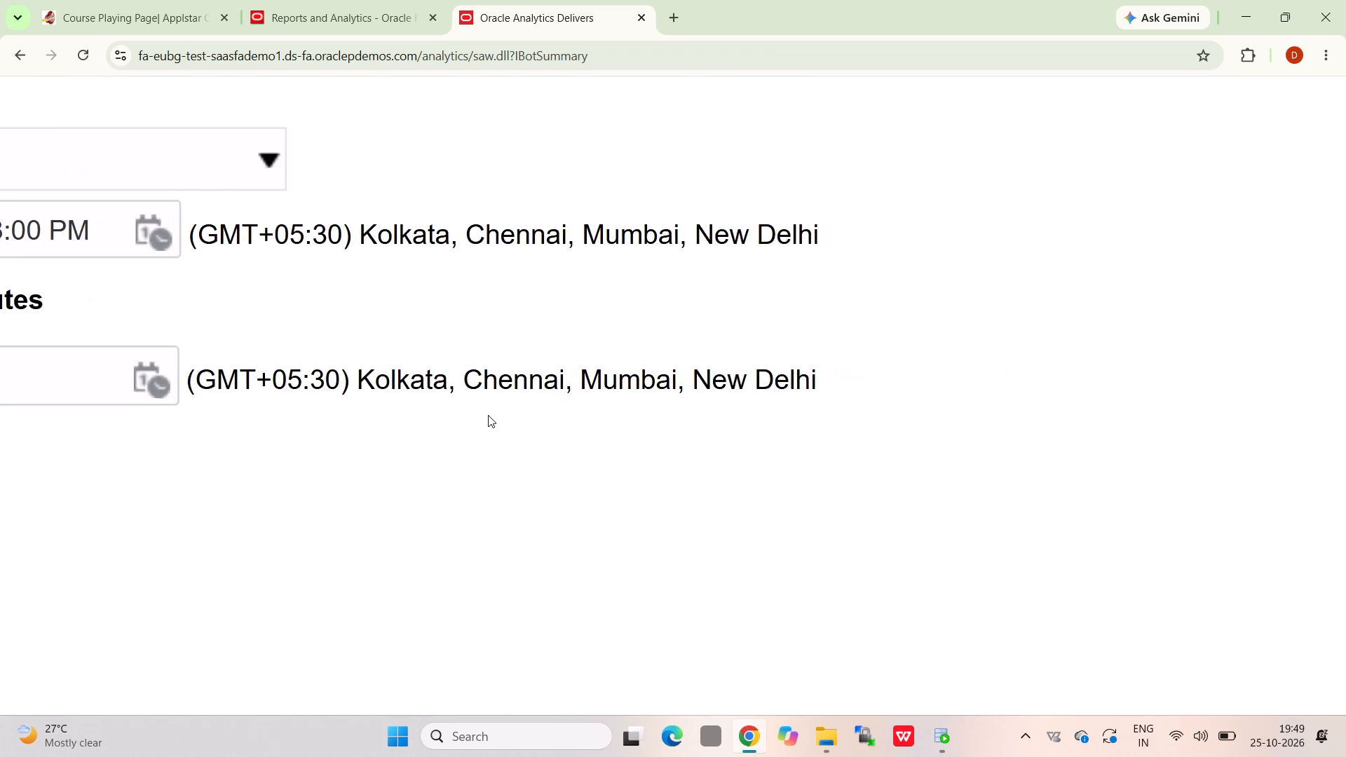
Set the agent's condition setting to Use a condition.
{"action": "scroll", "coordinate": [488, 415], "scroll_direction": "down", "scroll_amount": 2}
{"action": "scroll", "coordinate": [488, 415], "scroll_direction": "up", "scroll_amount": 1}
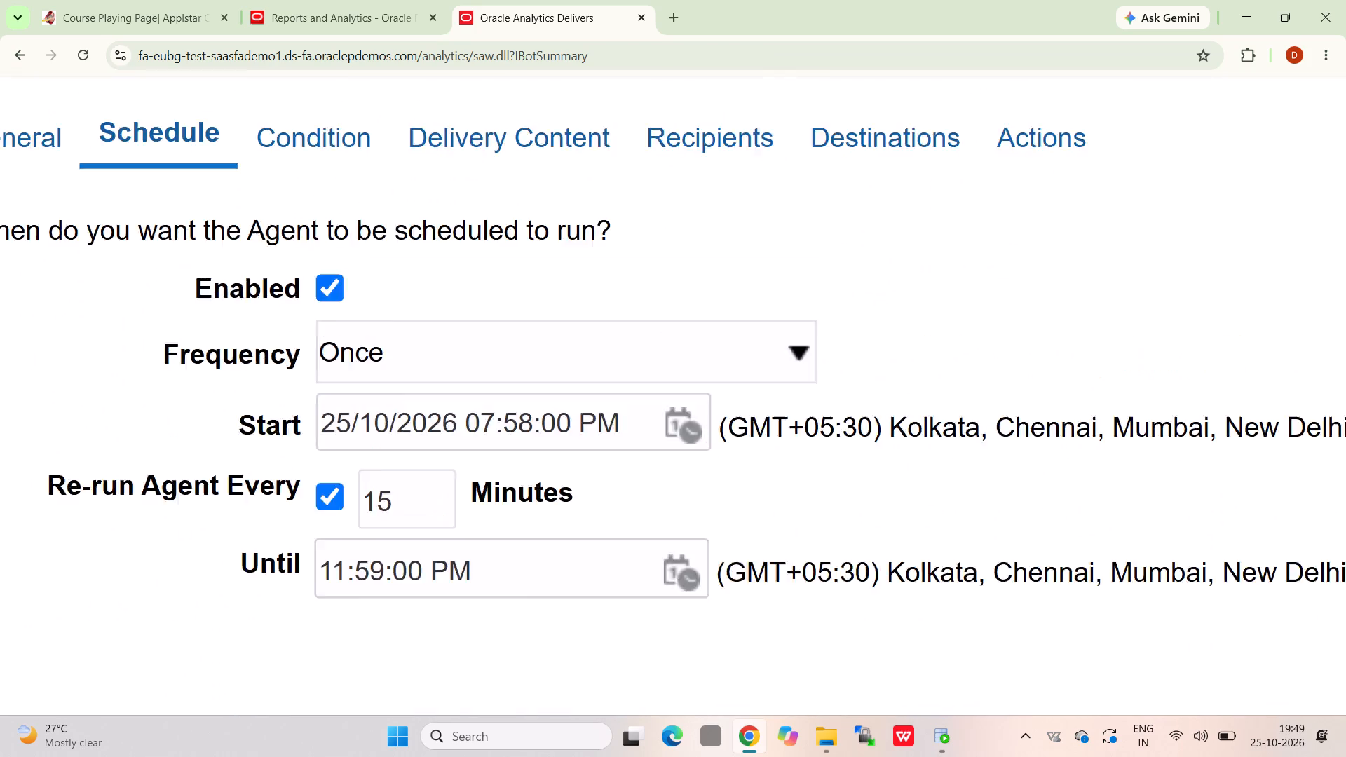
{"action": "scroll", "coordinate": [488, 415], "scroll_direction": "up", "scroll_amount": 1}
{"action": "scroll", "coordinate": [488, 415], "scroll_direction": "right", "scroll_amount": 1}
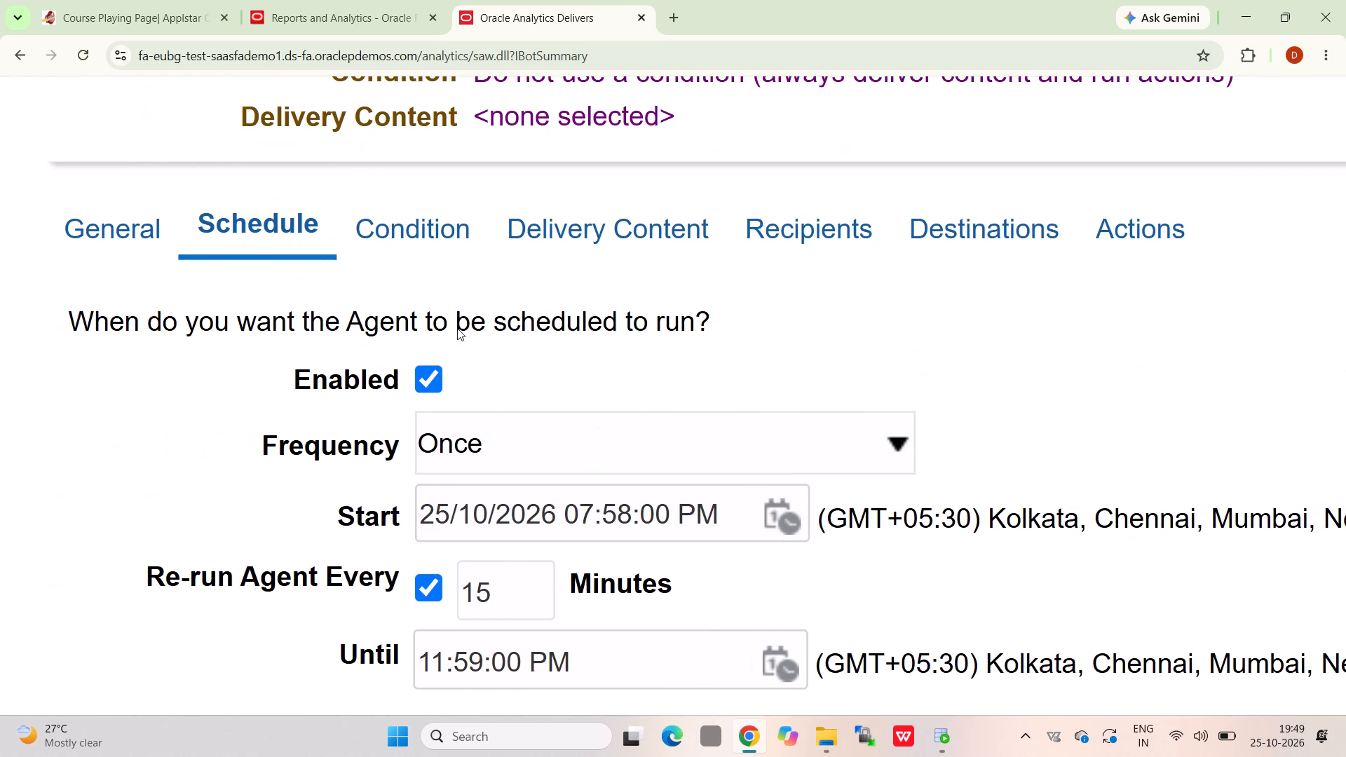
{"action": "left_click", "coordinate": [422, 214]}
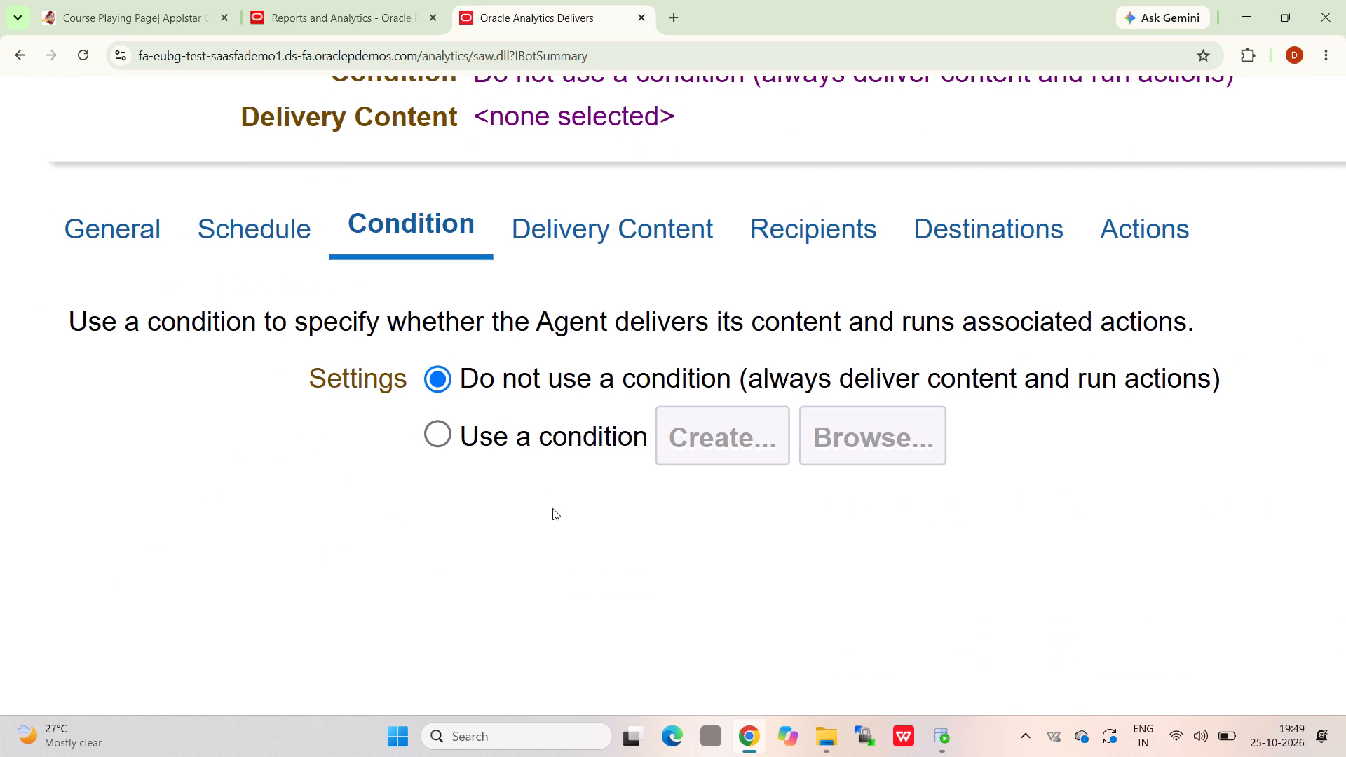
{"action": "left_click", "coordinate": [433, 436]}
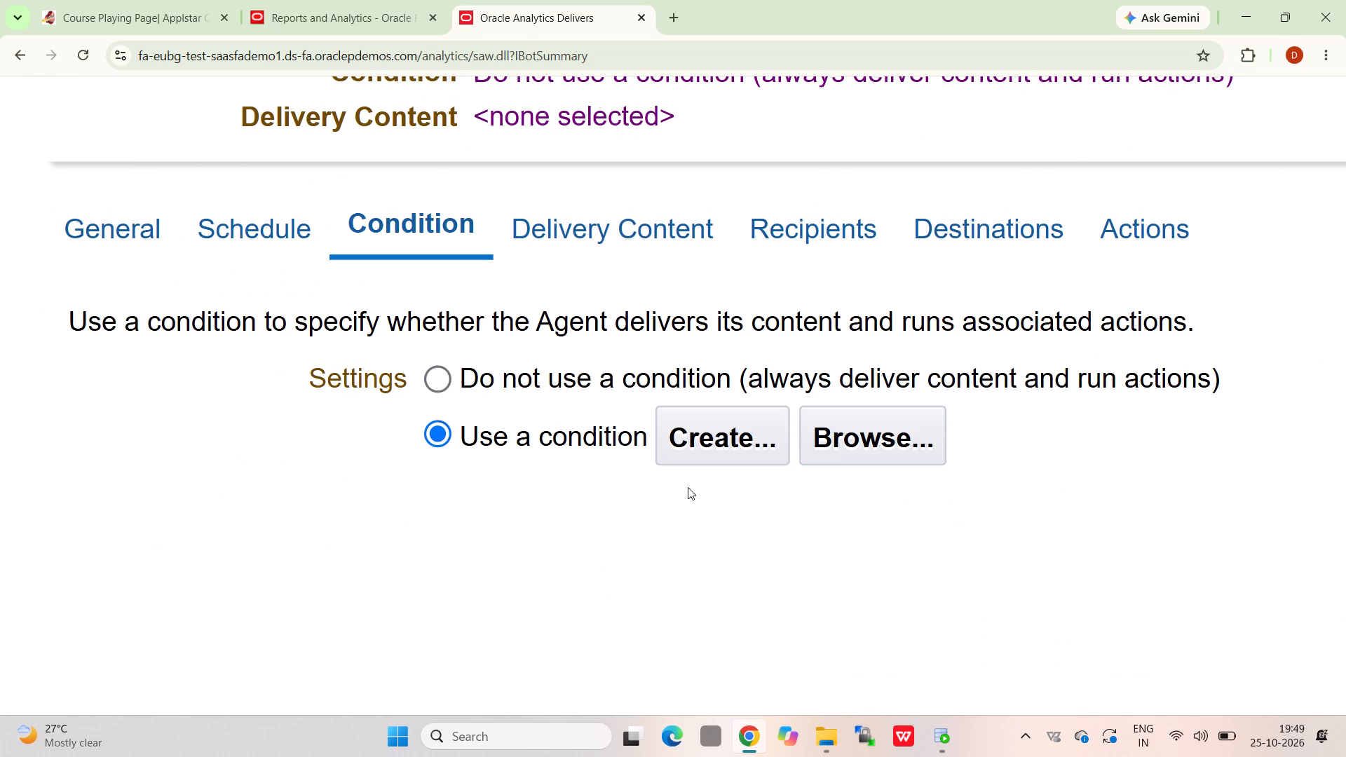
Browse for an existing condition and open the Custom folder under Shared Folders.
{"action": "left_click", "coordinate": [859, 444]}
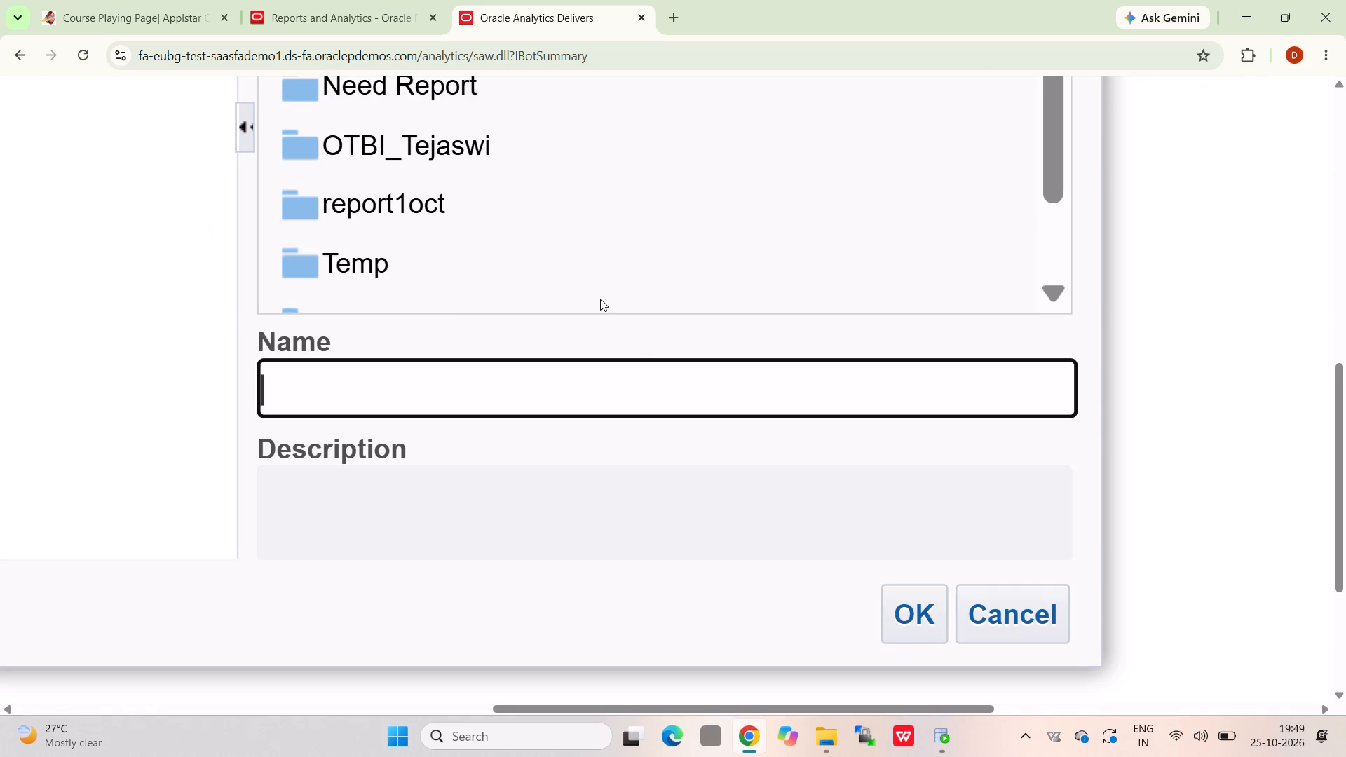
{"action": "scroll", "coordinate": [600, 299], "scroll_direction": "up", "scroll_amount": 5}
{"action": "scroll", "coordinate": [600, 299], "scroll_direction": "right", "scroll_amount": 4}
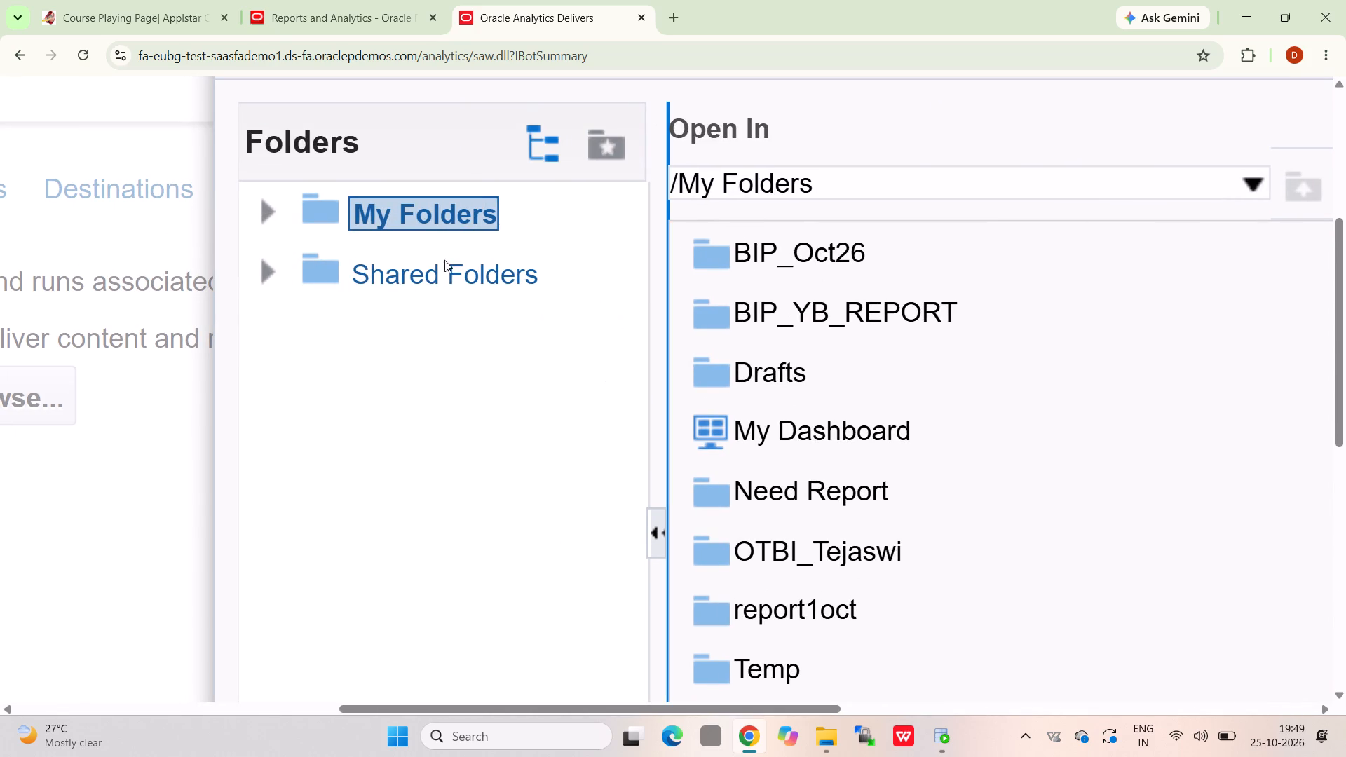
{"action": "left_click", "coordinate": [460, 275]}
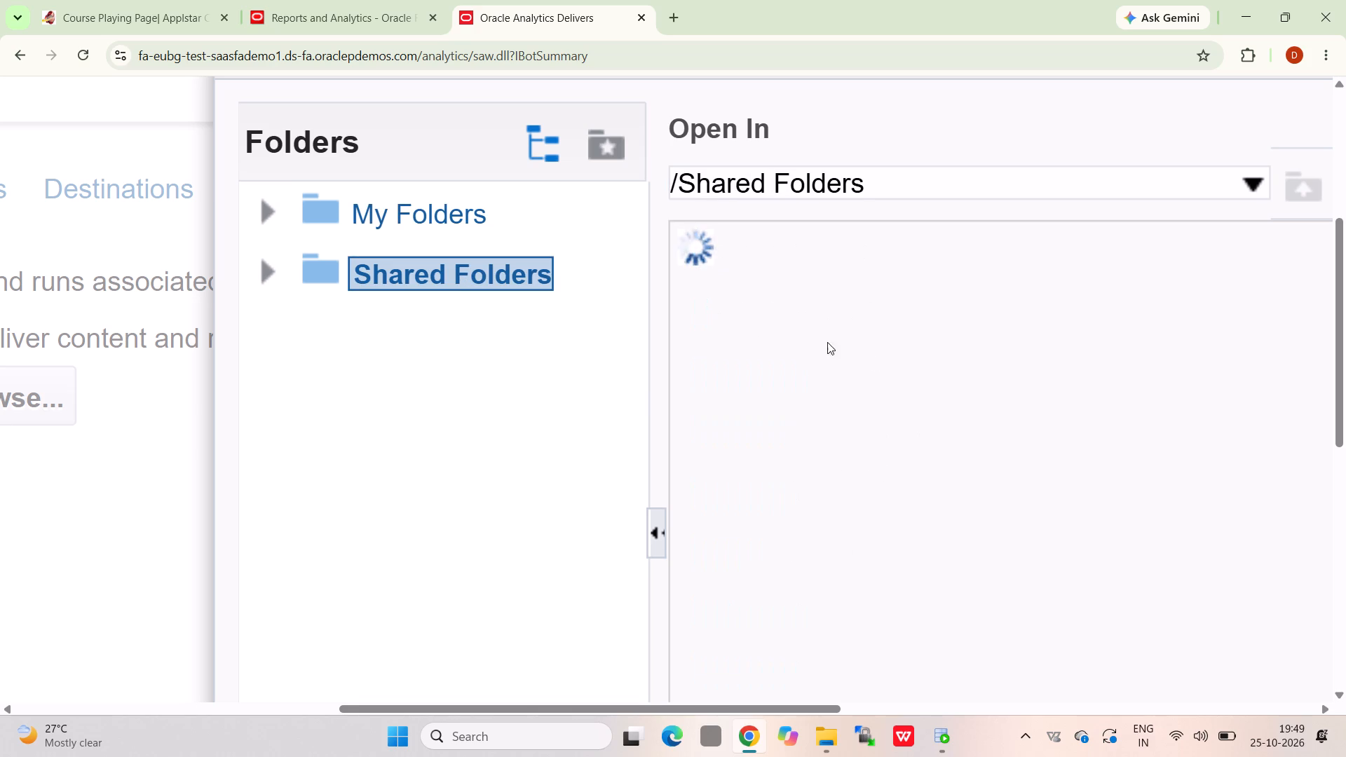
{"action": "scroll", "coordinate": [876, 355], "scroll_direction": "left", "scroll_amount": 5}
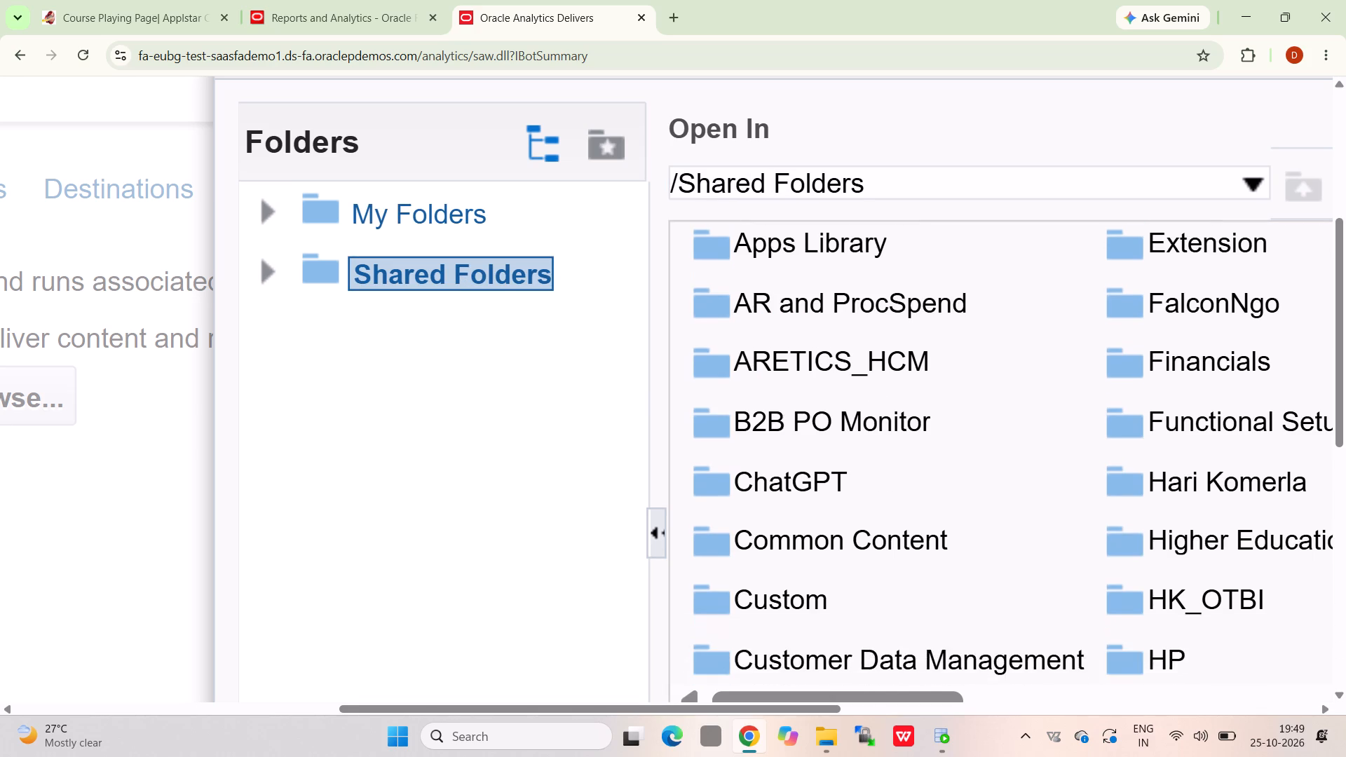
{"action": "scroll", "coordinate": [876, 355], "scroll_direction": "left", "scroll_amount": 13}
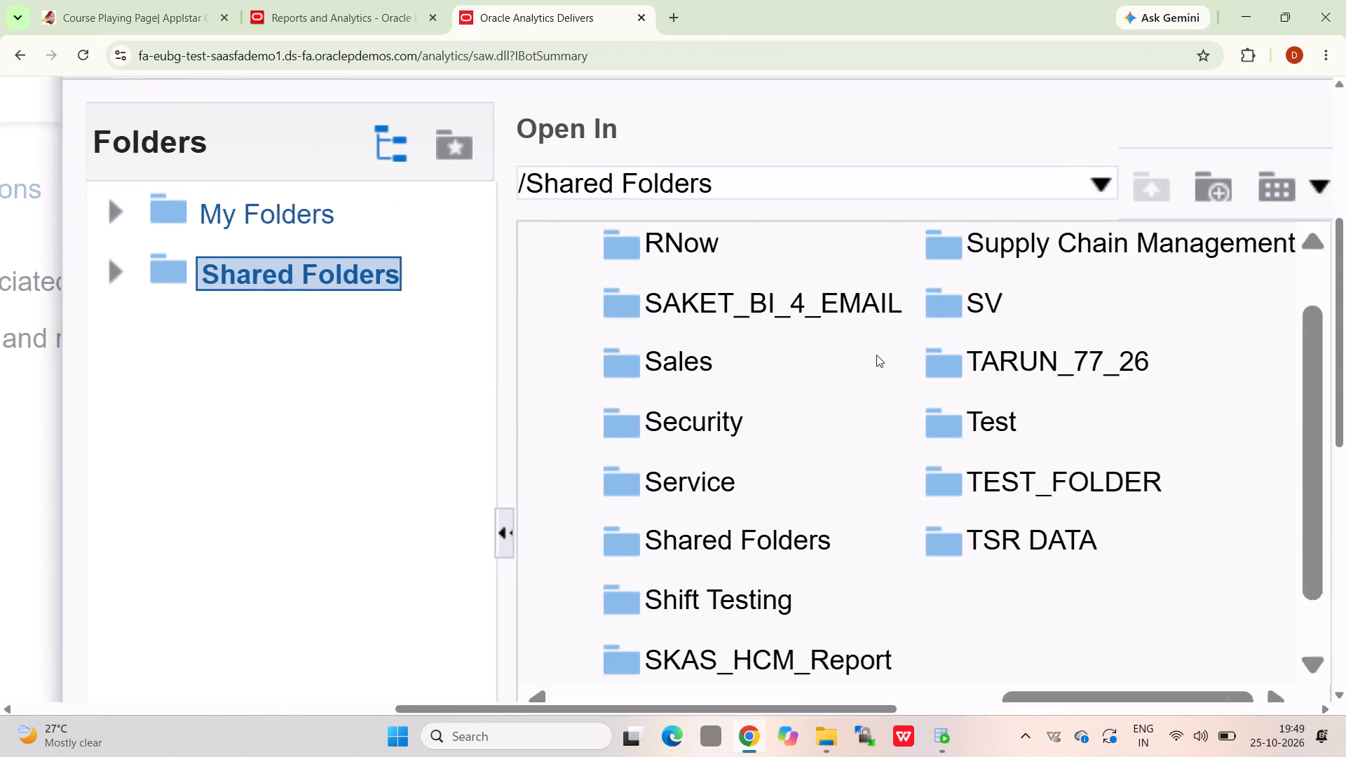
{"action": "scroll", "coordinate": [876, 355], "scroll_direction": "left", "scroll_amount": 1}
{"action": "scroll", "coordinate": [876, 355], "scroll_direction": "down", "scroll_amount": 6}
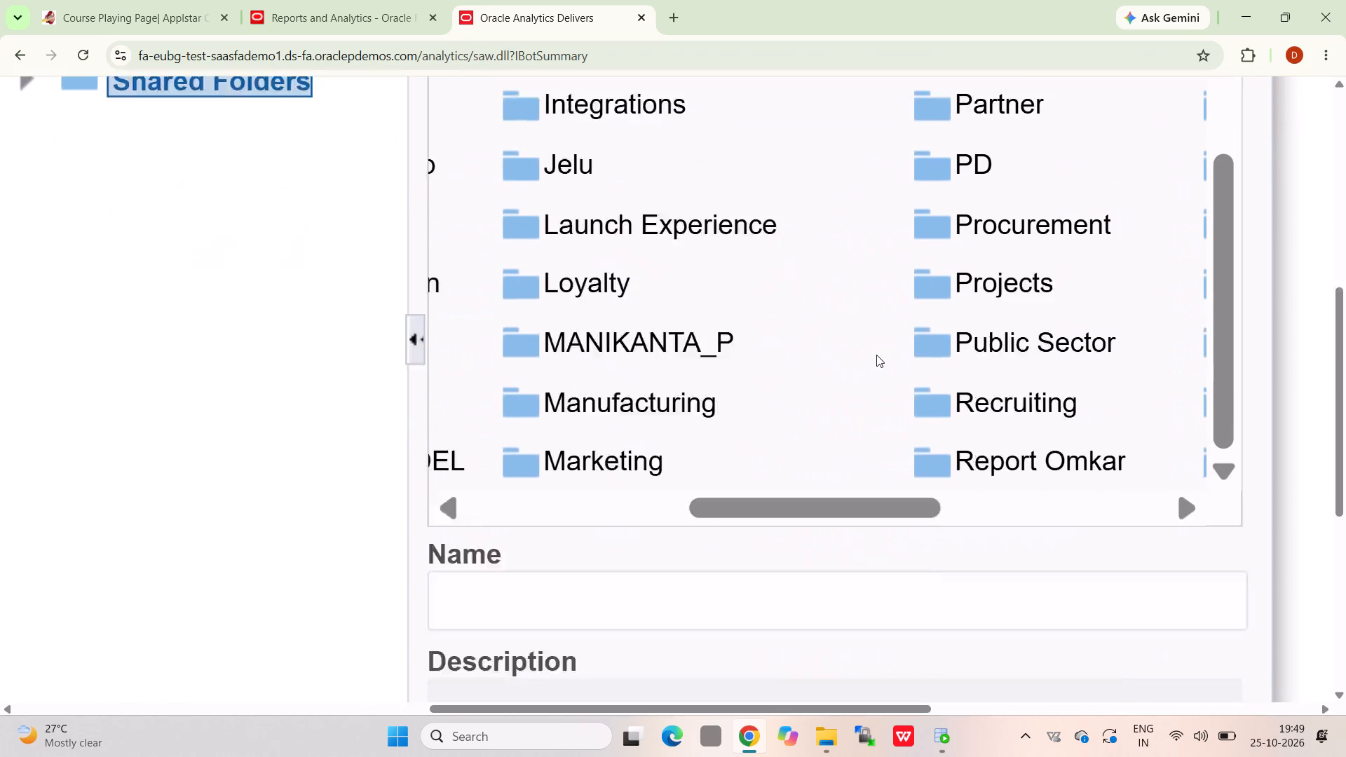
{"action": "scroll", "coordinate": [876, 355], "scroll_direction": "down", "scroll_amount": 2}
{"action": "scroll", "coordinate": [876, 355], "scroll_direction": "up", "scroll_amount": 3}
{"action": "scroll", "coordinate": [779, 354], "scroll_direction": "left", "scroll_amount": 6}
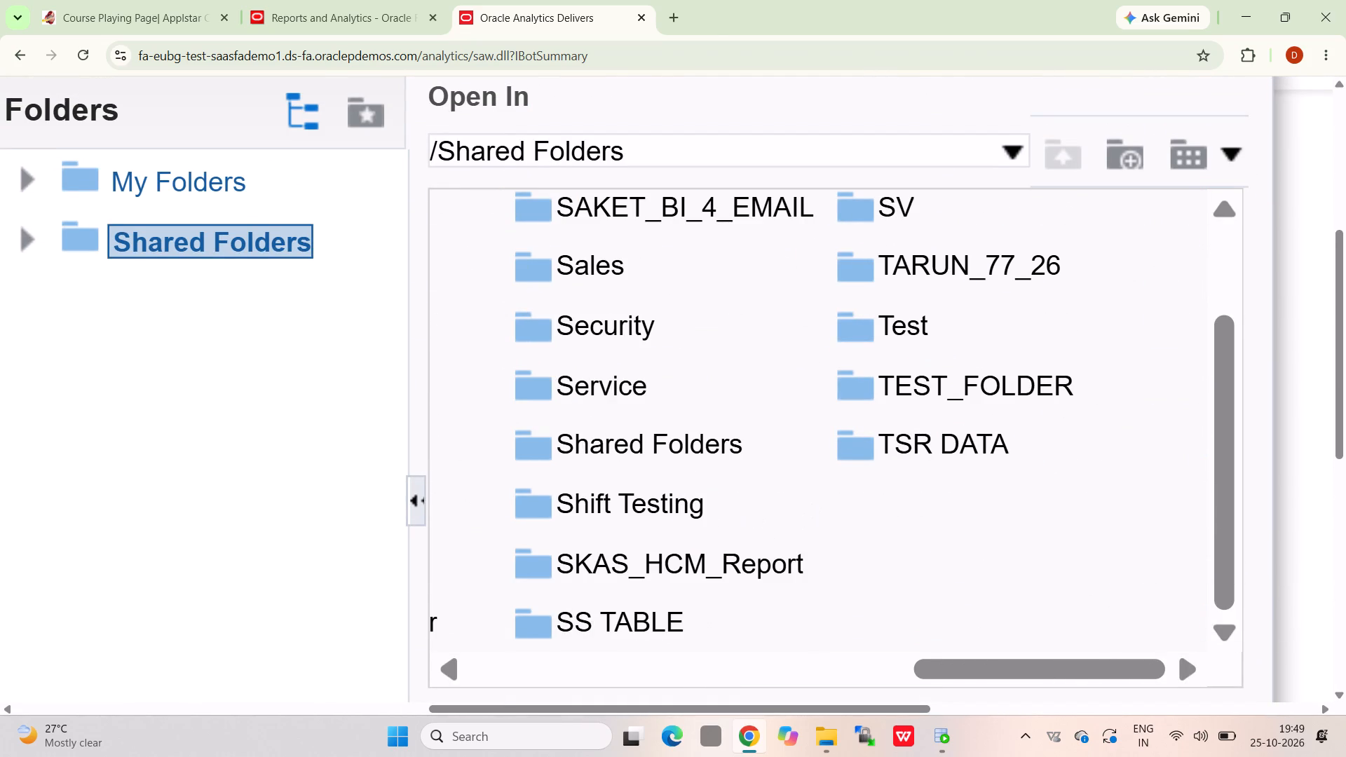
{"action": "scroll", "coordinate": [660, 517], "scroll_direction": "right", "scroll_amount": 9}
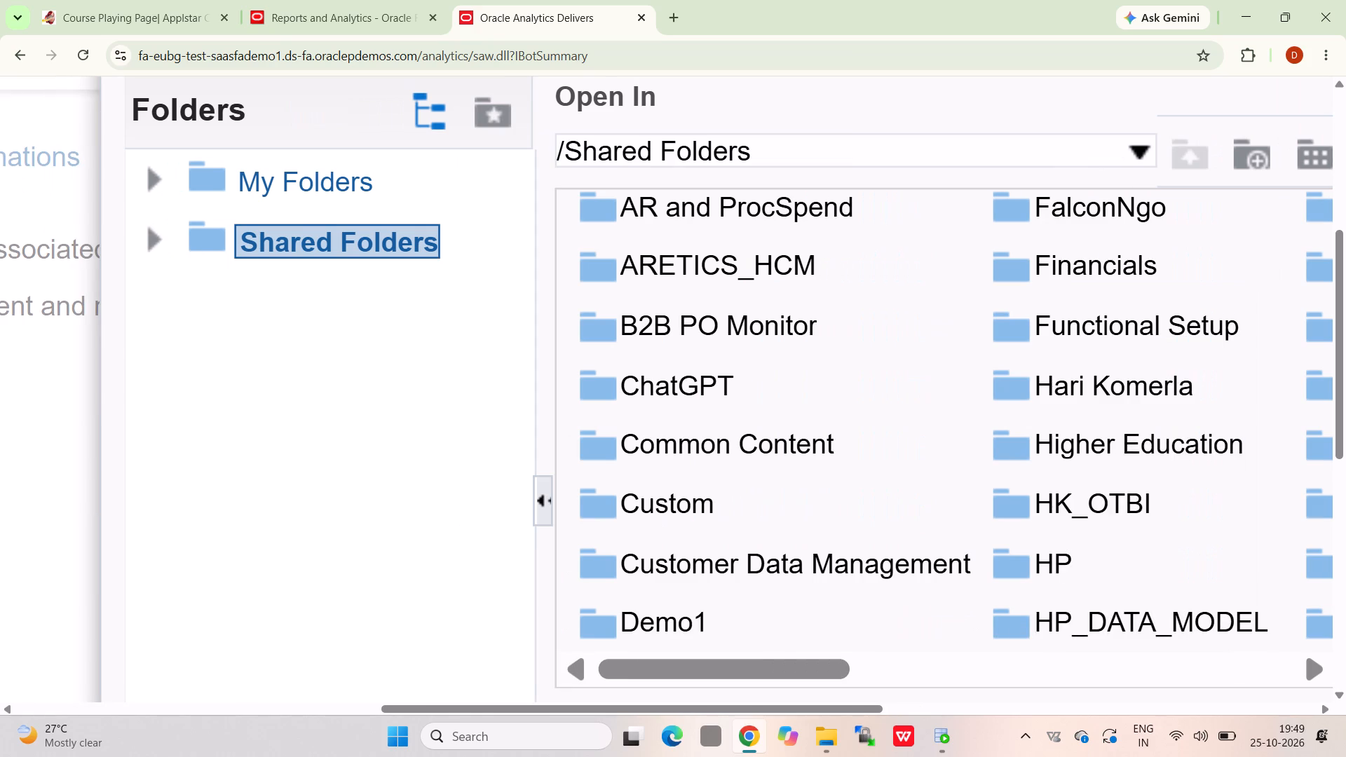
{"action": "double_click", "coordinate": [681, 512]}
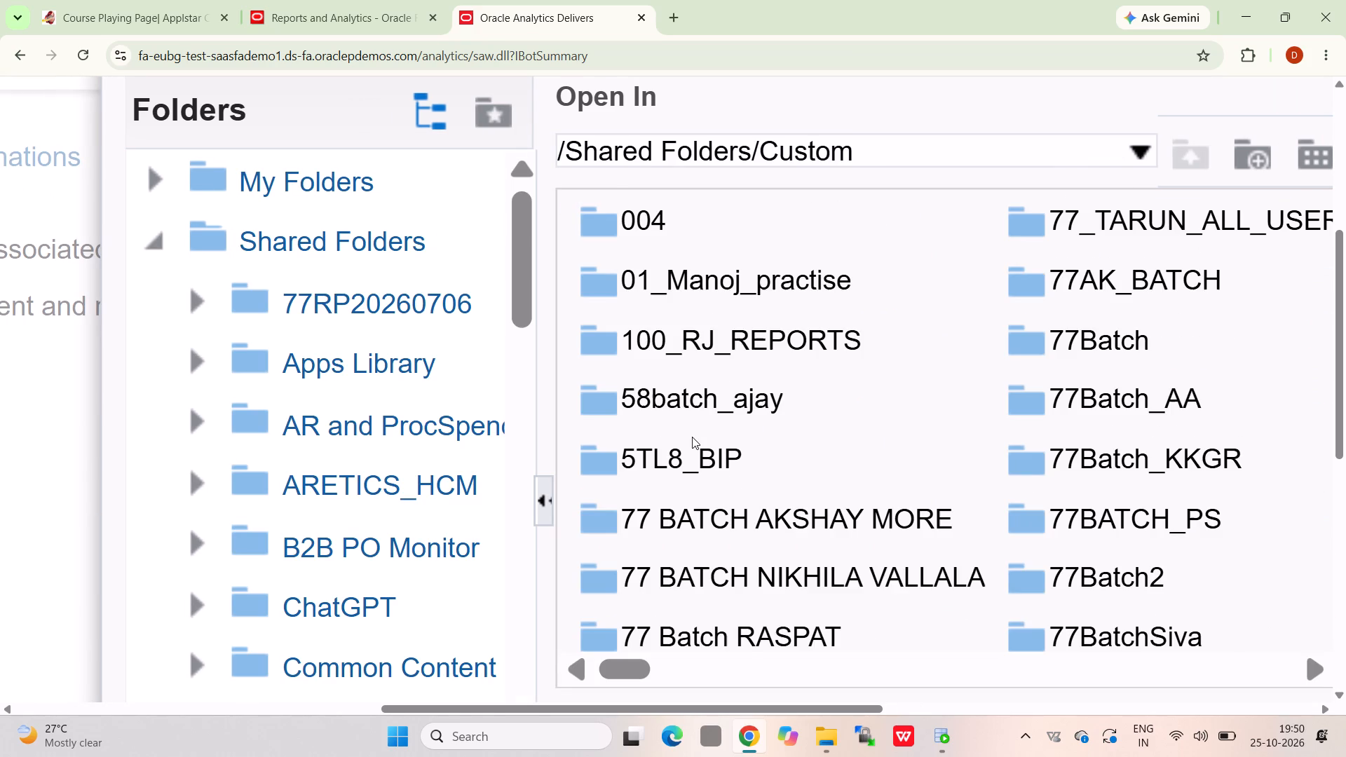
Open the ROYAL_BIP_REPORTS folder inside Custom in the condition browser.
{"action": "scroll", "coordinate": [692, 437], "scroll_direction": "down", "scroll_amount": 6}
{"action": "scroll", "coordinate": [692, 437], "scroll_direction": "left", "scroll_amount": 8}
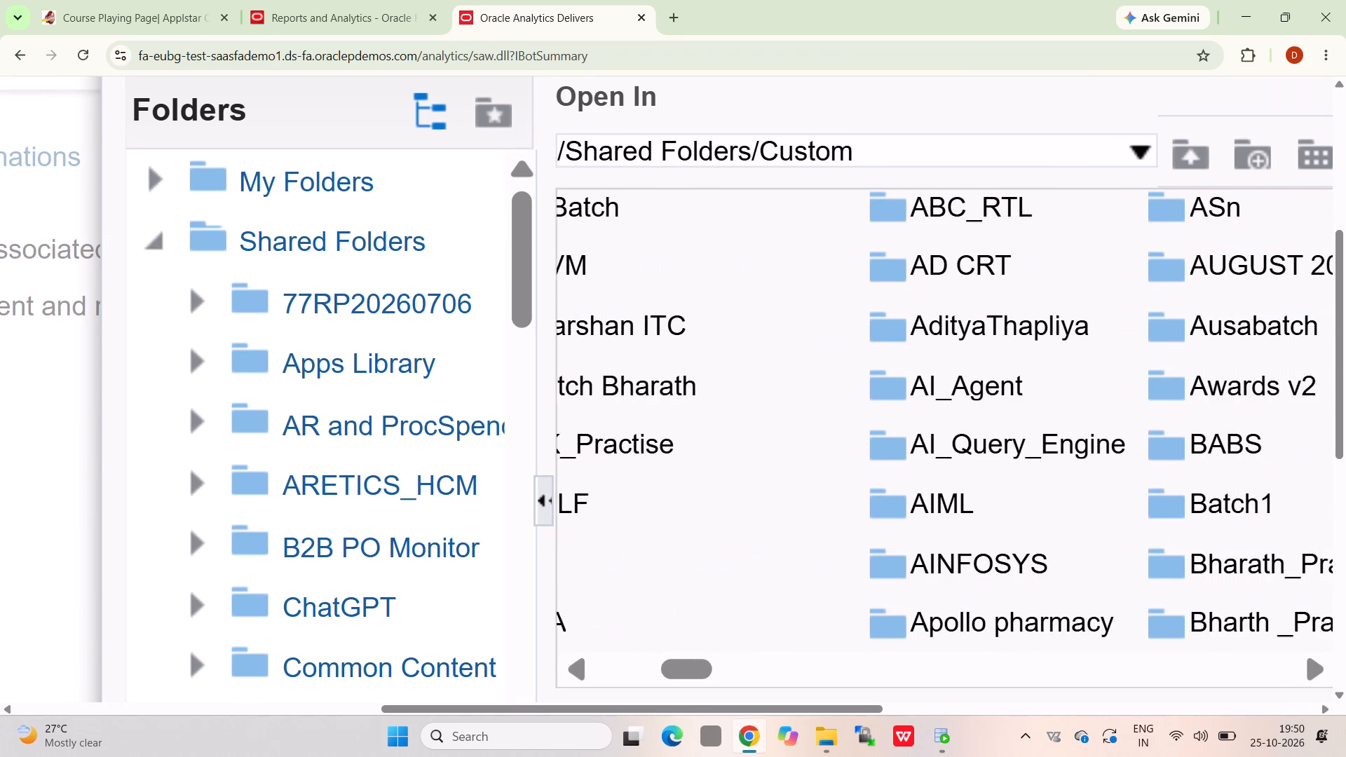
{"action": "scroll", "coordinate": [692, 437], "scroll_direction": "left", "scroll_amount": 8}
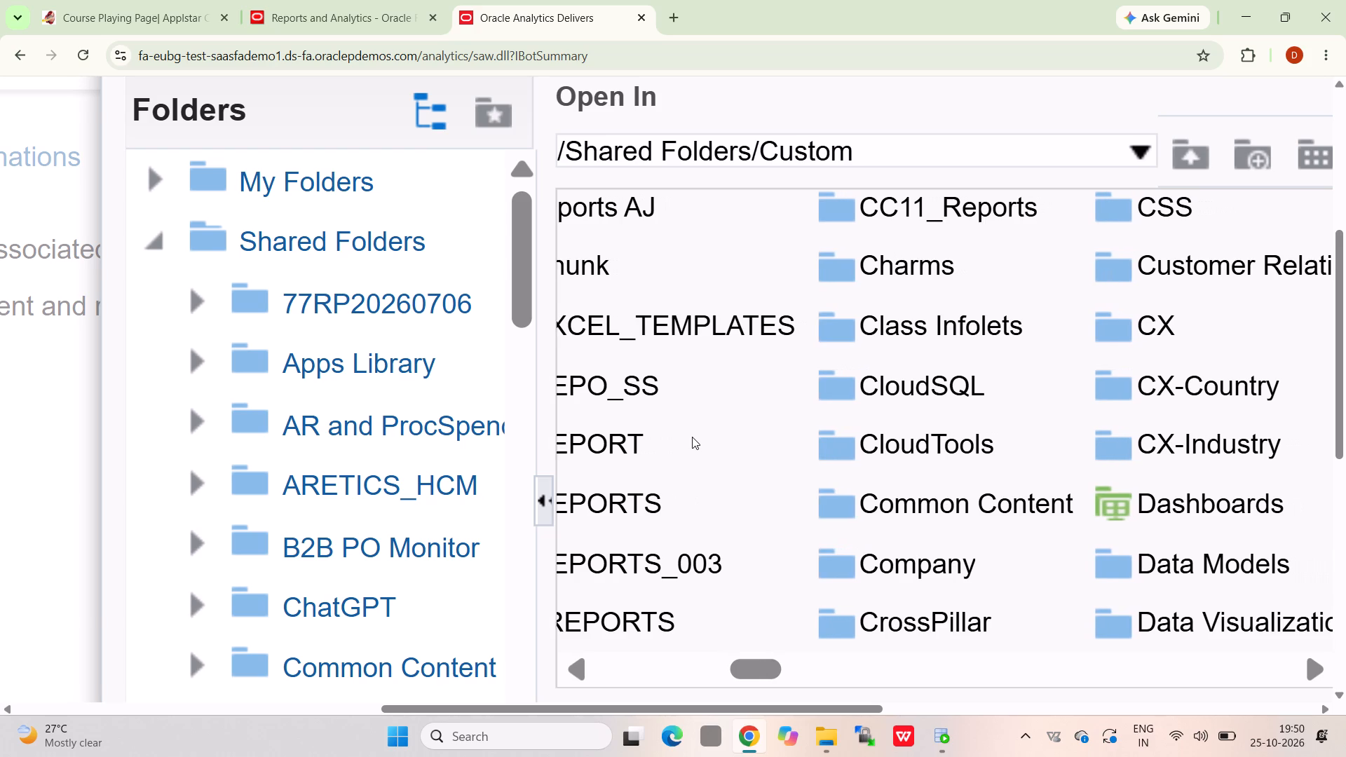
{"action": "scroll", "coordinate": [692, 437], "scroll_direction": "right", "scroll_amount": 7}
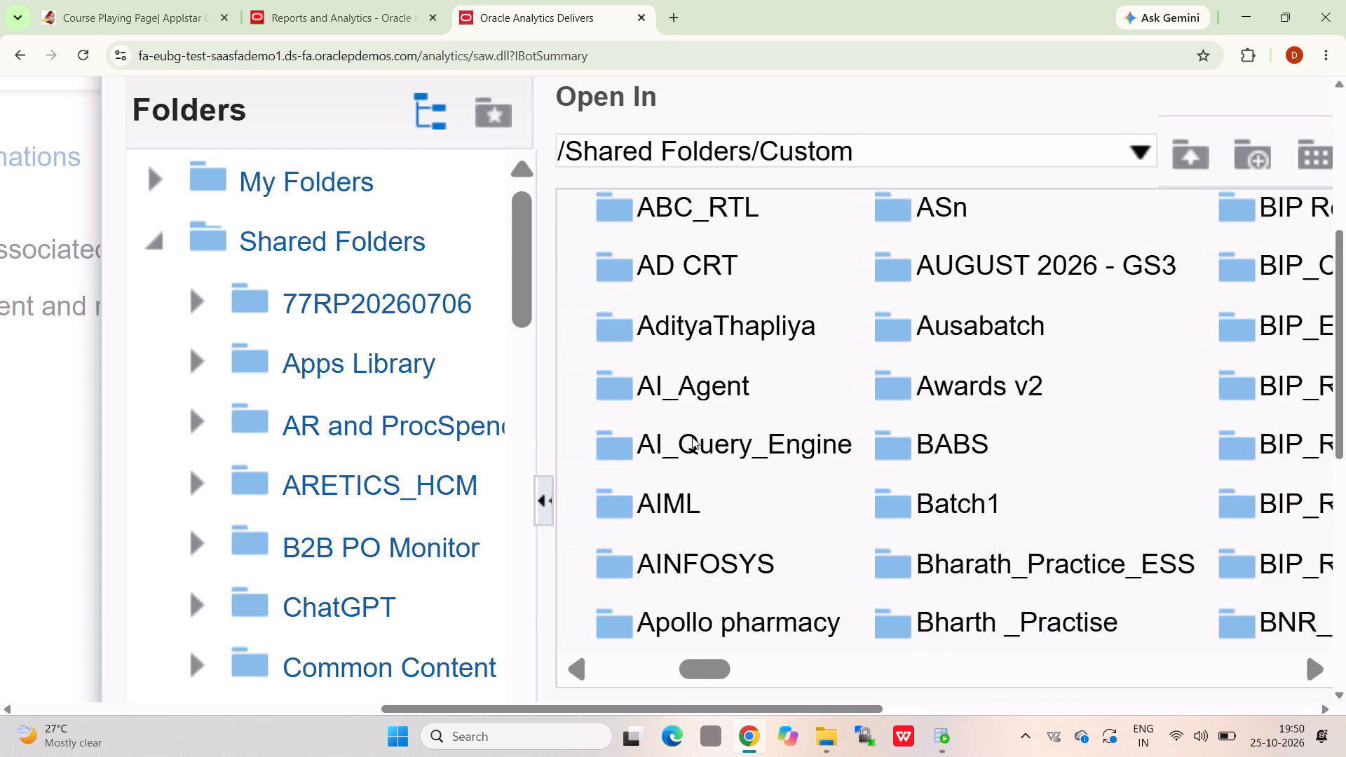
{"action": "scroll", "coordinate": [692, 437], "scroll_direction": "left", "scroll_amount": 15}
{"action": "scroll", "coordinate": [692, 437], "scroll_direction": "left", "scroll_amount": 8}
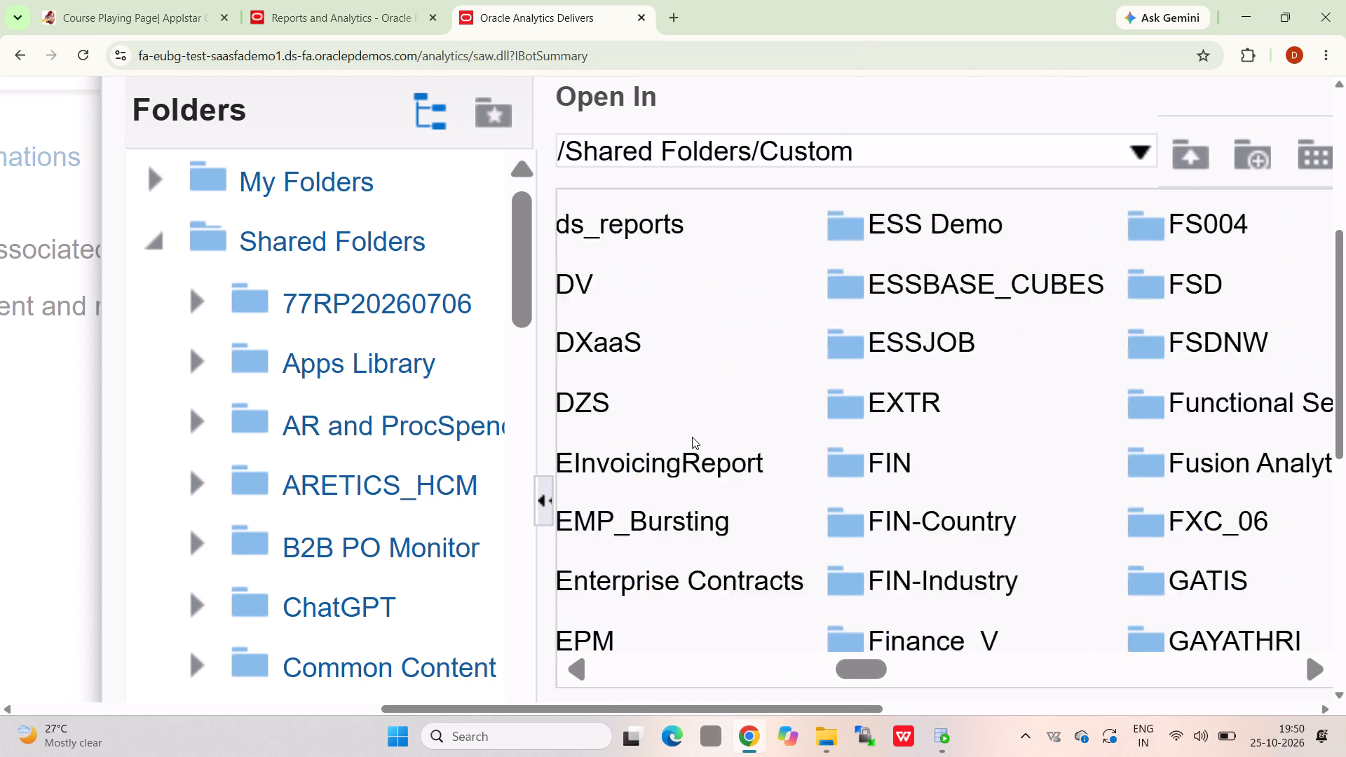
{"action": "scroll", "coordinate": [692, 437], "scroll_direction": "left", "scroll_amount": 12}
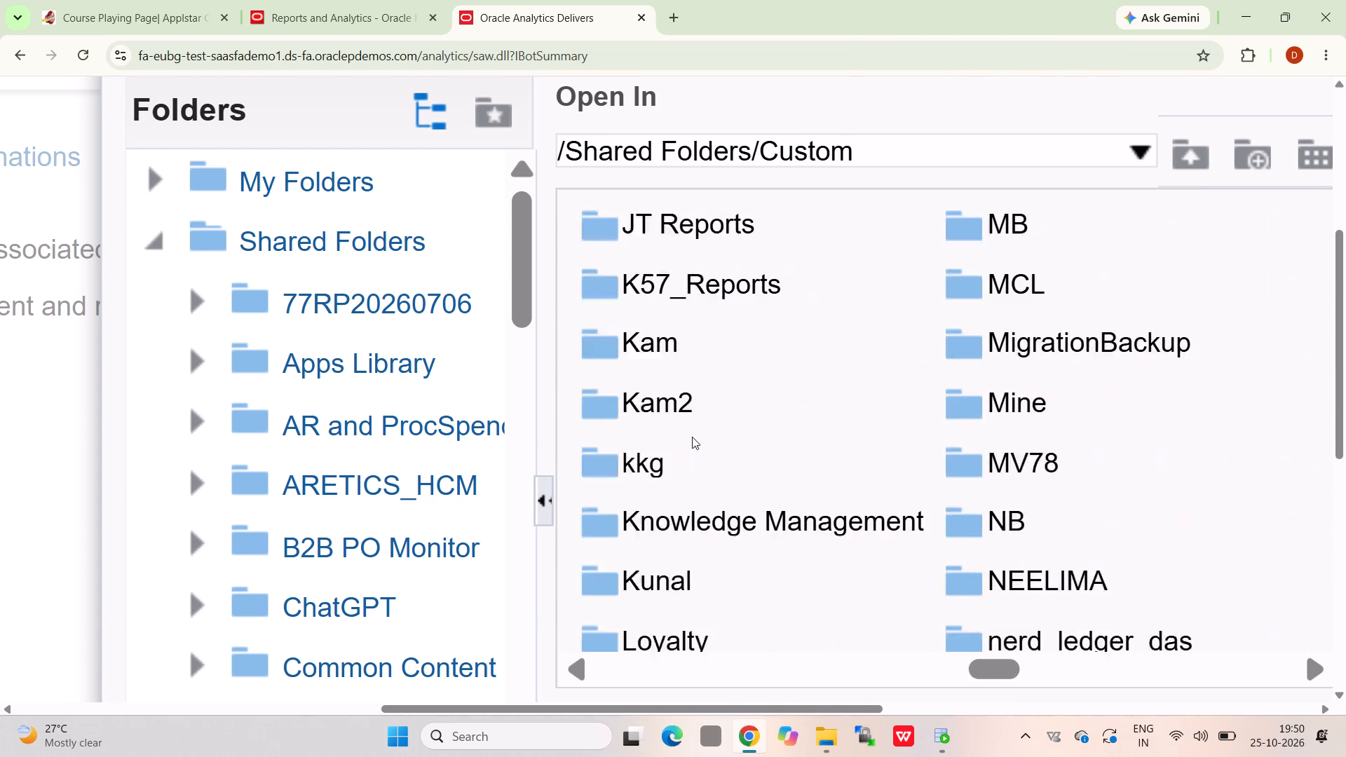
{"action": "scroll", "coordinate": [692, 437], "scroll_direction": "left", "scroll_amount": 9}
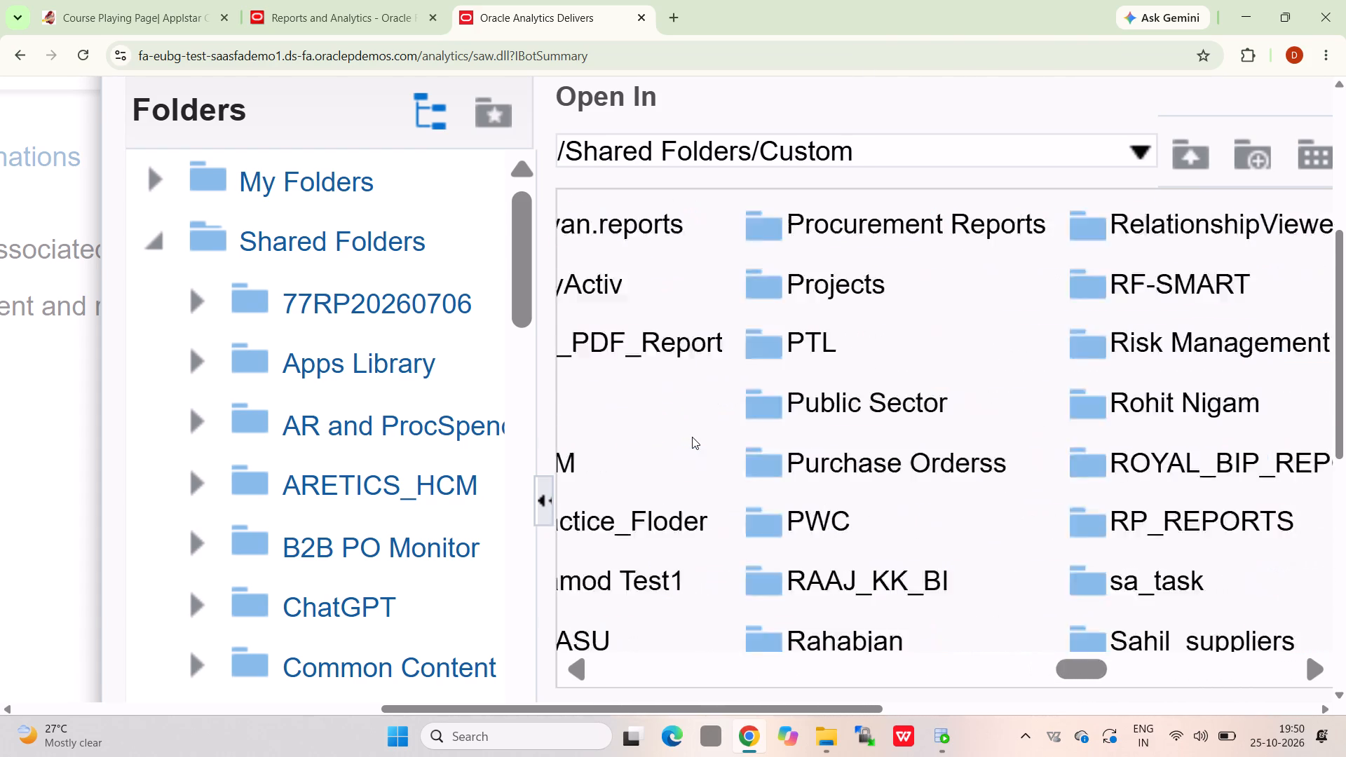
{"action": "scroll", "coordinate": [692, 437], "scroll_direction": "left", "scroll_amount": 2}
{"action": "scroll", "coordinate": [692, 437], "scroll_direction": "right", "scroll_amount": 2}
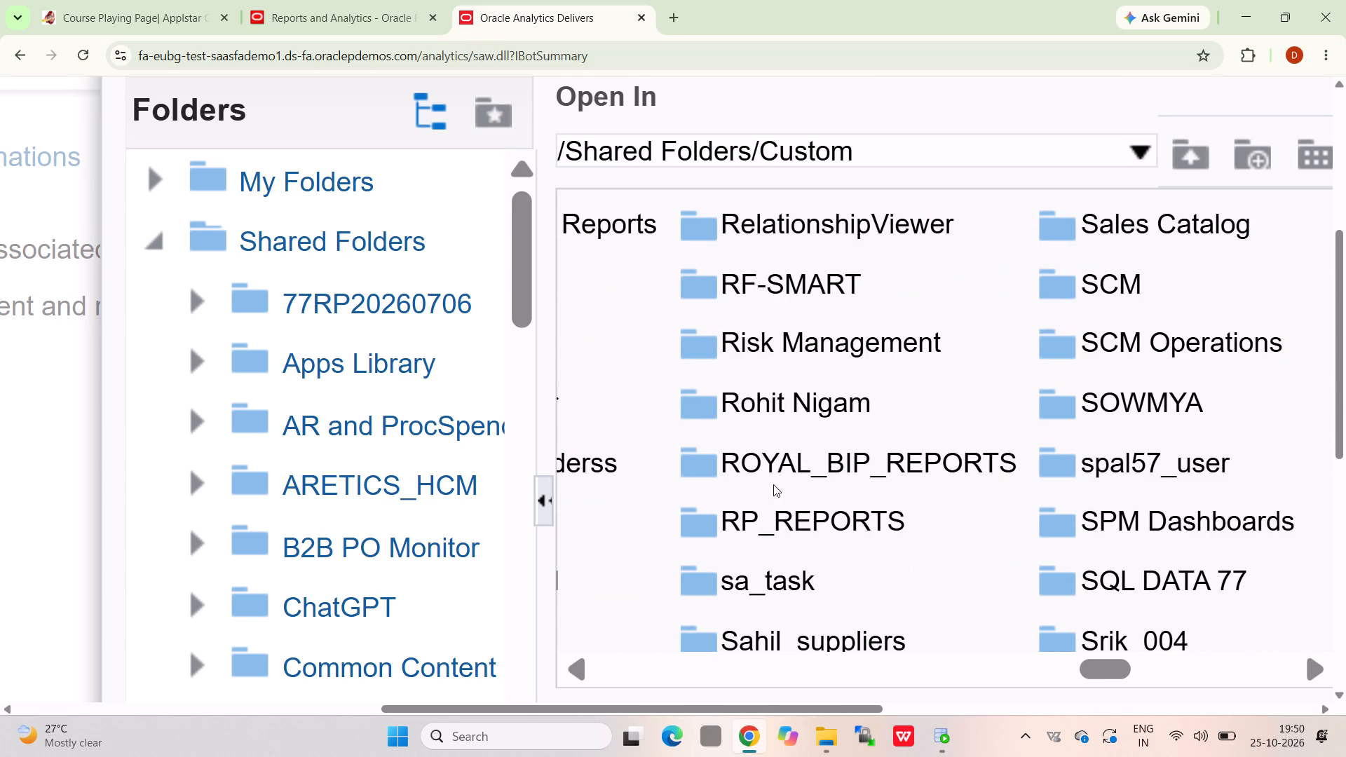
{"action": "triple_click", "coordinate": [814, 458]}
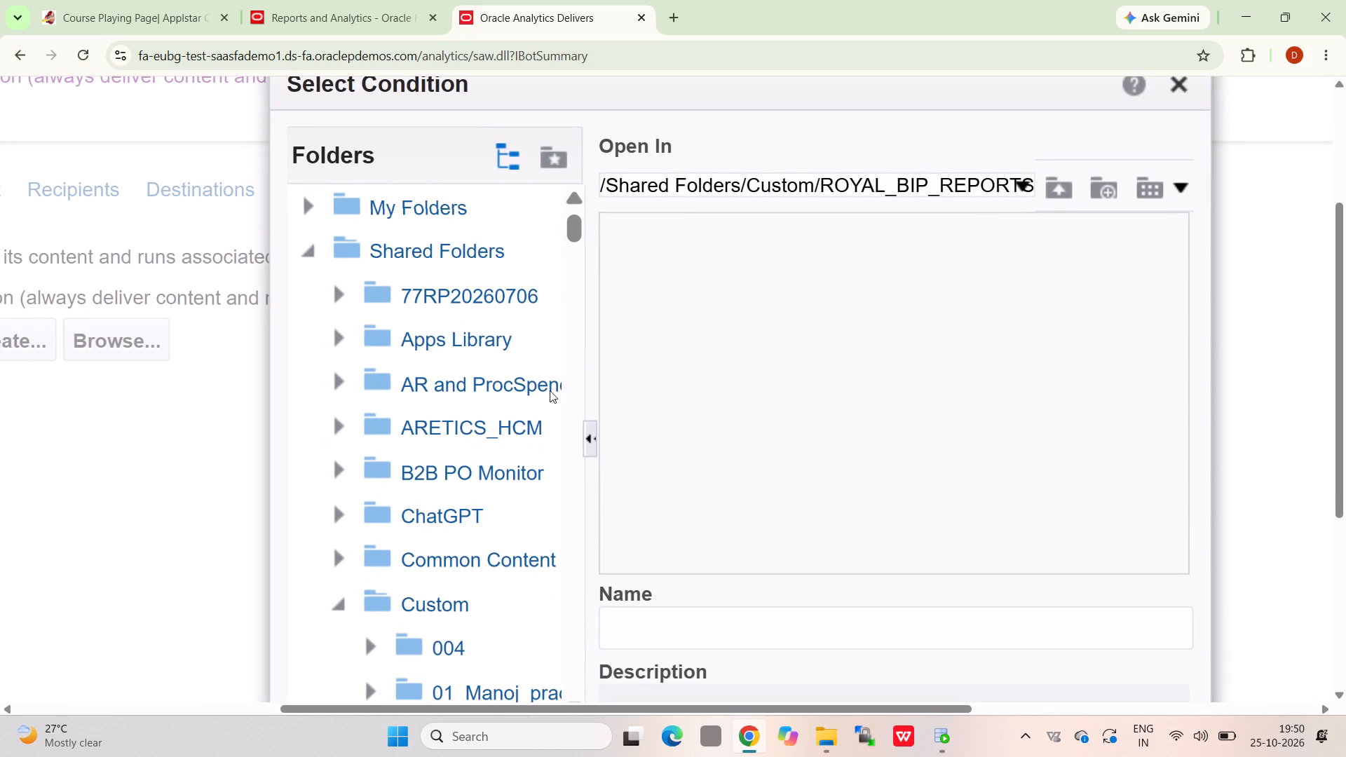
Look through the folder tree under Shared Folders and Custom for a folder that may hold a usable condition.
{"action": "scroll", "coordinate": [440, 443], "scroll_direction": "down", "scroll_amount": 3}
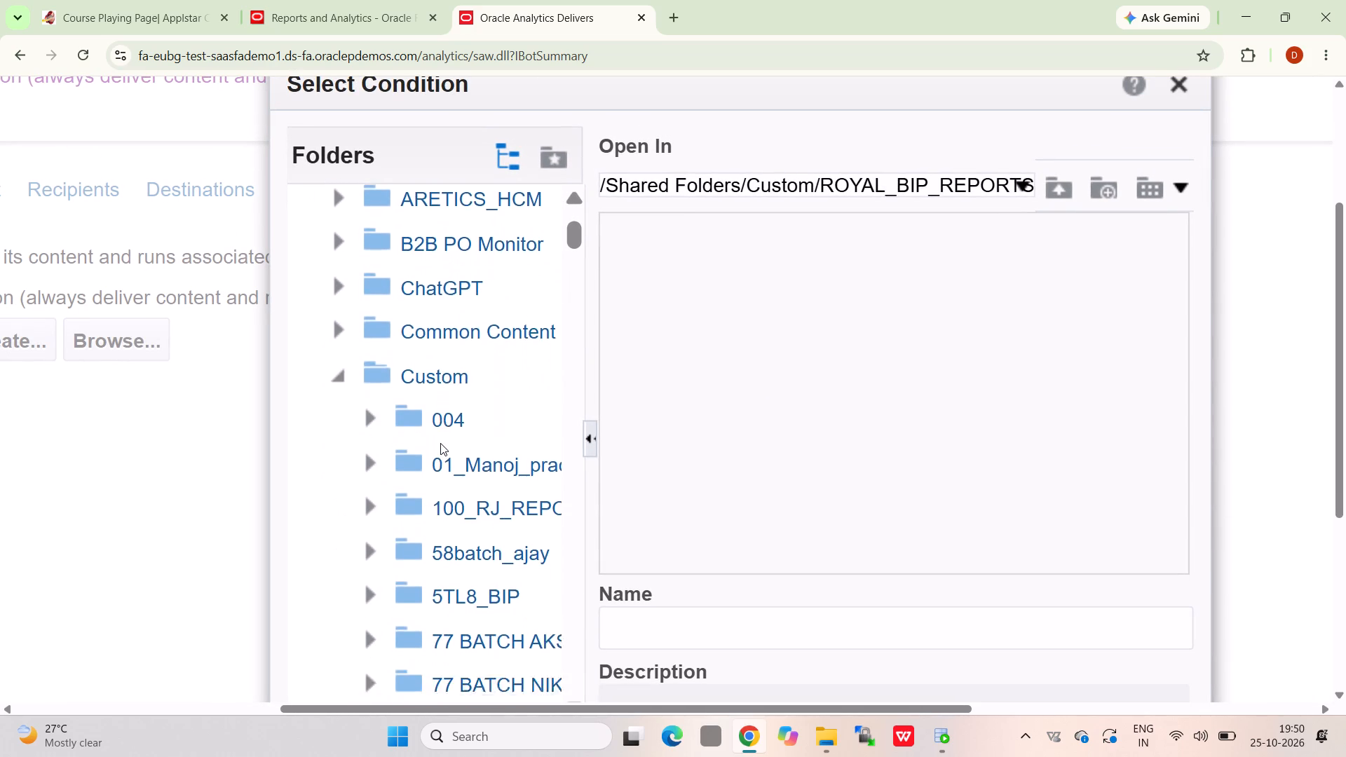
{"action": "scroll", "coordinate": [440, 443], "scroll_direction": "down", "scroll_amount": 12}
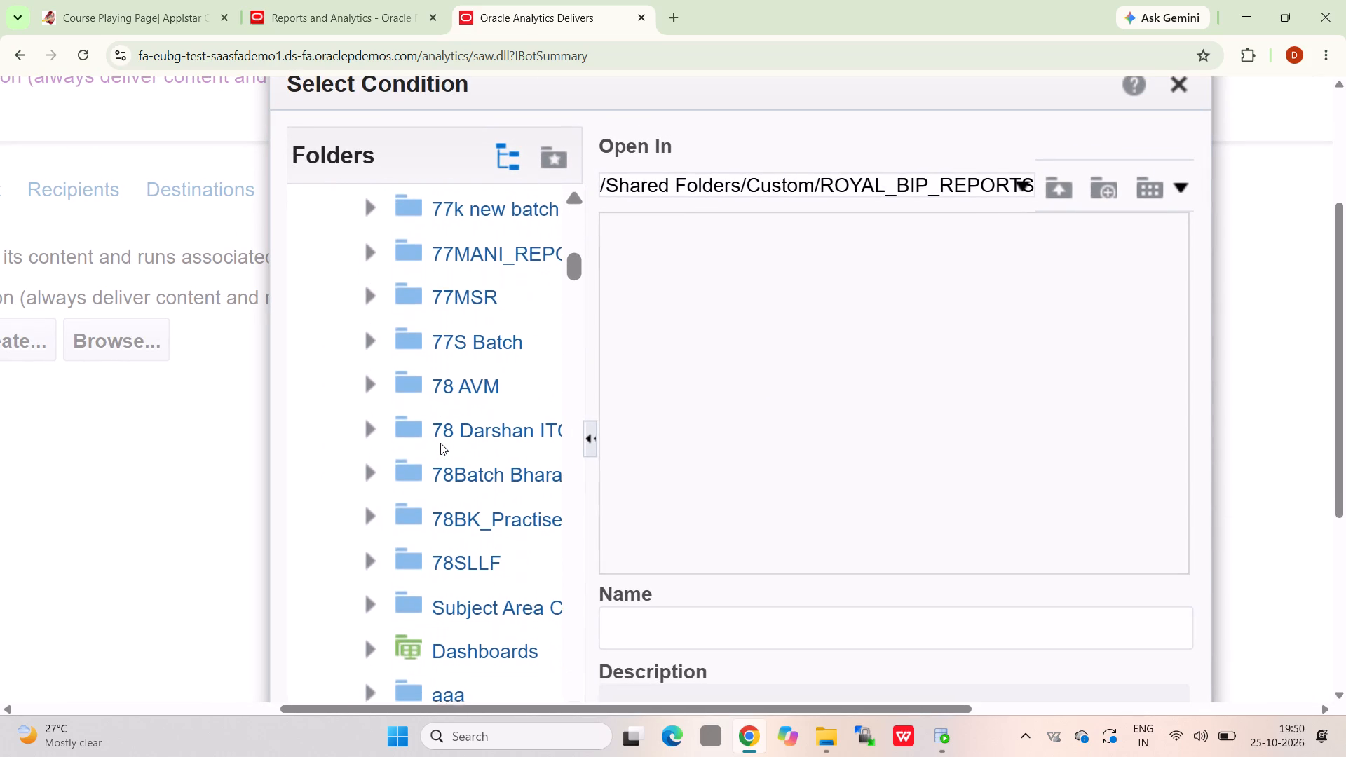
{"action": "scroll", "coordinate": [440, 443], "scroll_direction": "down", "scroll_amount": 7}
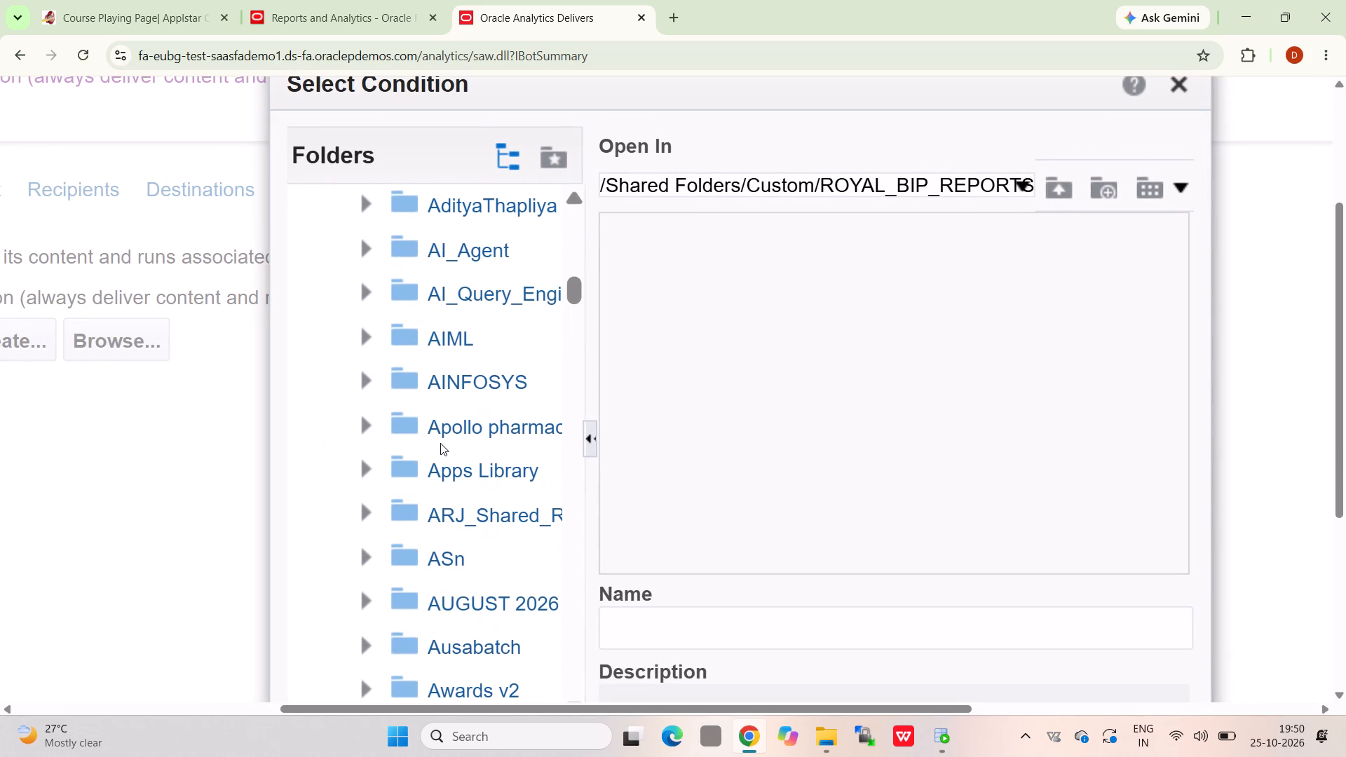
{"action": "scroll", "coordinate": [440, 443], "scroll_direction": "down", "scroll_amount": 3}
{"action": "scroll", "coordinate": [440, 443], "scroll_direction": "up", "scroll_amount": 3}
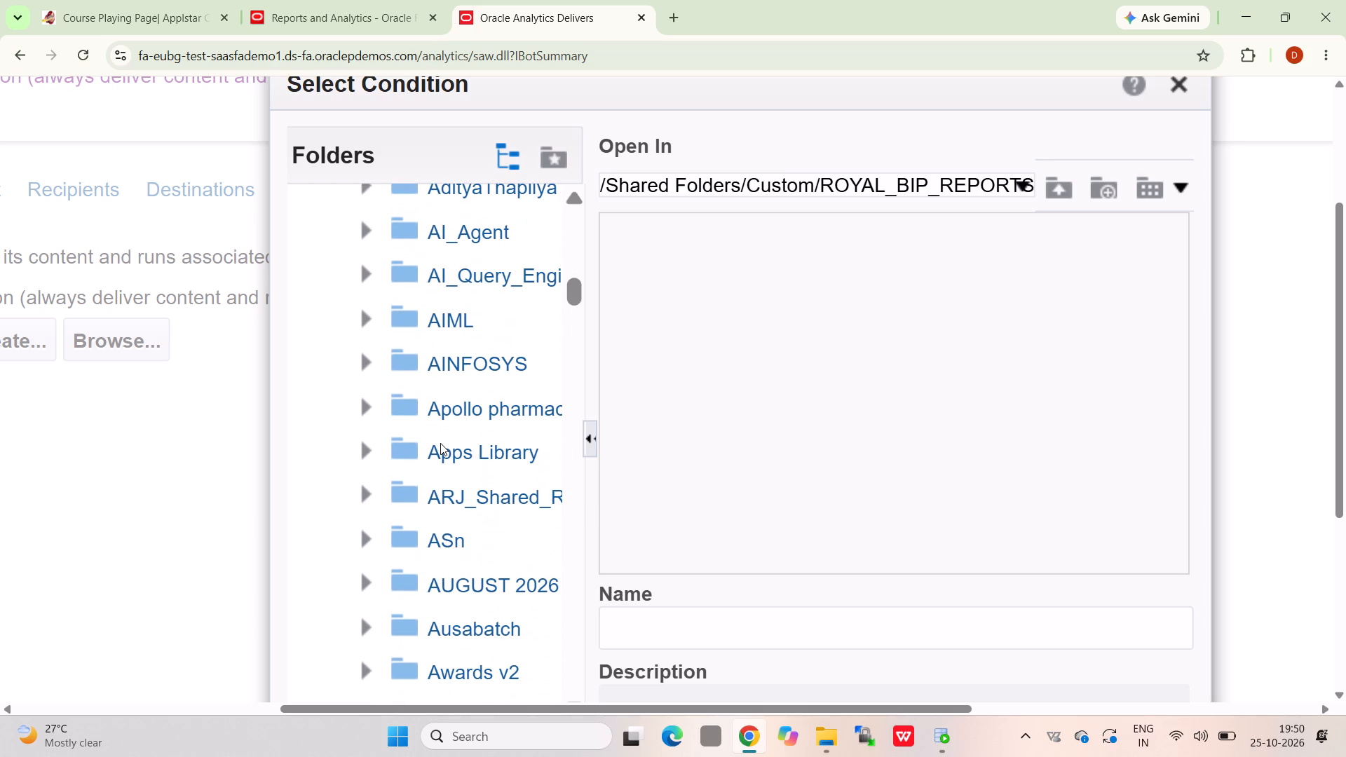
{"action": "scroll", "coordinate": [440, 443], "scroll_direction": "right", "scroll_amount": 2}
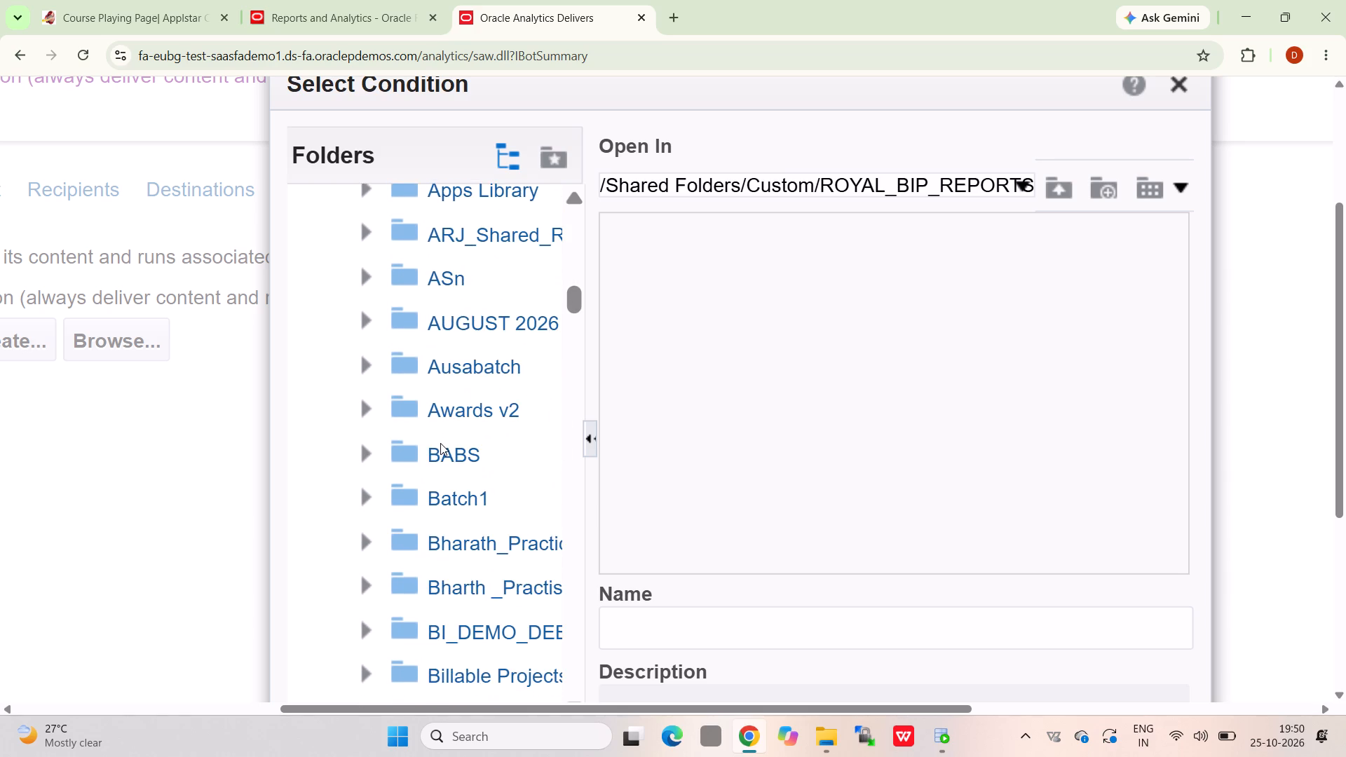
{"action": "scroll", "coordinate": [440, 443], "scroll_direction": "up", "scroll_amount": 9}
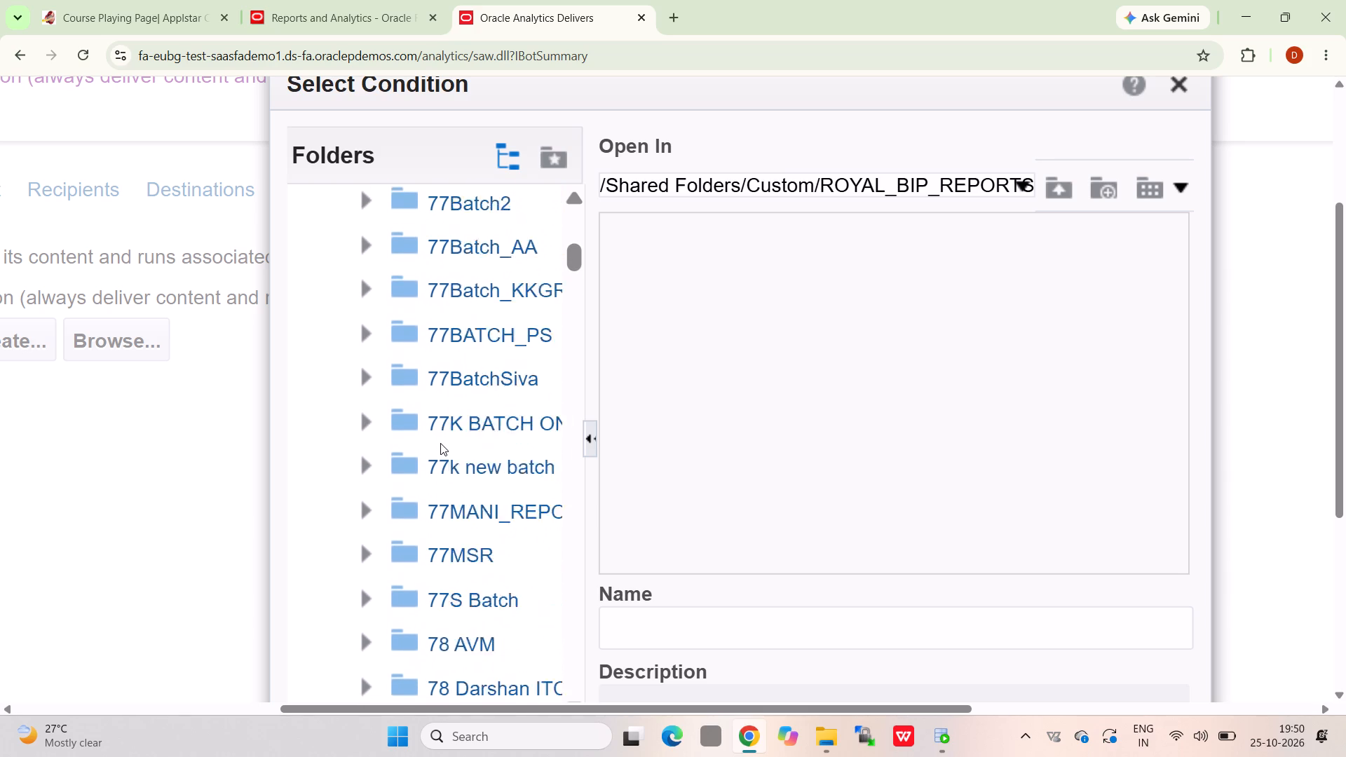
{"action": "scroll", "coordinate": [440, 443], "scroll_direction": "up", "scroll_amount": 2}
{"action": "scroll", "coordinate": [440, 443], "scroll_direction": "down", "scroll_amount": 9}
{"action": "scroll", "coordinate": [440, 443], "scroll_direction": "right", "scroll_amount": 3}
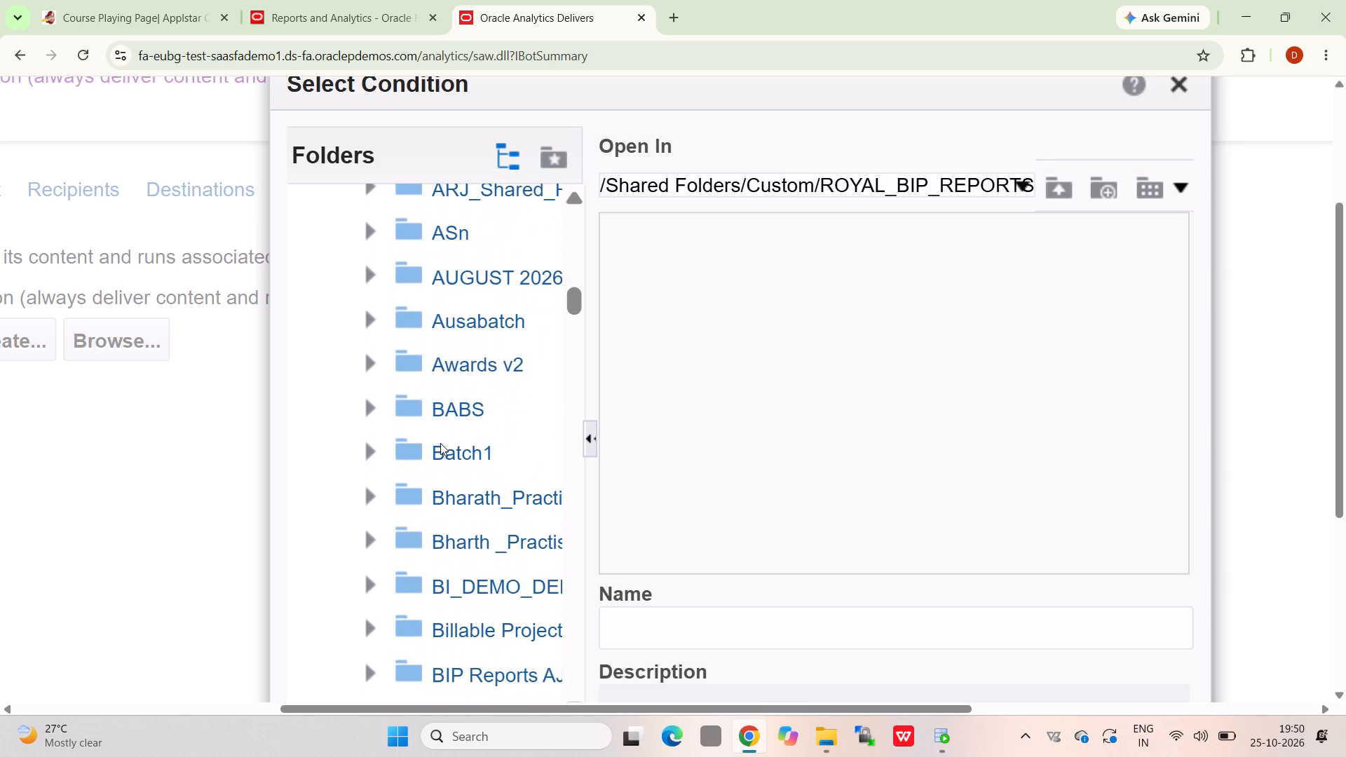
{"action": "scroll", "coordinate": [440, 443], "scroll_direction": "down", "scroll_amount": 6}
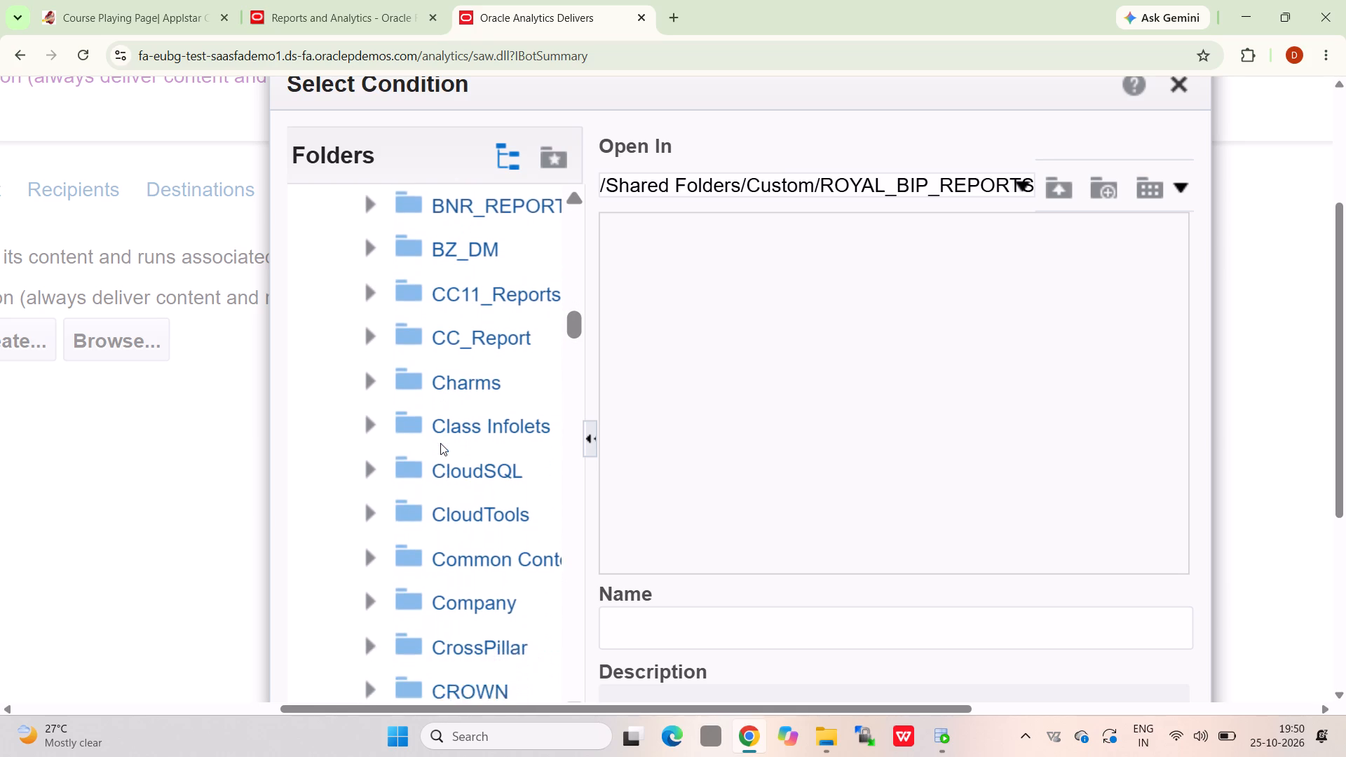
{"action": "scroll", "coordinate": [440, 443], "scroll_direction": "down", "scroll_amount": 1}
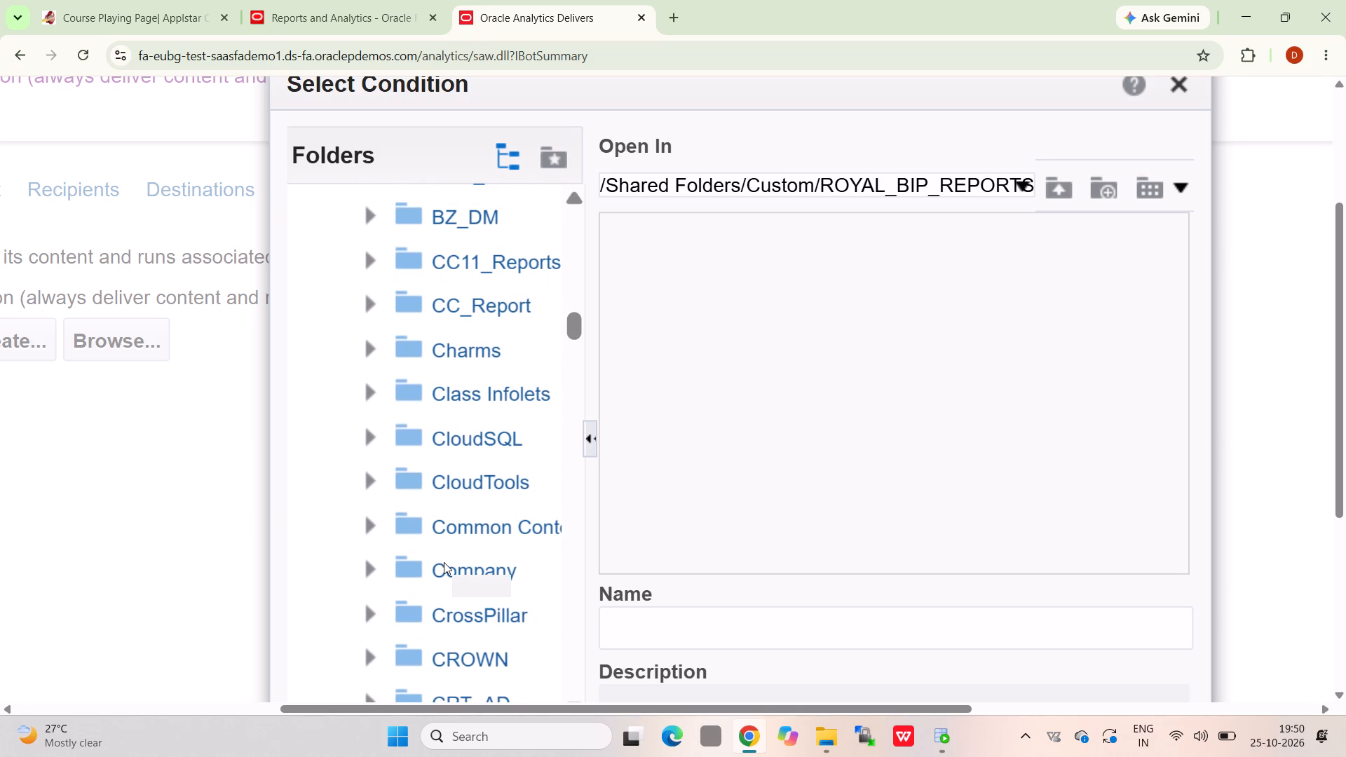
{"action": "scroll", "coordinate": [444, 562], "scroll_direction": "down", "scroll_amount": 2}
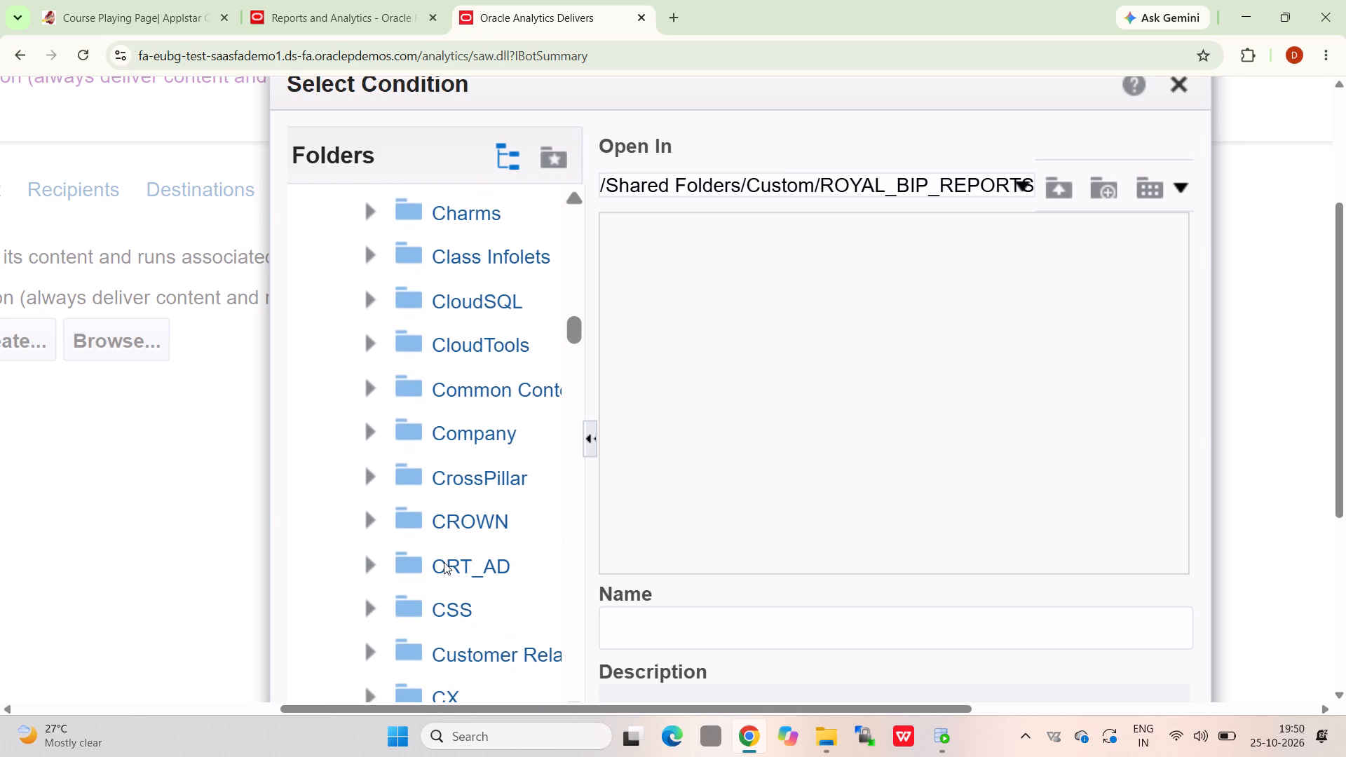
{"action": "scroll", "coordinate": [444, 562], "scroll_direction": "down", "scroll_amount": 3}
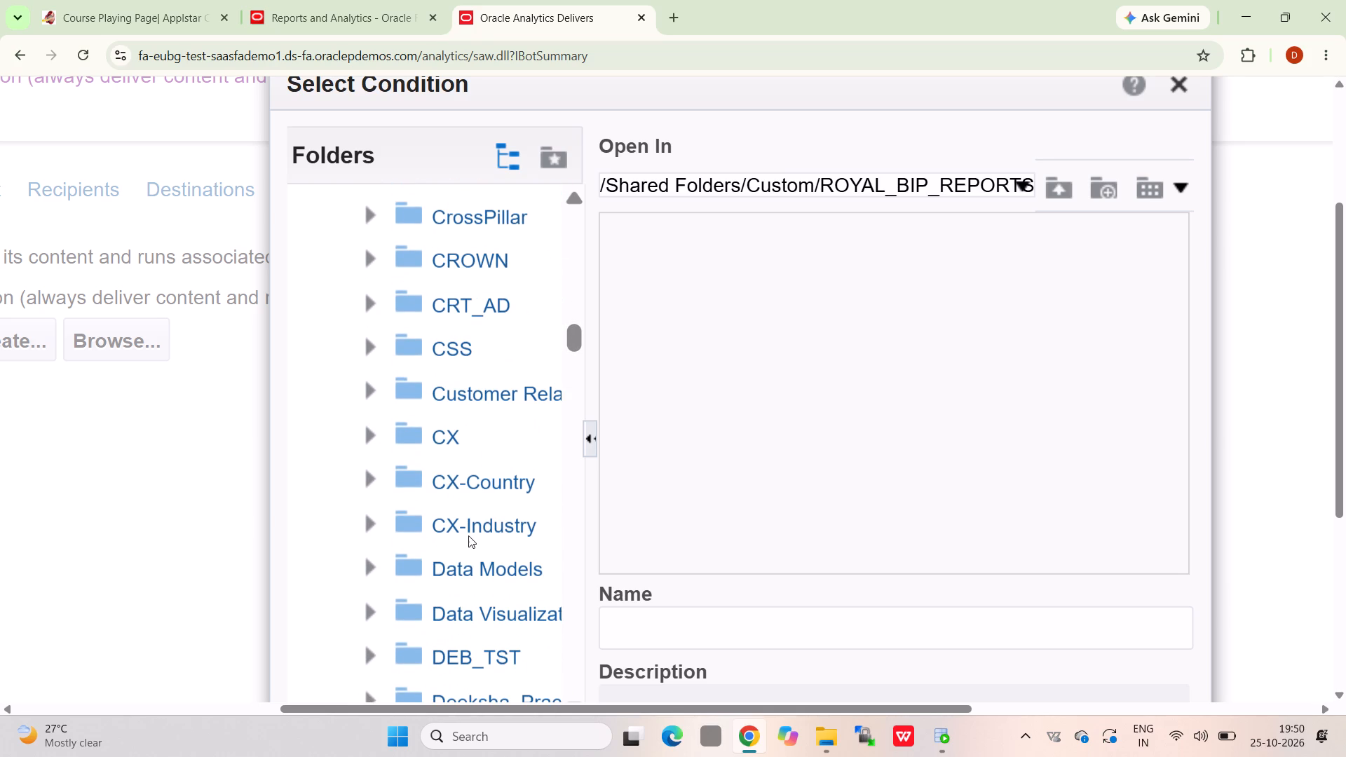
{"action": "scroll", "coordinate": [468, 536], "scroll_direction": "down", "scroll_amount": 5}
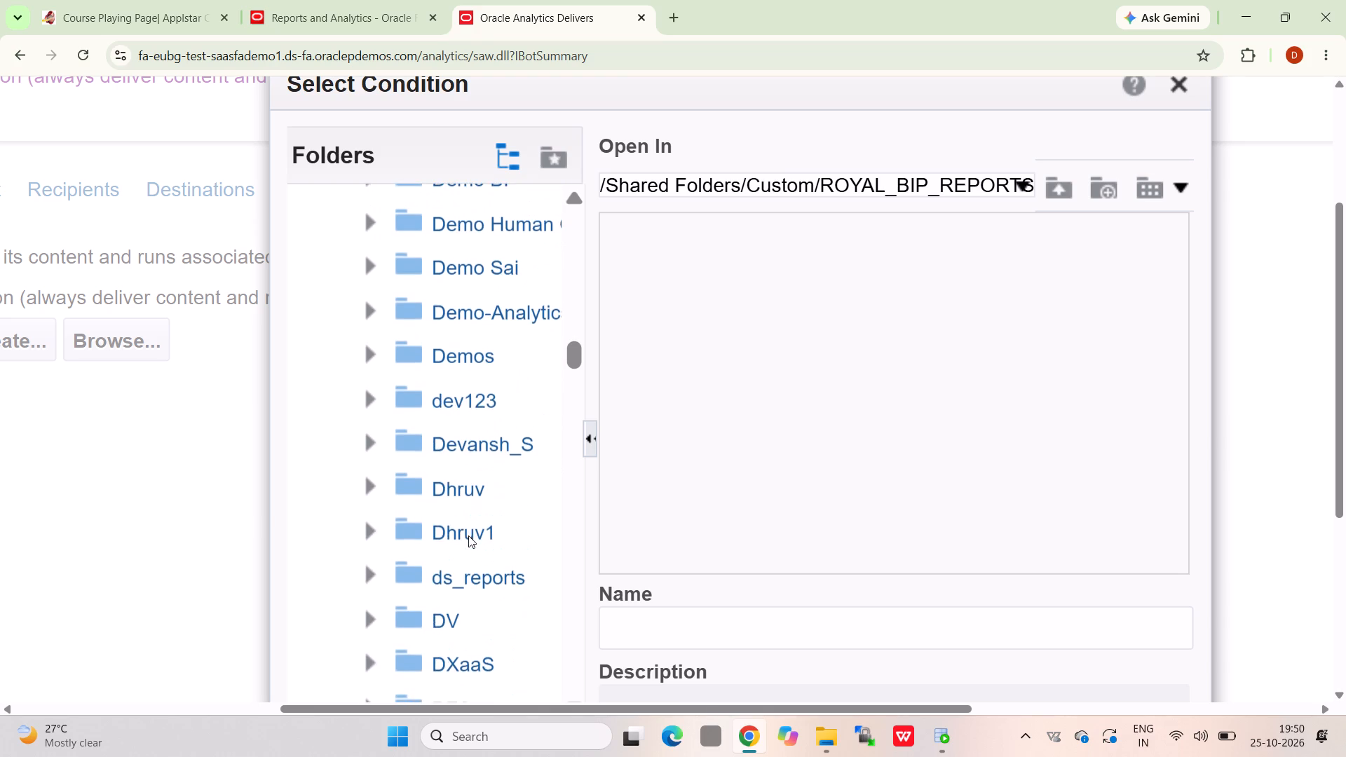
{"action": "scroll", "coordinate": [468, 536], "scroll_direction": "up", "scroll_amount": 15}
{"action": "scroll", "coordinate": [468, 536], "scroll_direction": "up", "scroll_amount": 17}
{"action": "scroll", "coordinate": [468, 536], "scroll_direction": "up", "scroll_amount": 8}
{"action": "scroll", "coordinate": [468, 536], "scroll_direction": "down", "scroll_amount": 1}
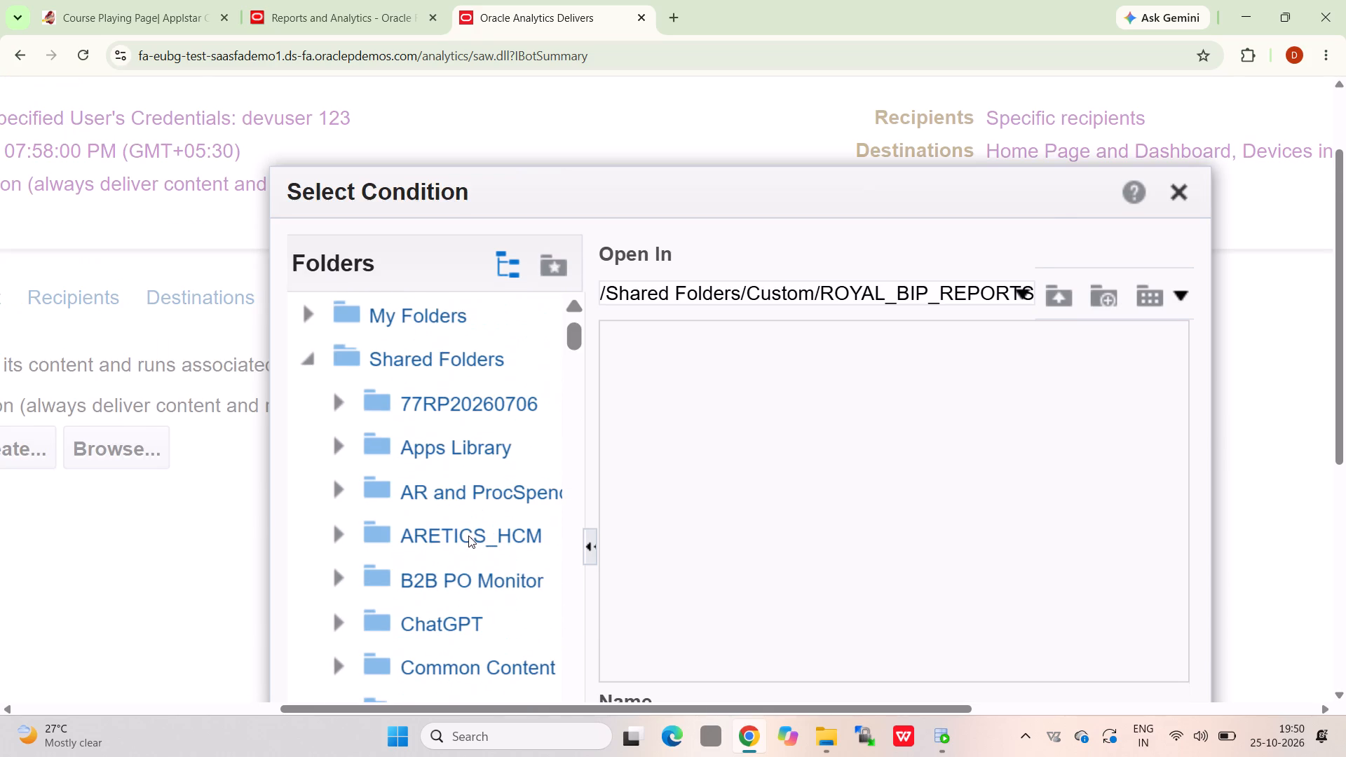
{"action": "scroll", "coordinate": [468, 536], "scroll_direction": "down", "scroll_amount": 3}
{"action": "left_click", "coordinate": [941, 503]}
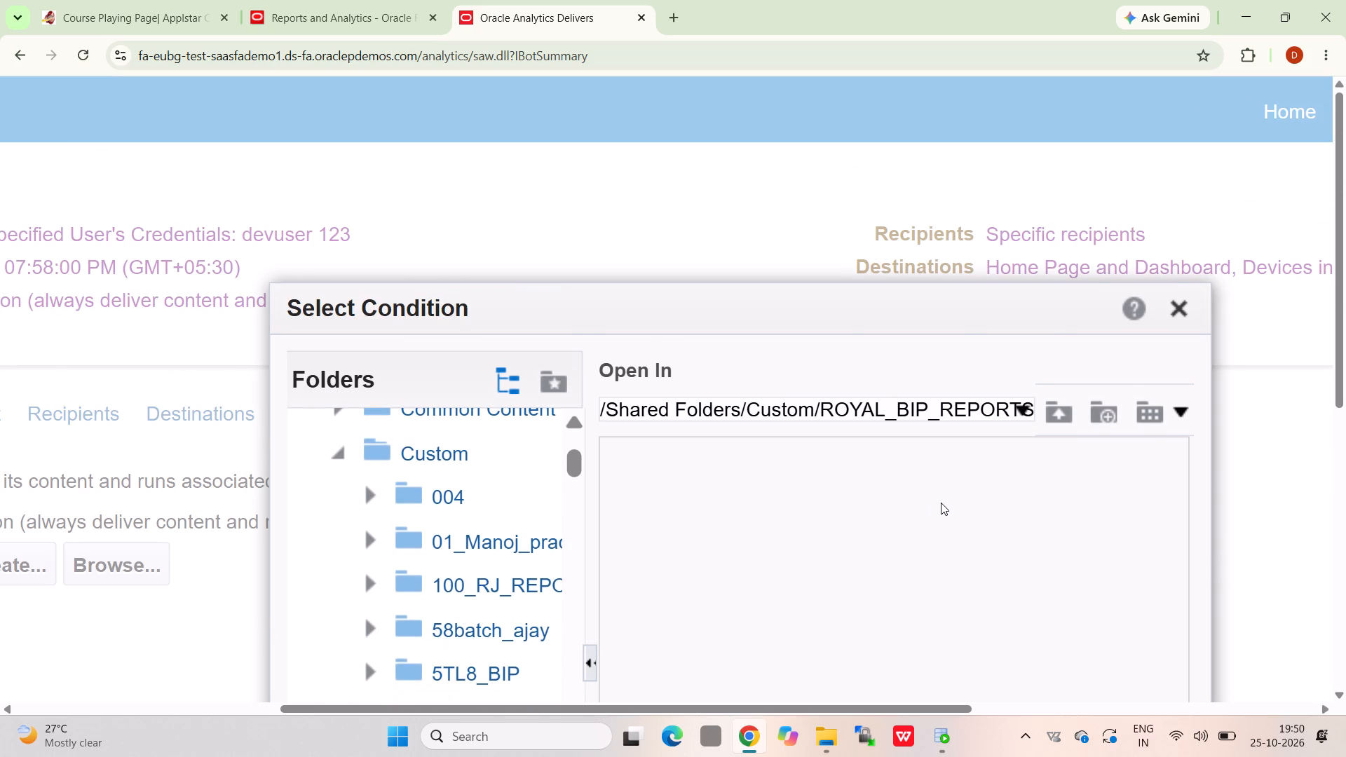
{"action": "scroll", "coordinate": [525, 580], "scroll_direction": "down", "scroll_amount": 2}
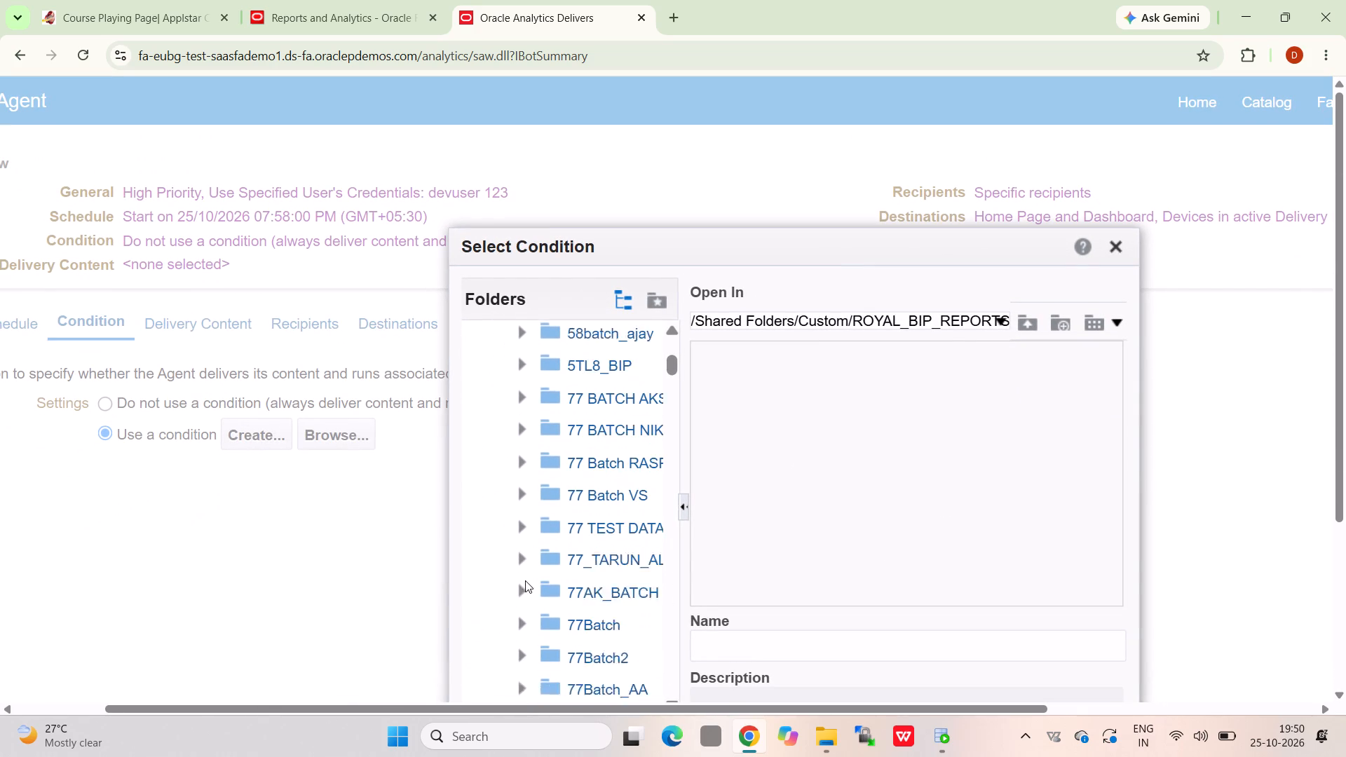
{"action": "scroll", "coordinate": [525, 580], "scroll_direction": "down", "scroll_amount": 8}
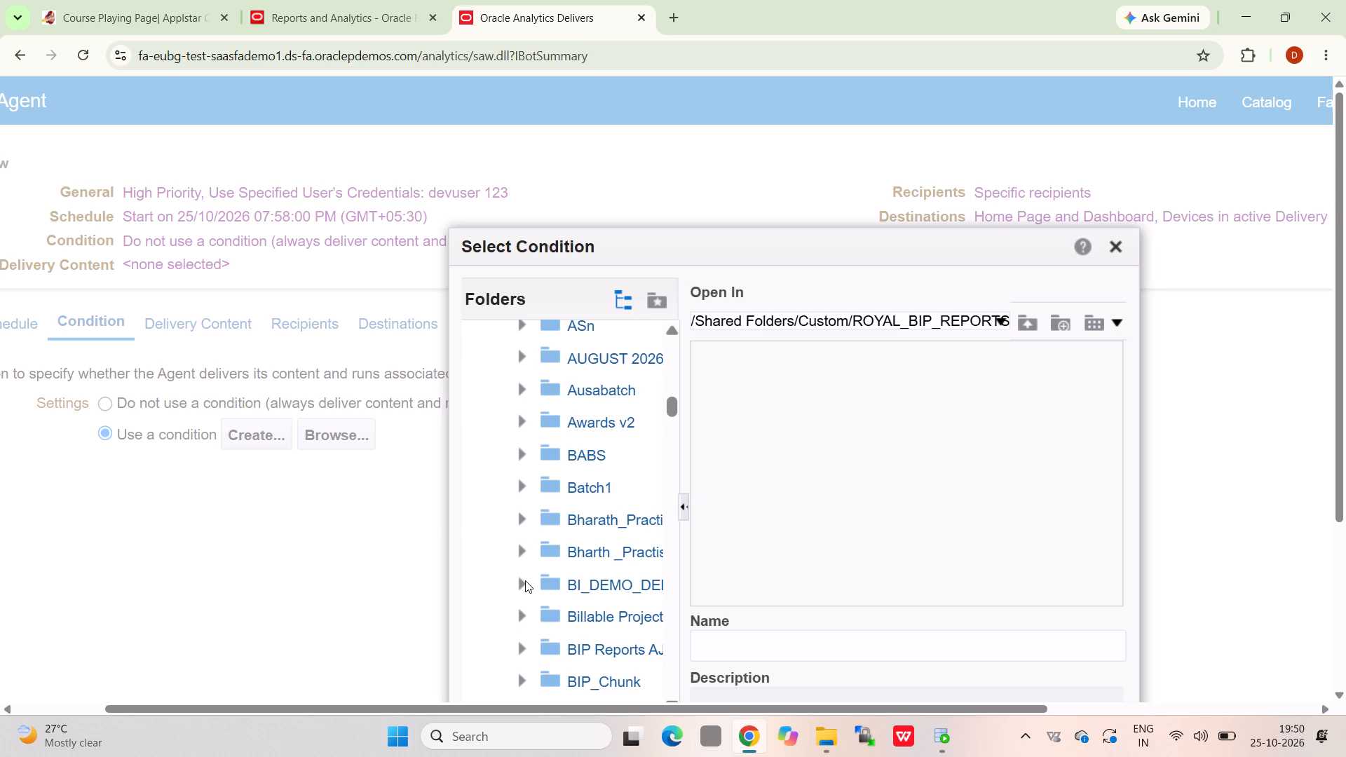
{"action": "scroll", "coordinate": [525, 580], "scroll_direction": "down", "scroll_amount": 5}
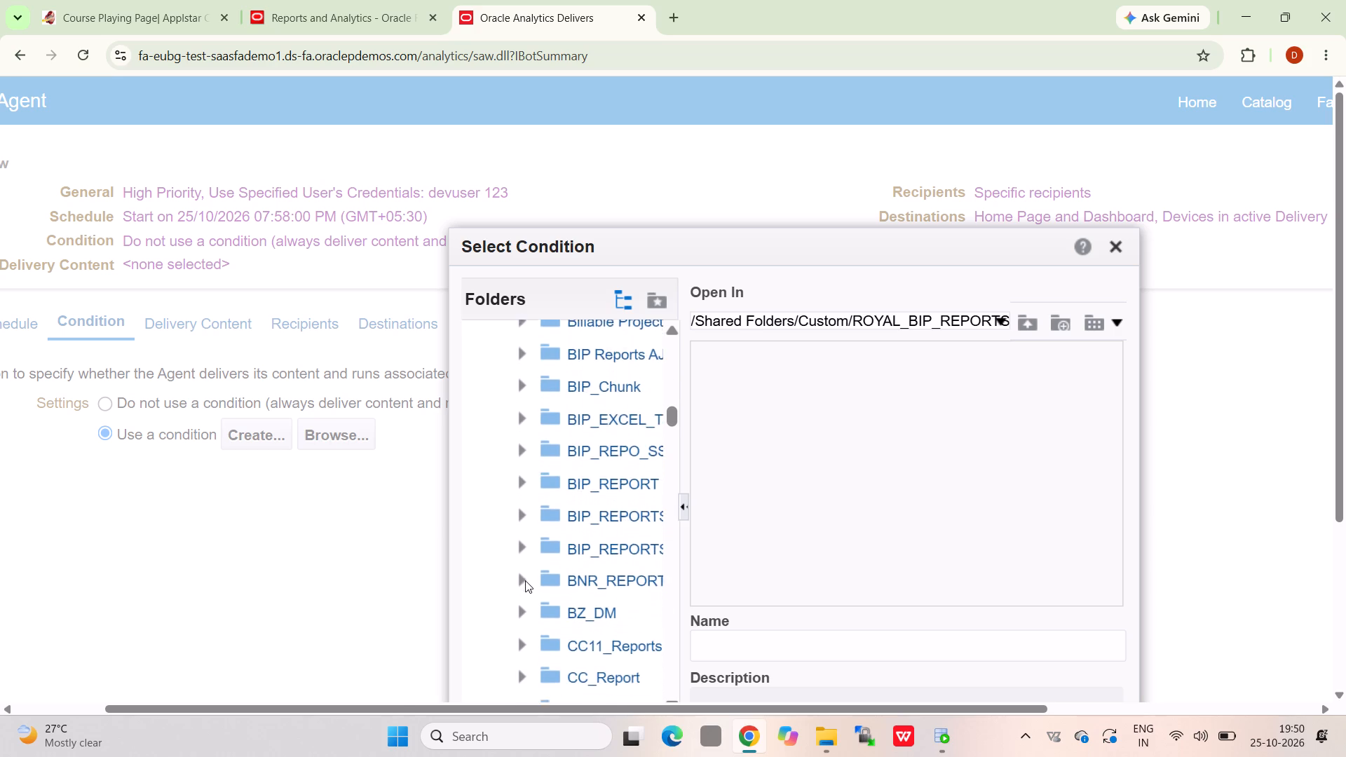
{"action": "scroll", "coordinate": [525, 580], "scroll_direction": "down", "scroll_amount": 6}
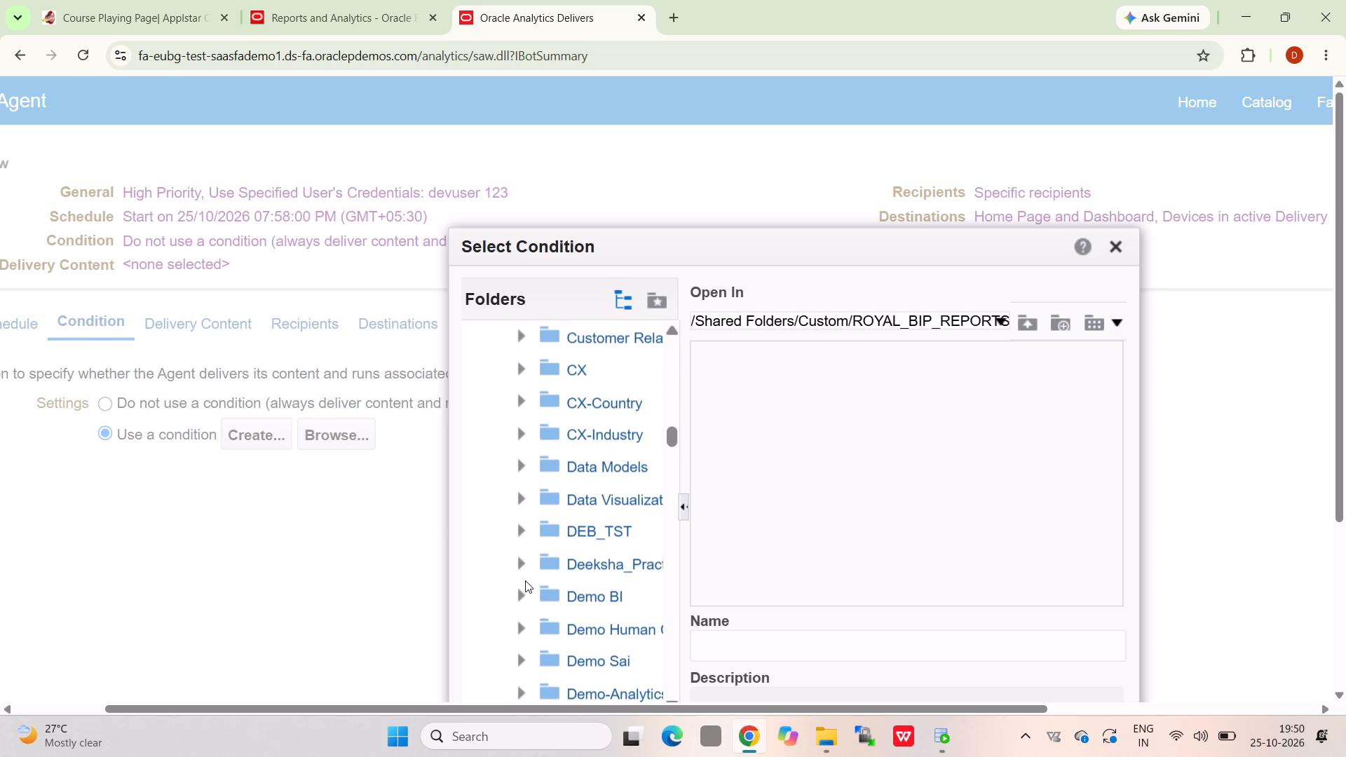
{"action": "scroll", "coordinate": [525, 580], "scroll_direction": "down", "scroll_amount": 1}
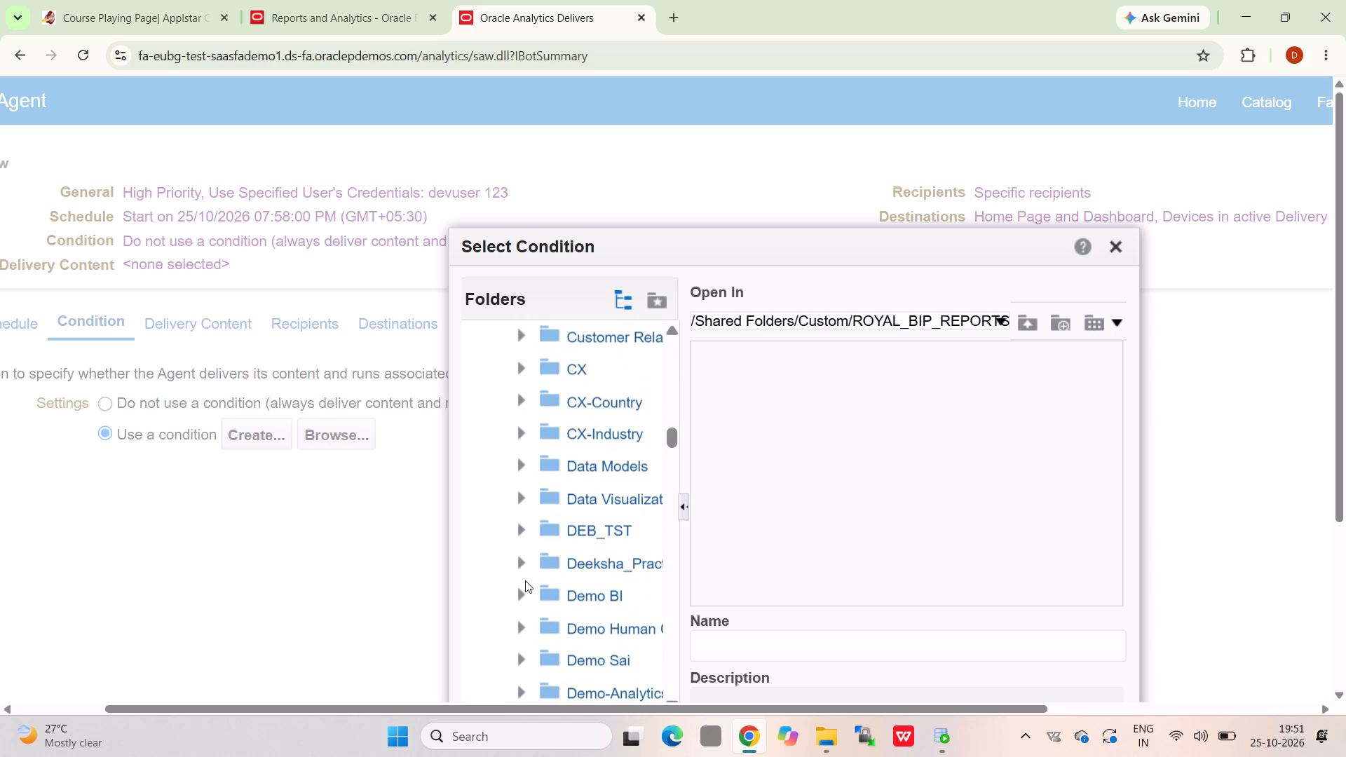
{"action": "scroll", "coordinate": [525, 580], "scroll_direction": "down", "scroll_amount": 3}
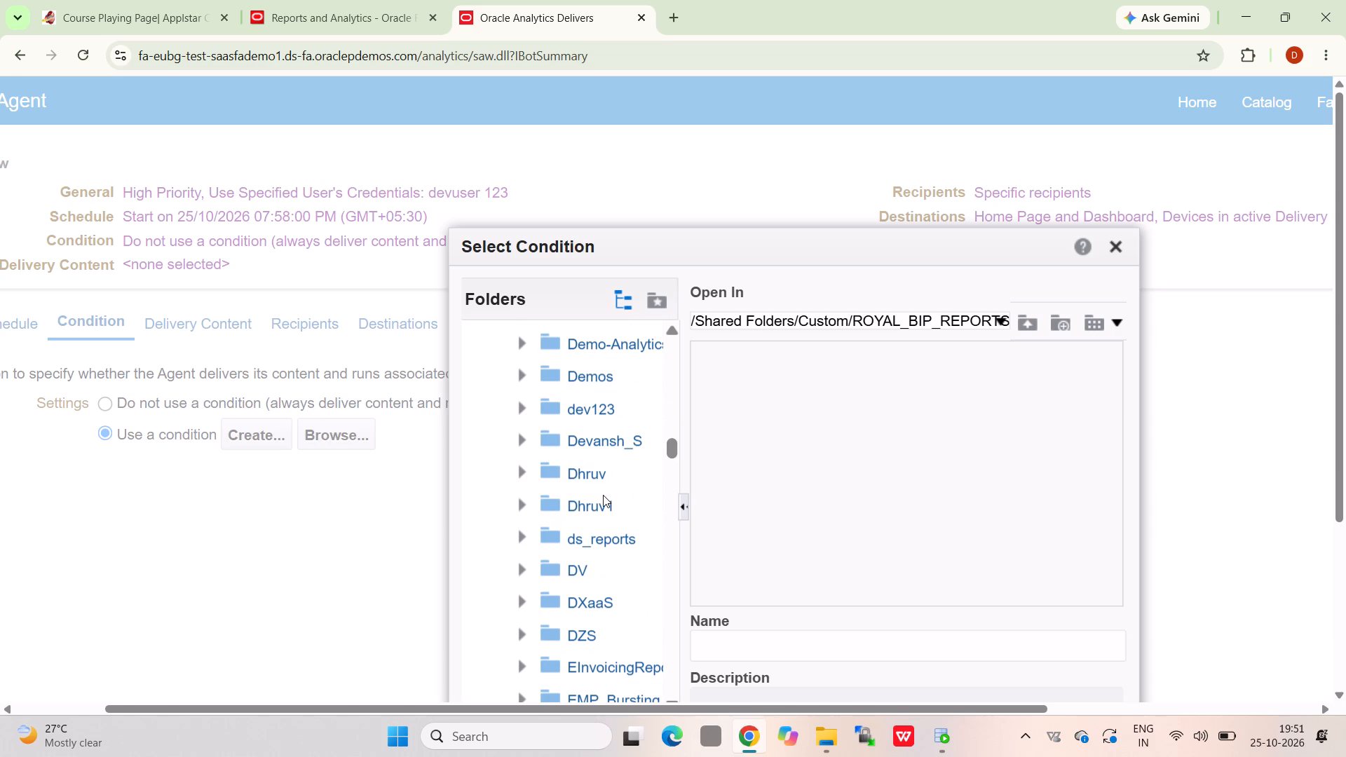
{"action": "scroll", "coordinate": [603, 495], "scroll_direction": "down", "scroll_amount": 5}
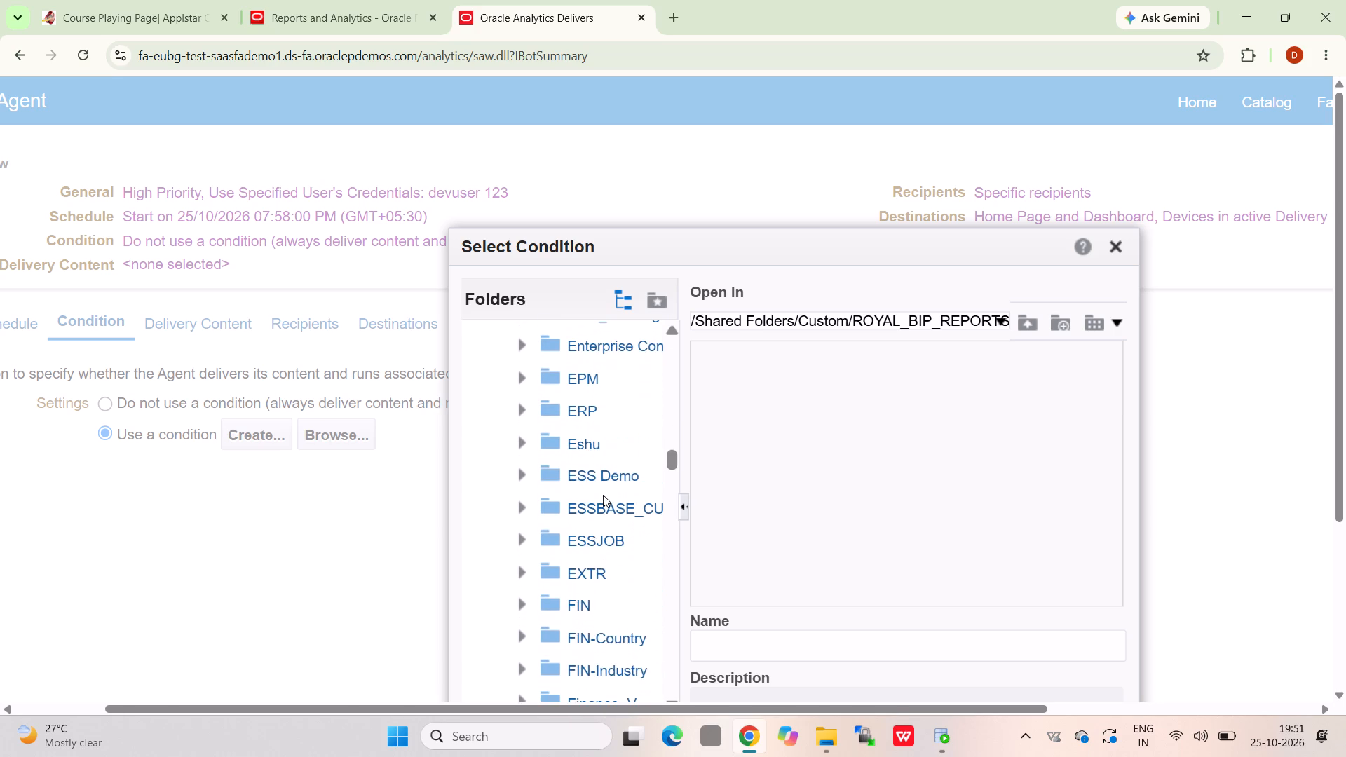
{"action": "scroll", "coordinate": [603, 495], "scroll_direction": "down", "scroll_amount": 9}
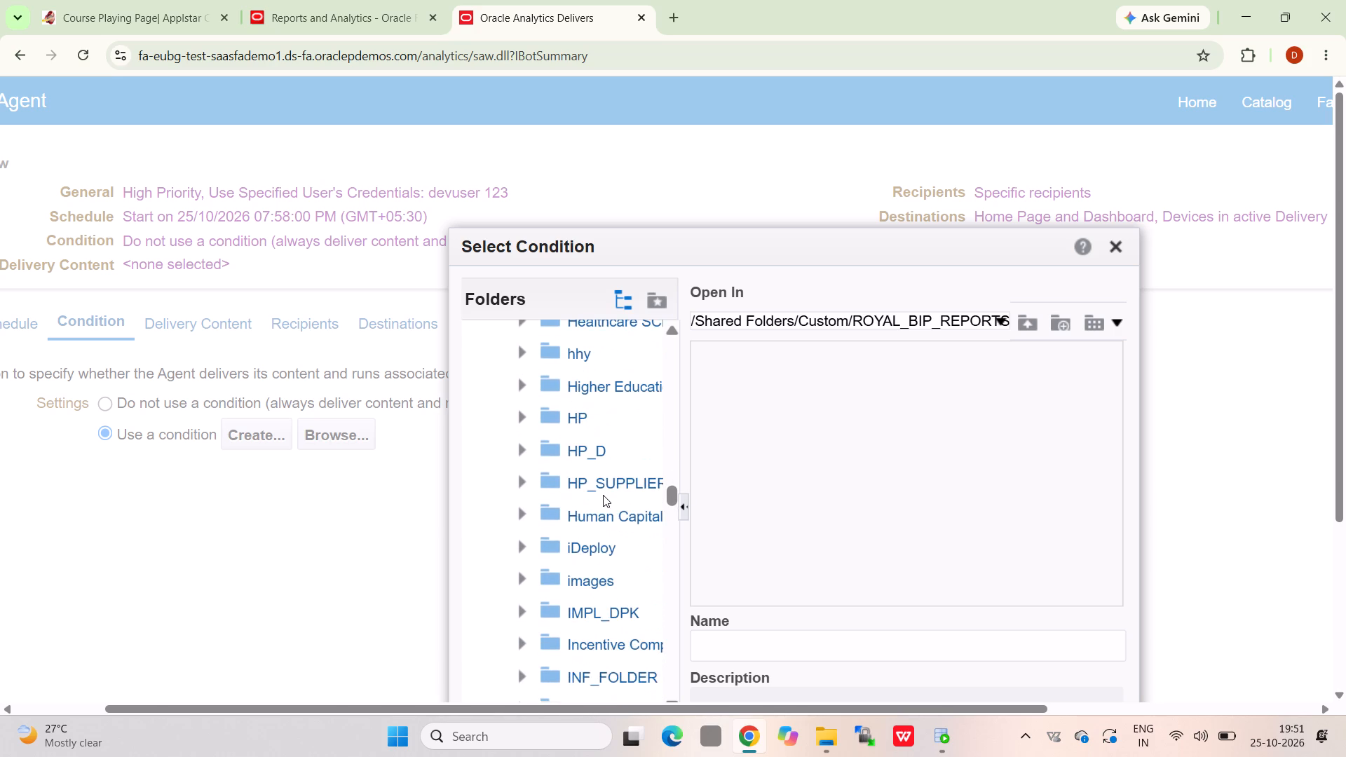
{"action": "scroll", "coordinate": [603, 495], "scroll_direction": "down", "scroll_amount": 3}
{"action": "scroll", "coordinate": [603, 495], "scroll_direction": "up", "scroll_amount": 12}
{"action": "scroll", "coordinate": [603, 495], "scroll_direction": "up", "scroll_amount": 11}
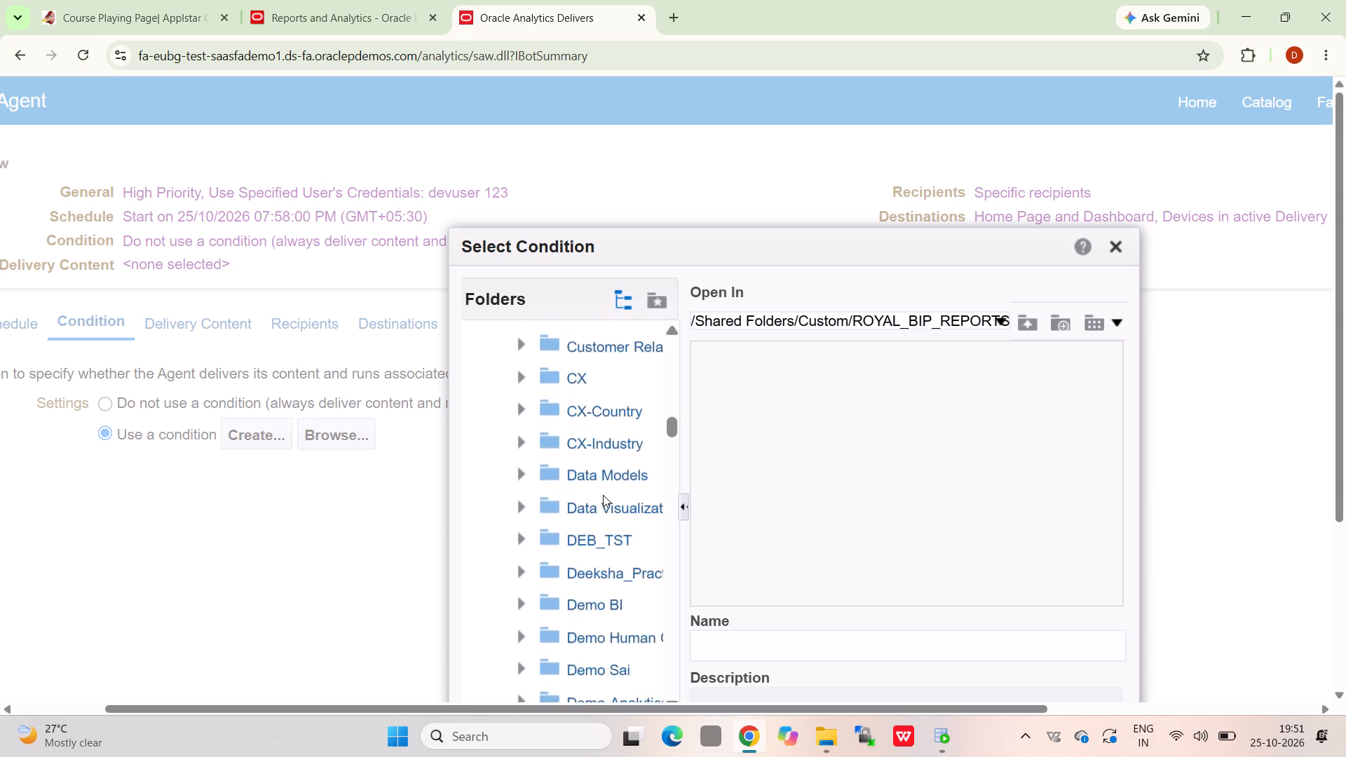
{"action": "scroll", "coordinate": [603, 495], "scroll_direction": "up", "scroll_amount": 4}
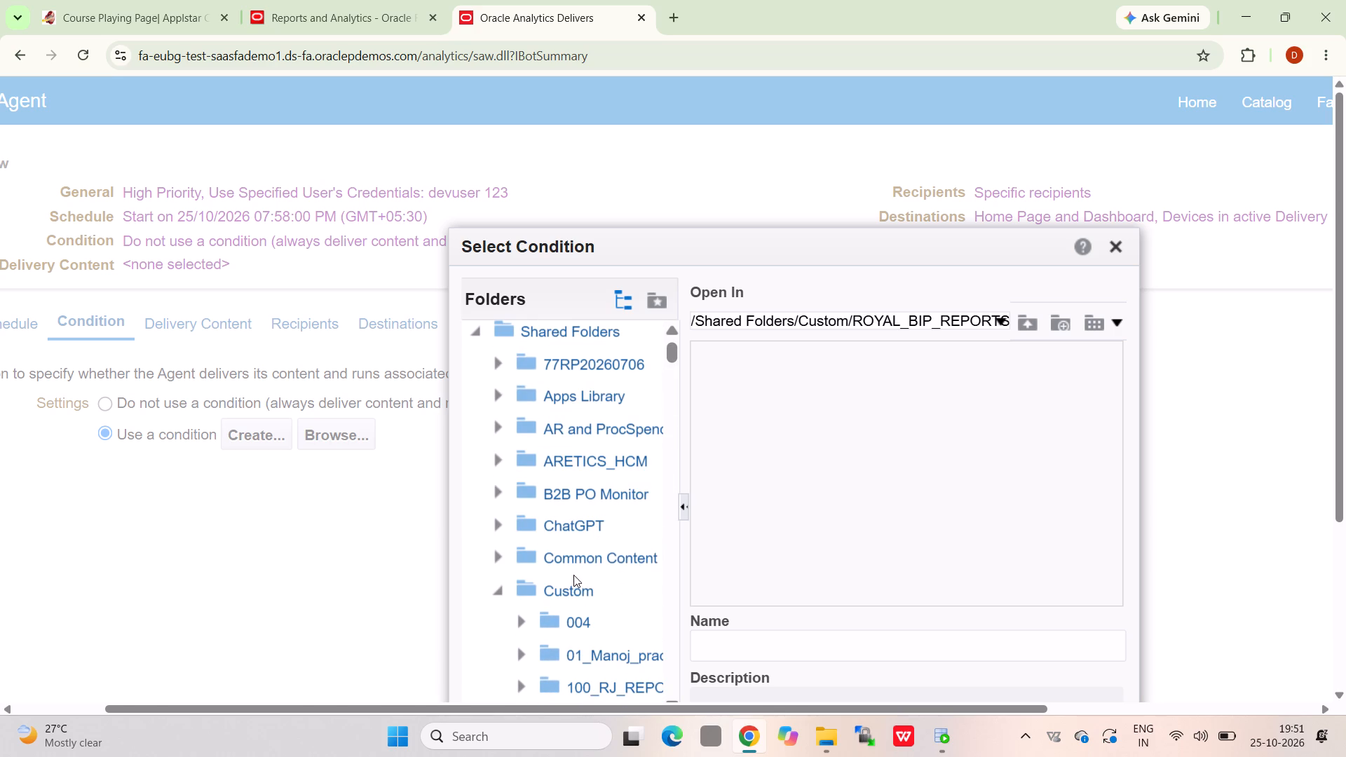
Open the Custom folder under Shared Folders again in the condition browser.
{"action": "left_click", "coordinate": [565, 626]}
Browse the subfolders of Custom and open the Supply Chain Management folder.
{"action": "scroll", "coordinate": [565, 626], "scroll_direction": "down", "scroll_amount": 2}
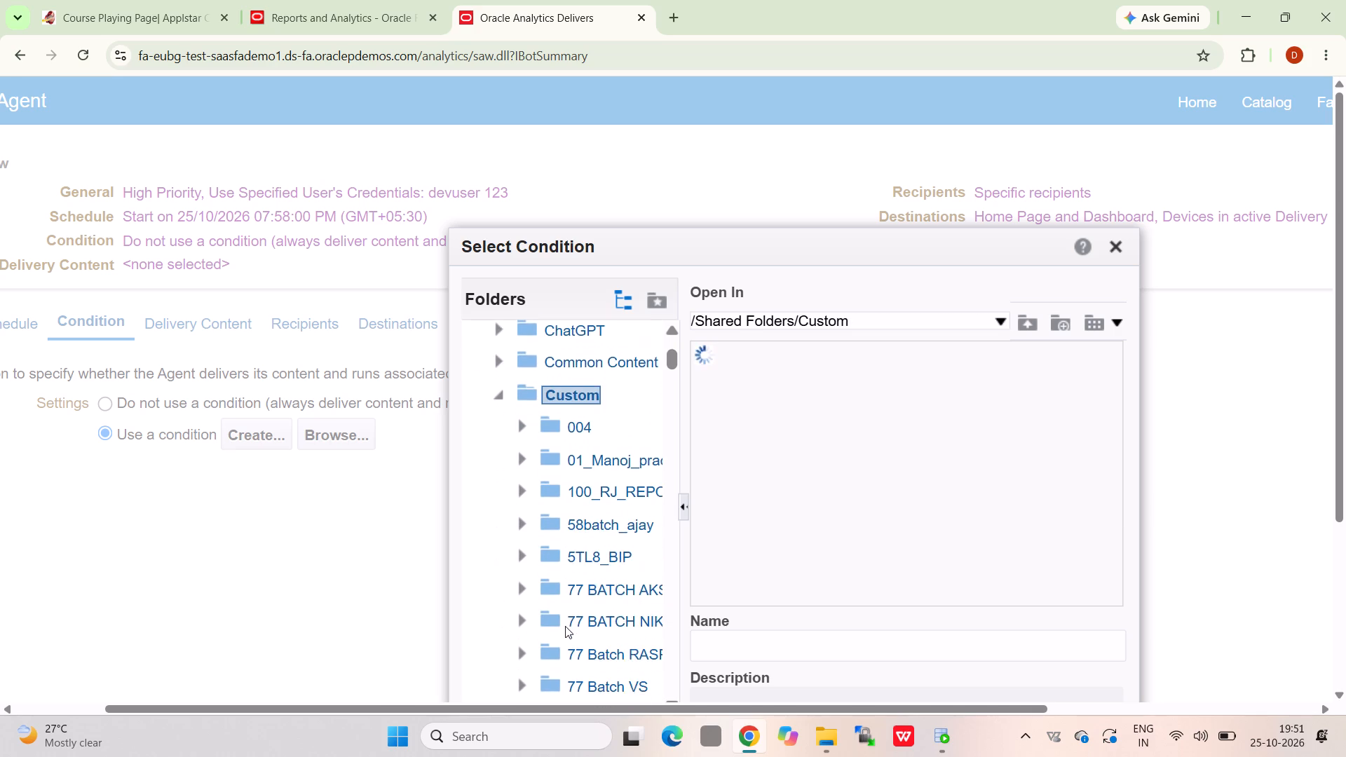
{"action": "scroll", "coordinate": [565, 626], "scroll_direction": "down", "scroll_amount": 4}
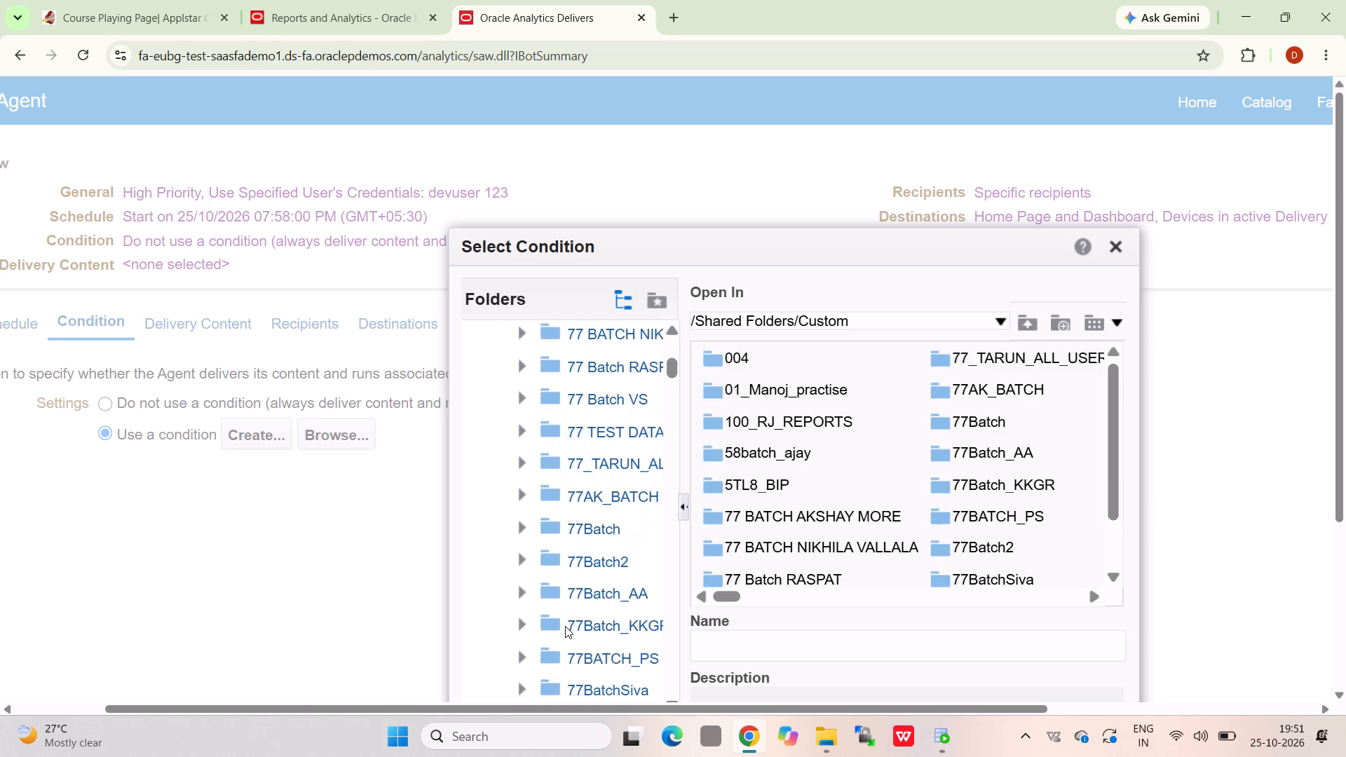
{"action": "scroll", "coordinate": [565, 626], "scroll_direction": "down", "scroll_amount": 1}
{"action": "scroll", "coordinate": [937, 551], "scroll_direction": "left", "scroll_amount": 5}
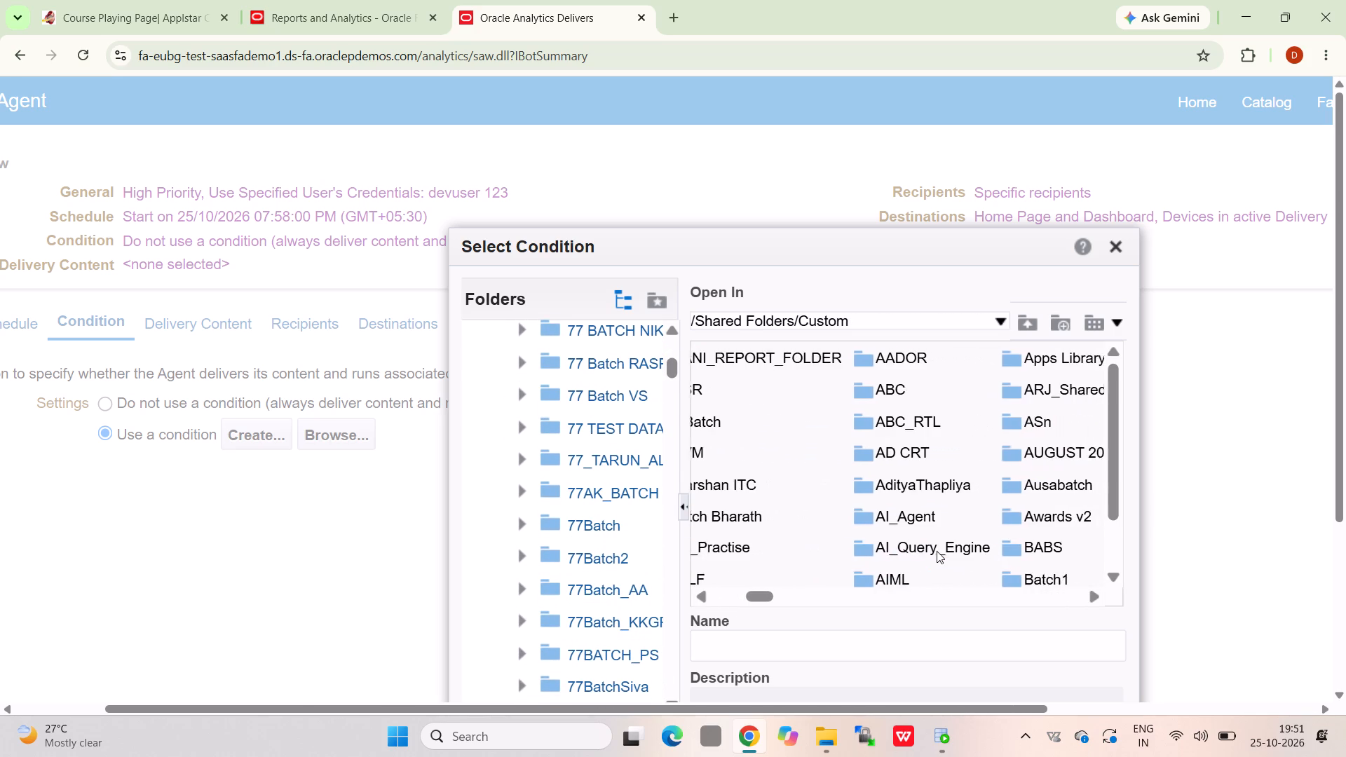
{"action": "scroll", "coordinate": [937, 551], "scroll_direction": "left", "scroll_amount": 12}
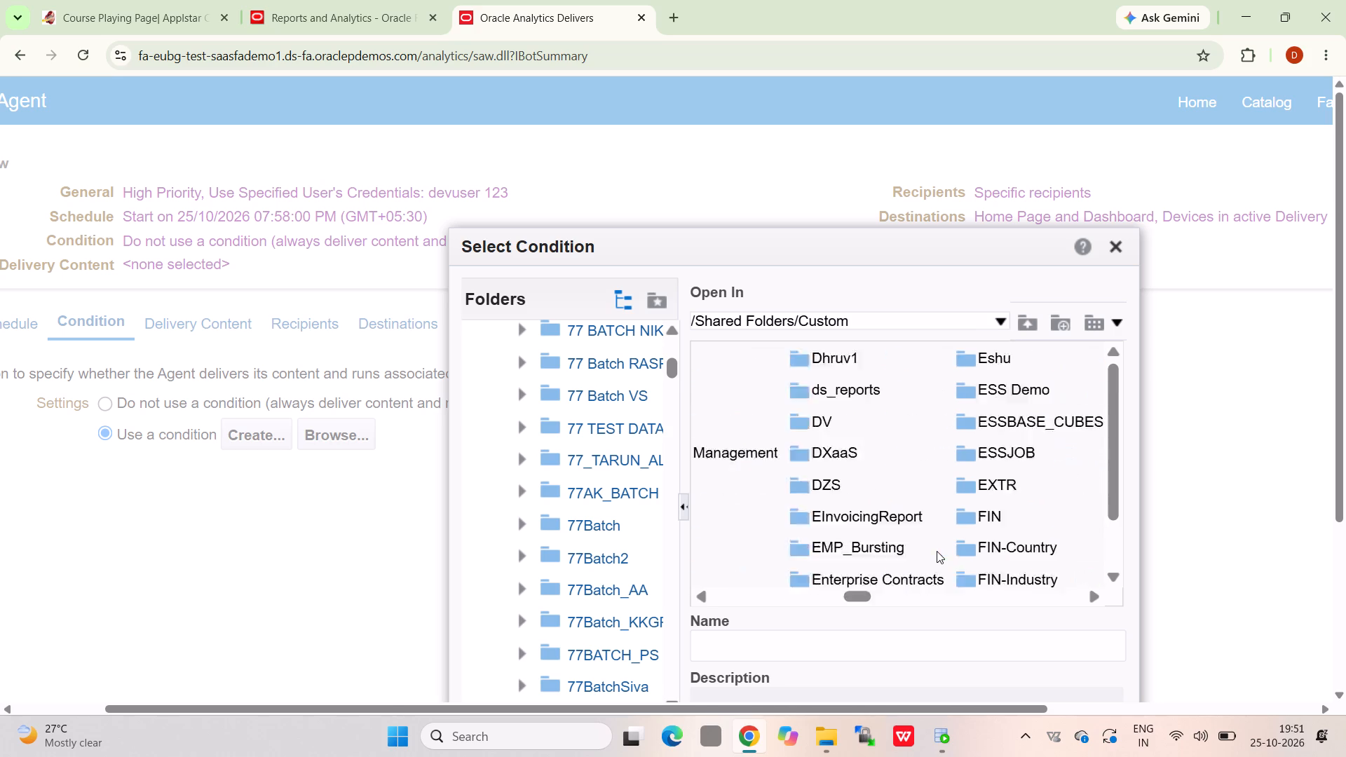
{"action": "scroll", "coordinate": [937, 551], "scroll_direction": "left", "scroll_amount": 5}
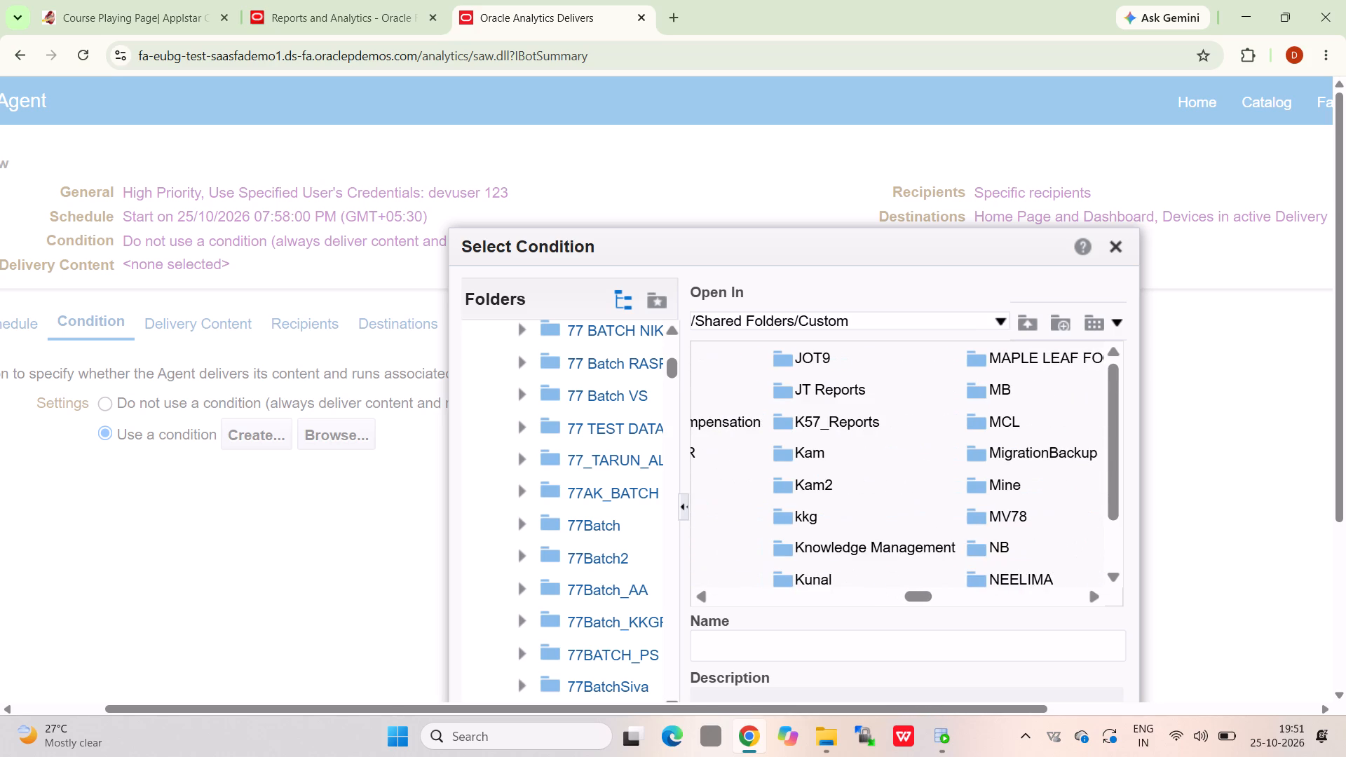
{"action": "scroll", "coordinate": [937, 551], "scroll_direction": "left", "scroll_amount": 9}
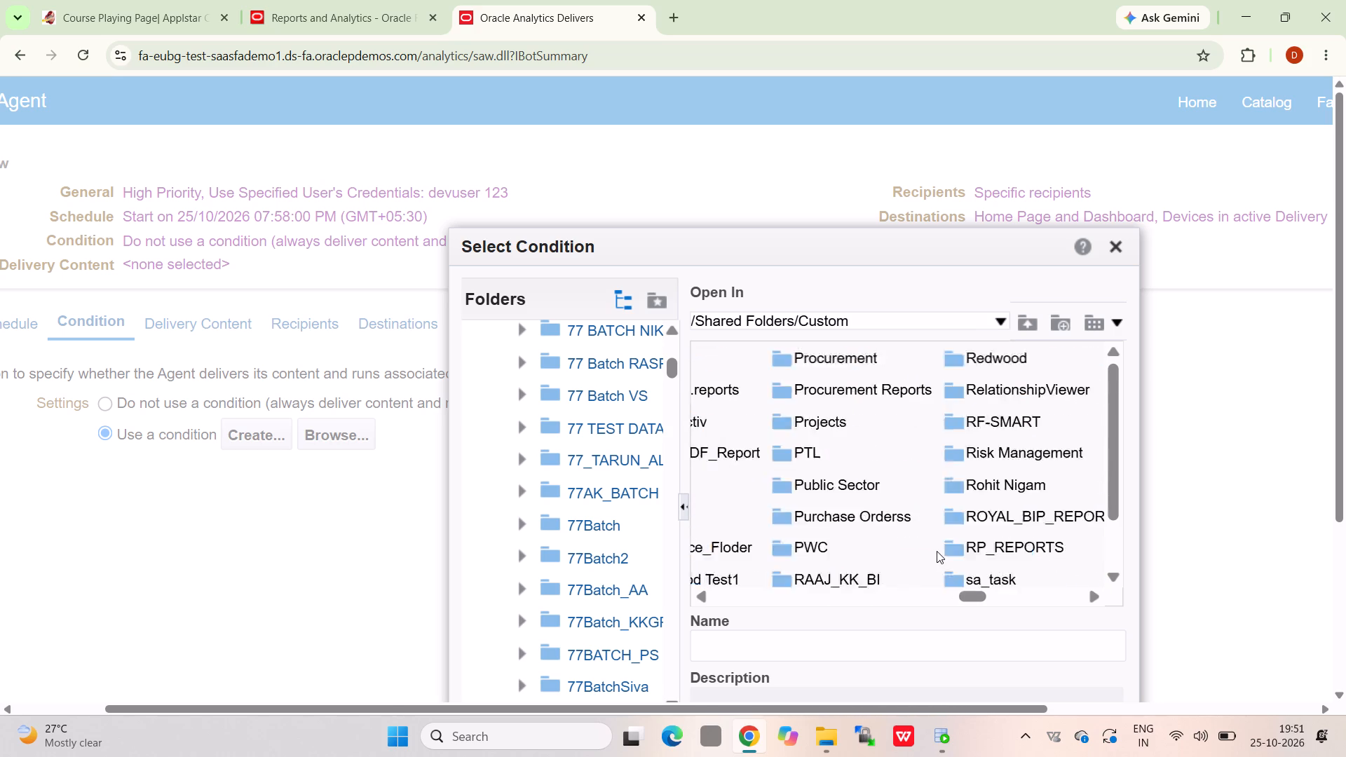
{"action": "scroll", "coordinate": [937, 551], "scroll_direction": "left", "scroll_amount": 11}
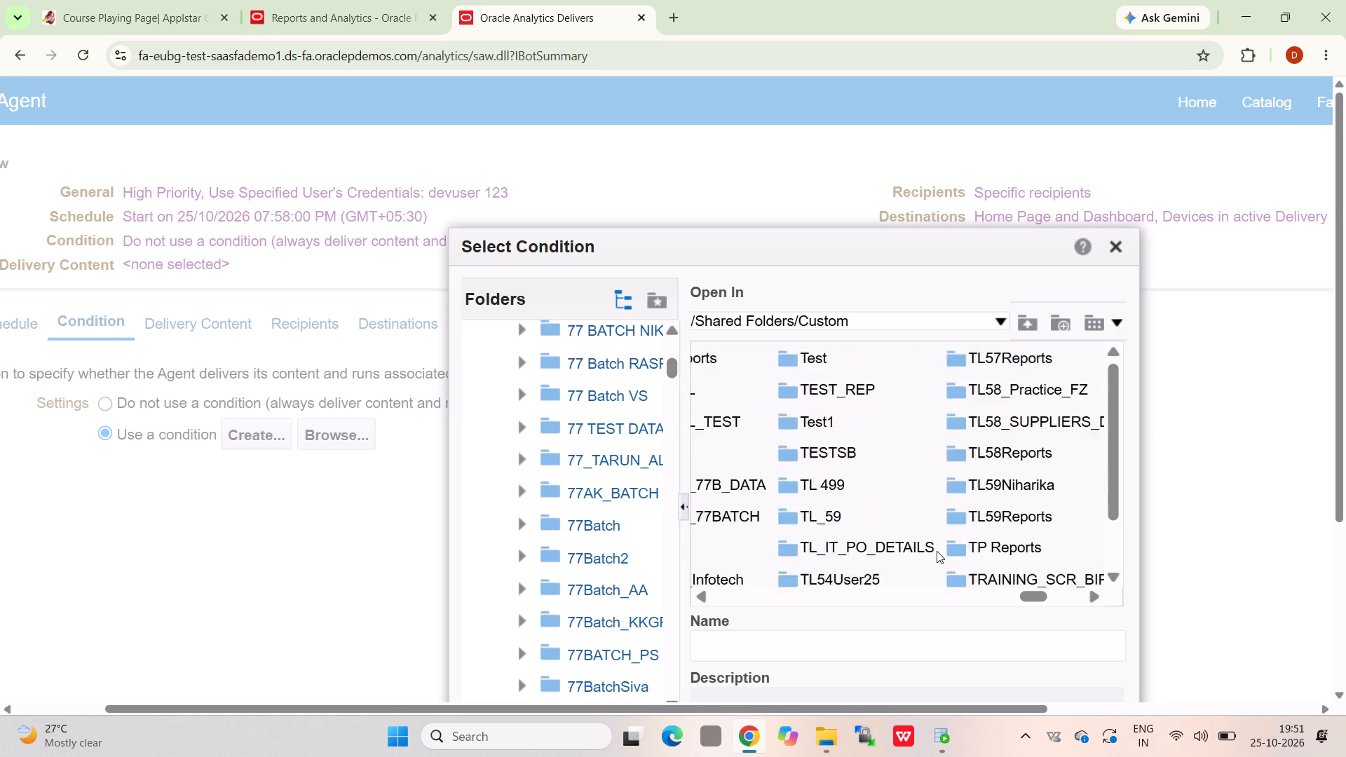
{"action": "scroll", "coordinate": [937, 551], "scroll_direction": "left", "scroll_amount": 6}
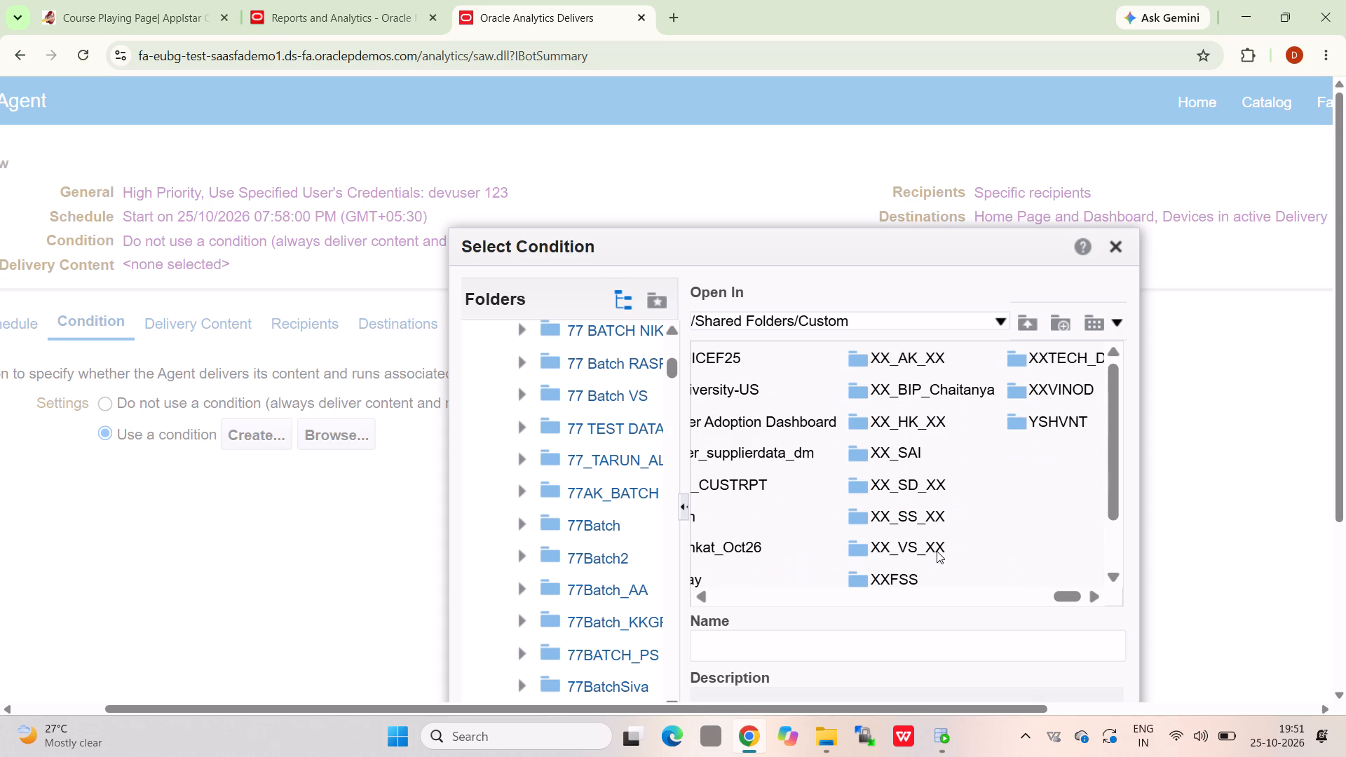
{"action": "scroll", "coordinate": [937, 551], "scroll_direction": "right", "scroll_amount": 7}
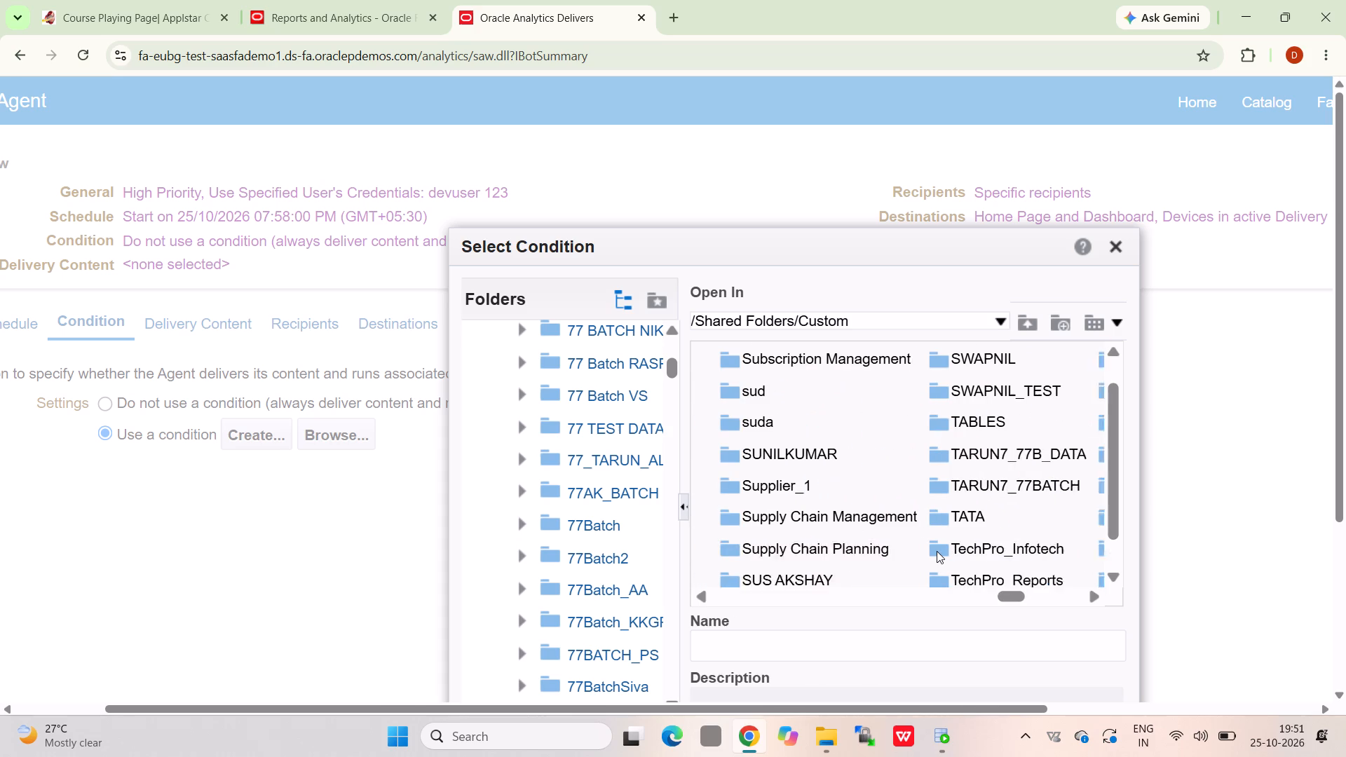
{"action": "scroll", "coordinate": [937, 551], "scroll_direction": "right", "scroll_amount": 3}
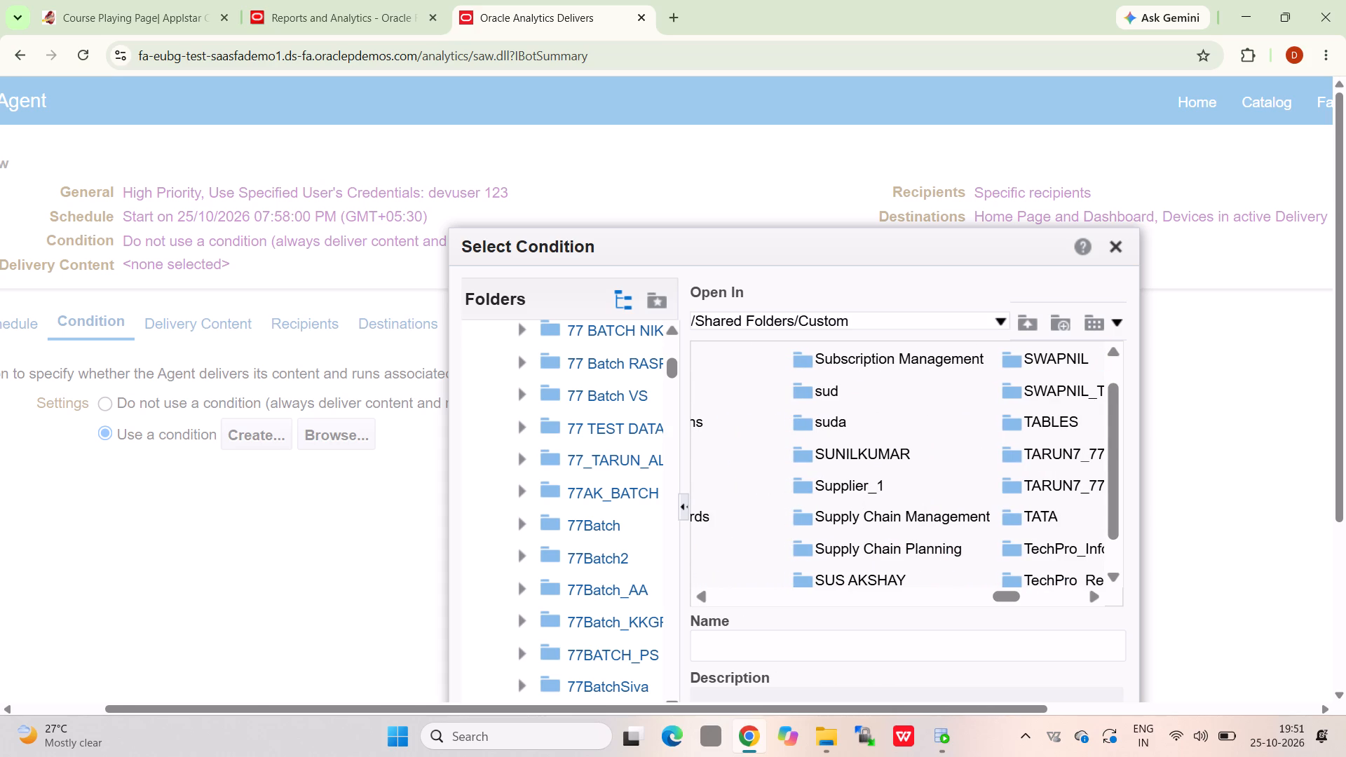
{"action": "triple_click", "coordinate": [909, 515]}
{"action": "left_click", "coordinate": [909, 515]}
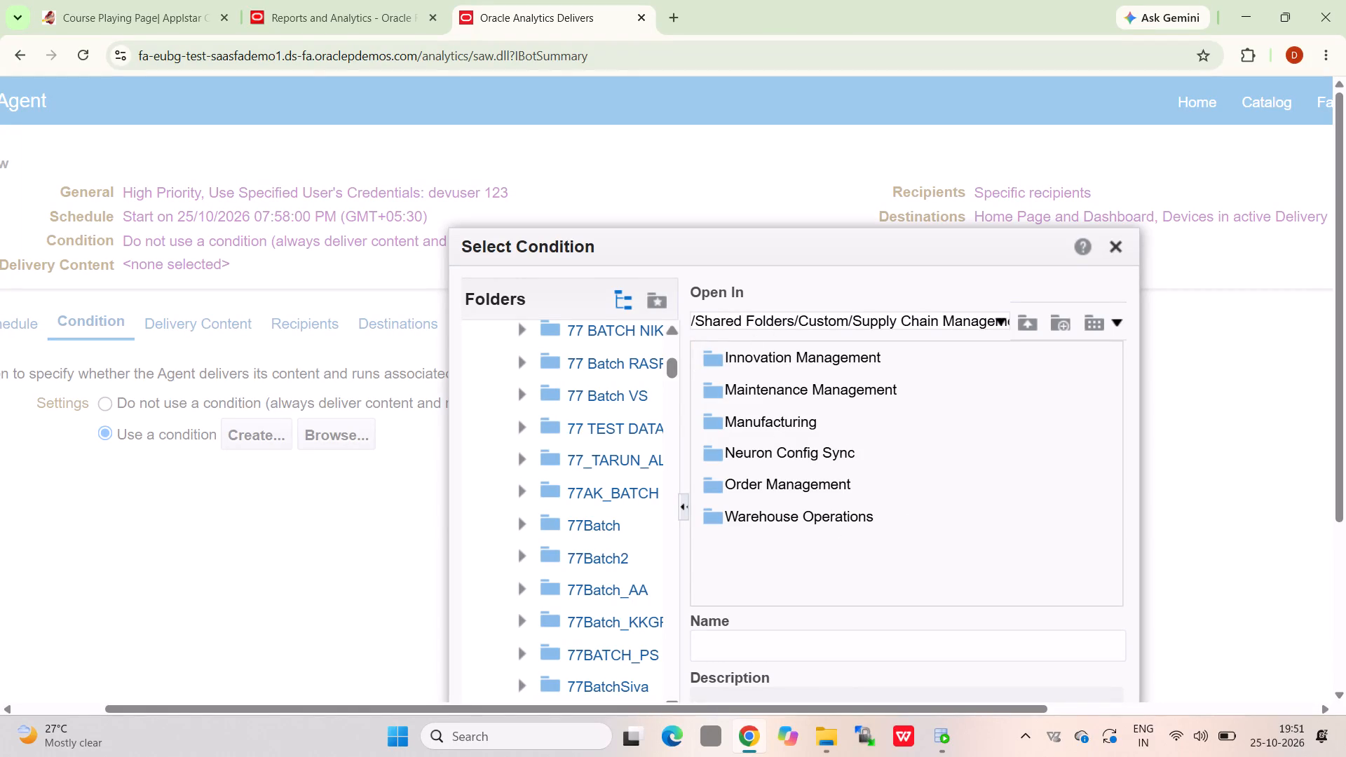
Look inside the Innovation Management folder and its Concepts subfolder for a usable condition.
{"action": "triple_click", "coordinate": [829, 359]}
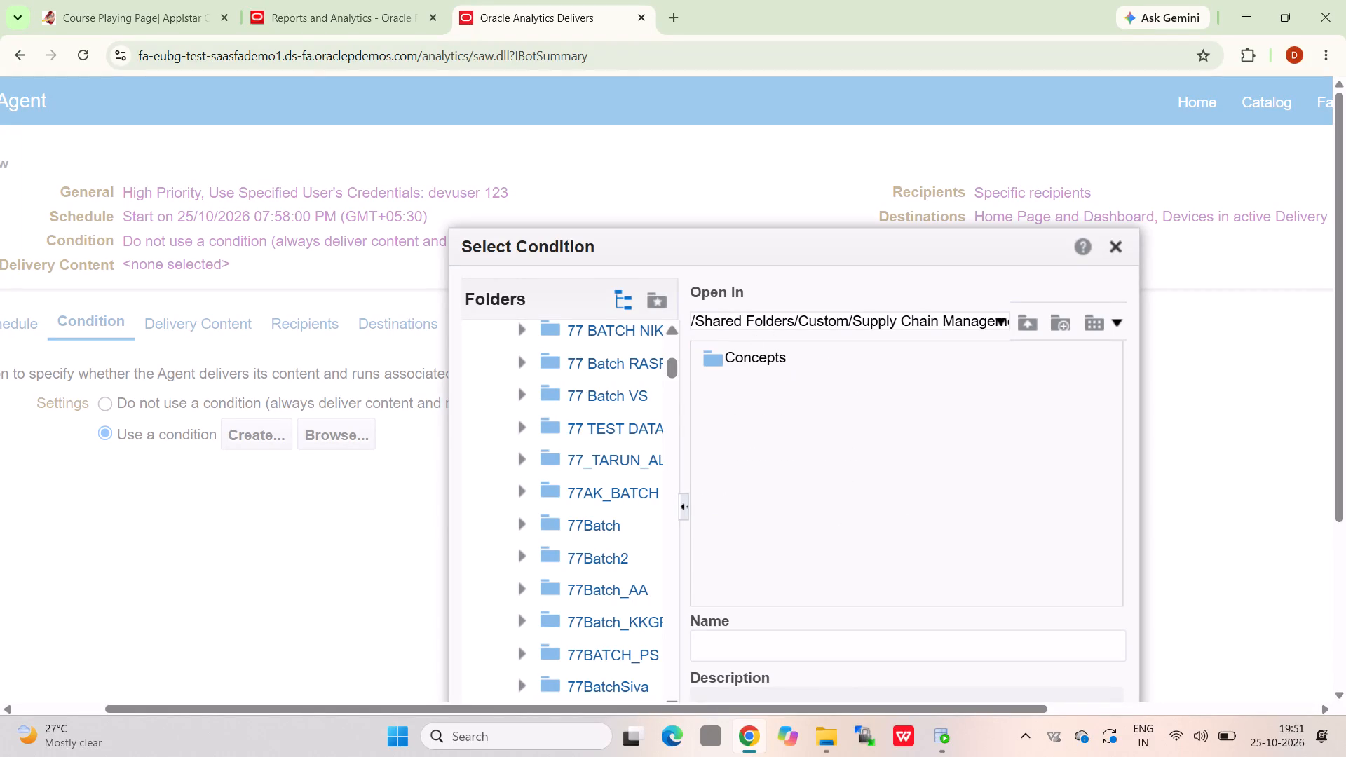
{"action": "triple_click", "coordinate": [749, 364]}
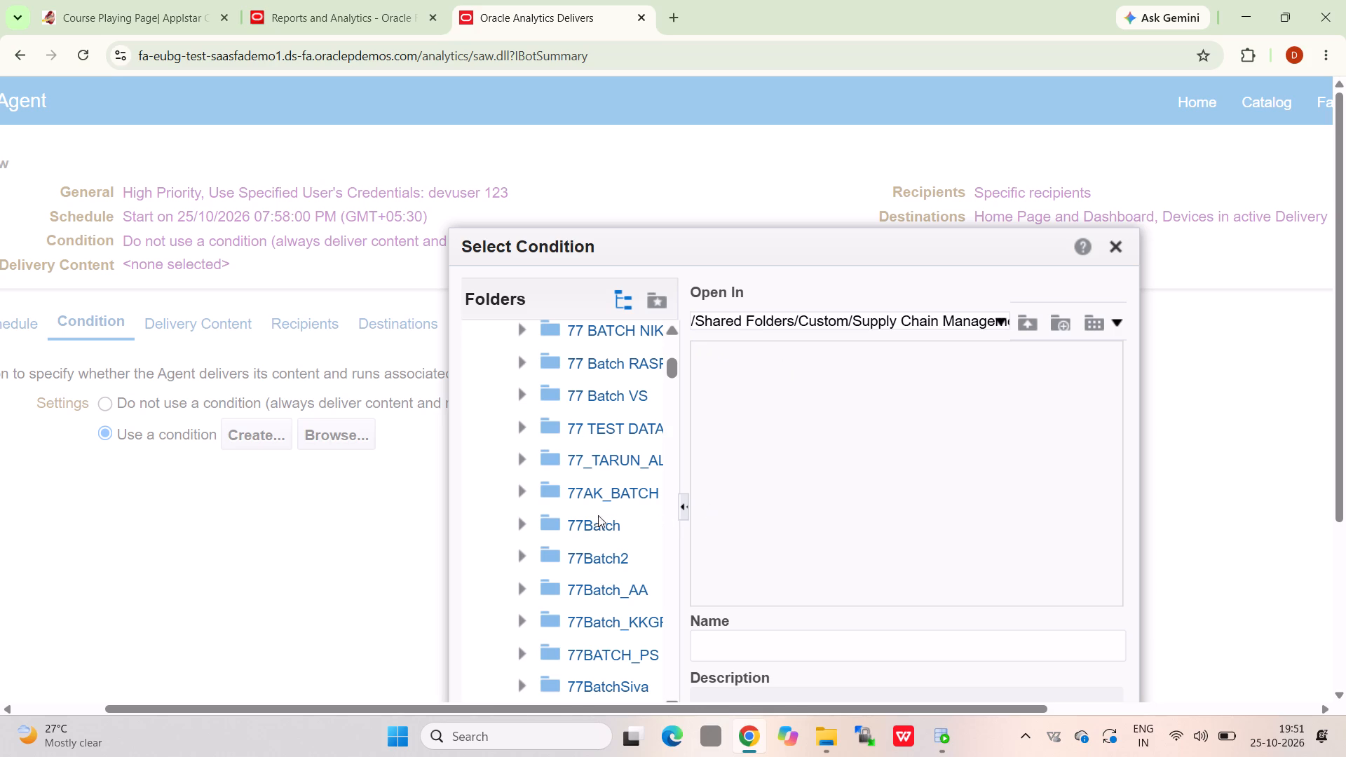
Go to My Folders and look for a condition through BIP_Oct26, BIP_MAY26 and BIP_REPORTS26 down to the BIP_REQ folder.
{"action": "scroll", "coordinate": [599, 502], "scroll_direction": "up", "scroll_amount": 20}
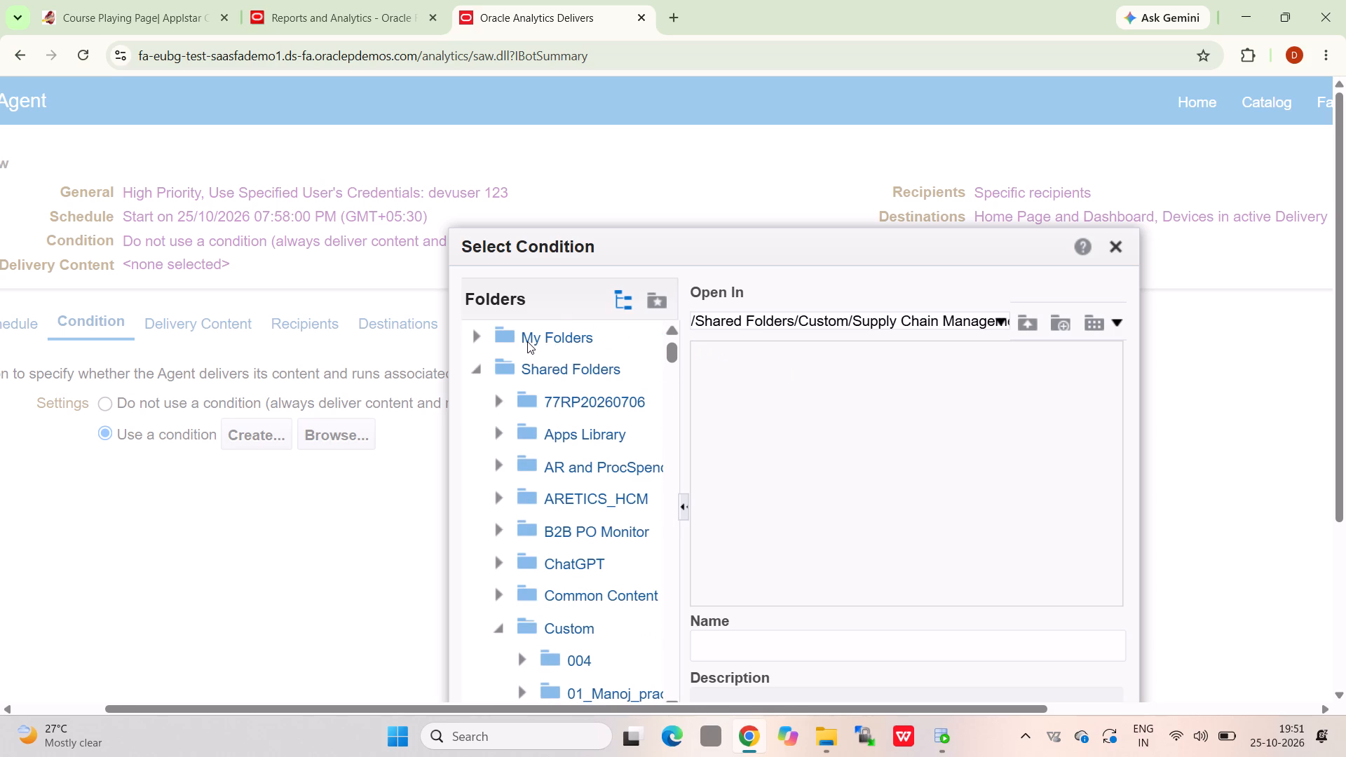
{"action": "left_click", "coordinate": [527, 341]}
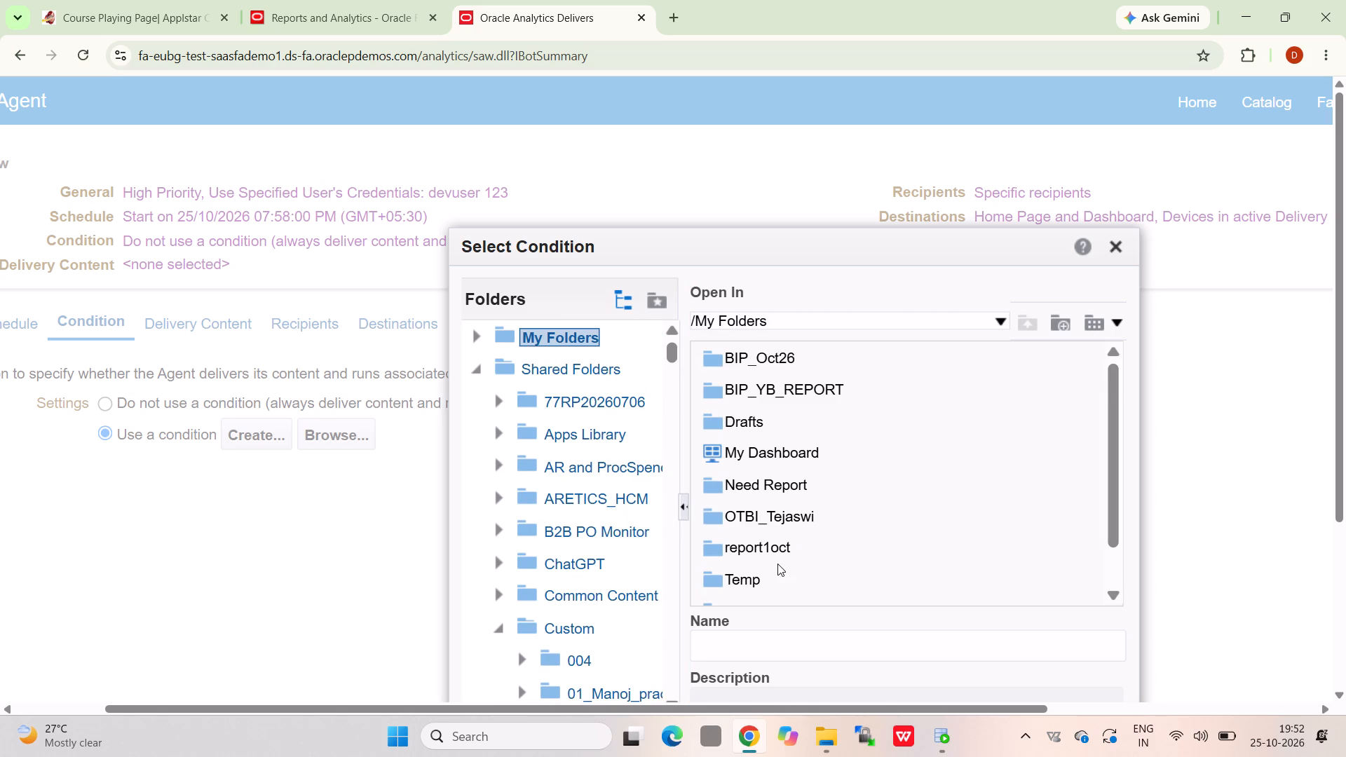
{"action": "scroll", "coordinate": [754, 562], "scroll_direction": "down", "scroll_amount": 2}
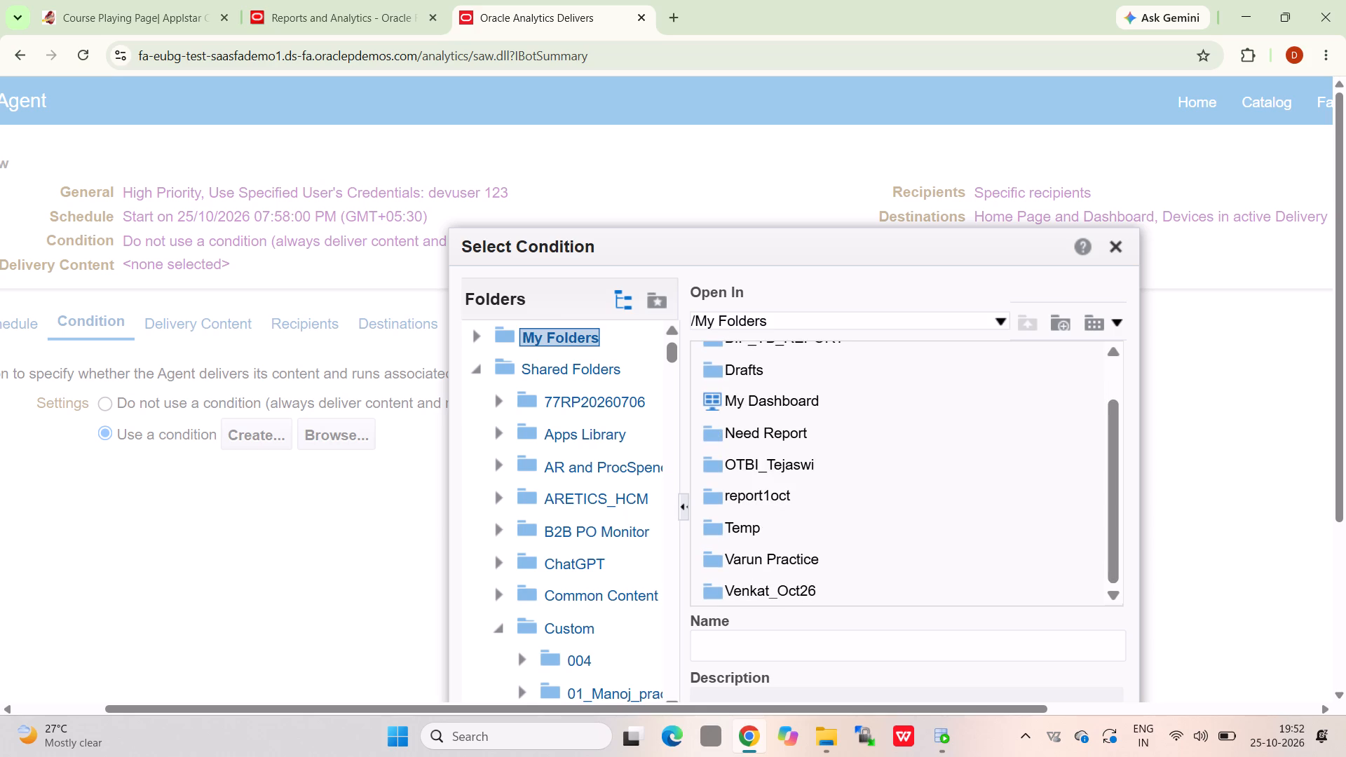
{"action": "scroll", "coordinate": [754, 562], "scroll_direction": "down", "scroll_amount": 1}
{"action": "scroll", "coordinate": [754, 562], "scroll_direction": "up", "scroll_amount": 4}
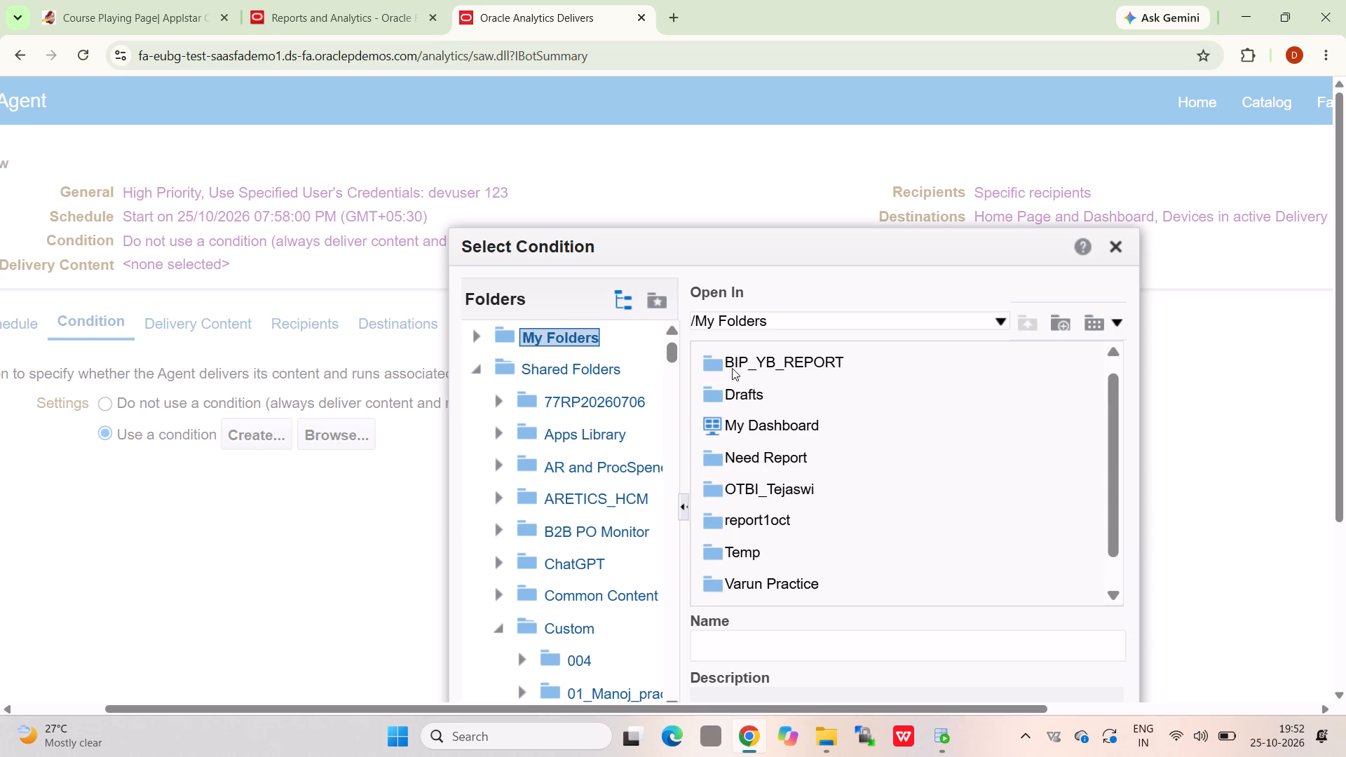
{"action": "triple_click", "coordinate": [758, 360]}
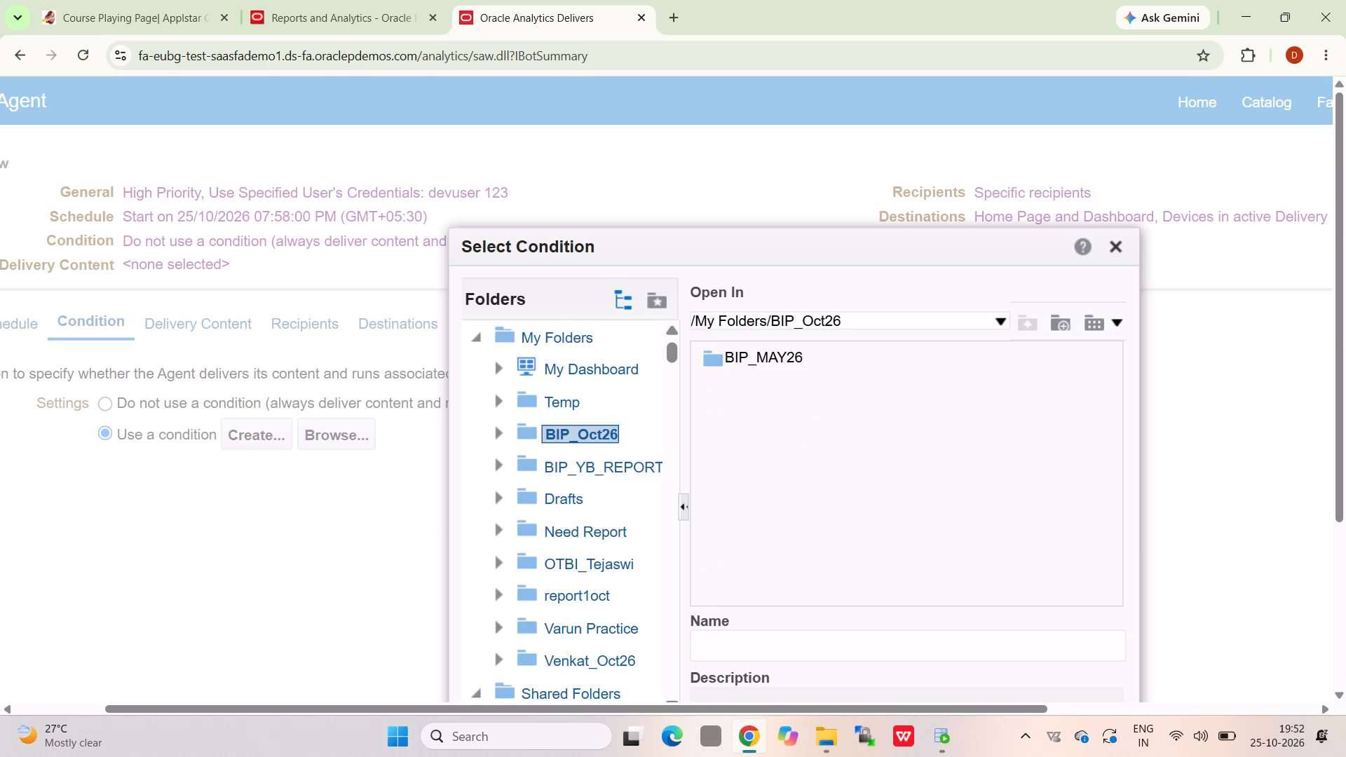
{"action": "triple_click", "coordinate": [752, 364]}
{"action": "left_click", "coordinate": [752, 364]}
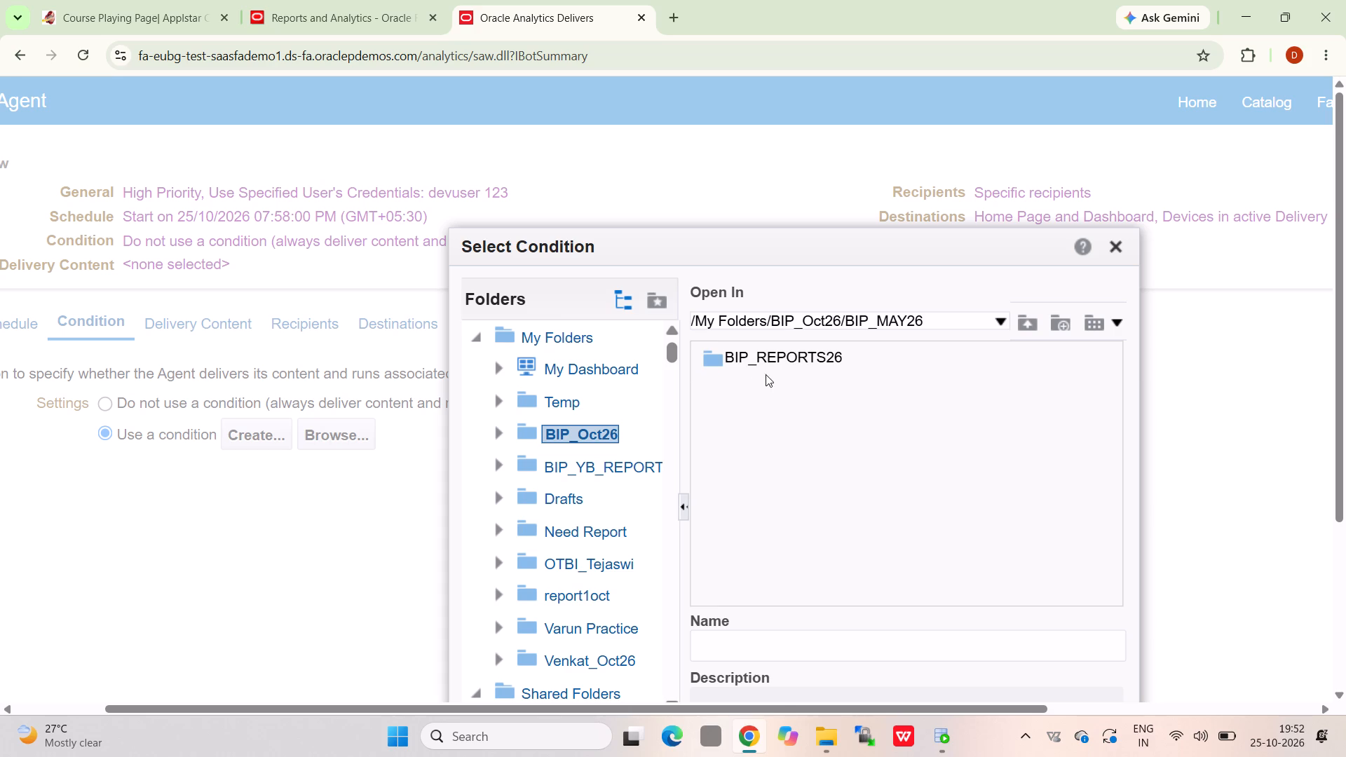
{"action": "triple_click", "coordinate": [757, 355]}
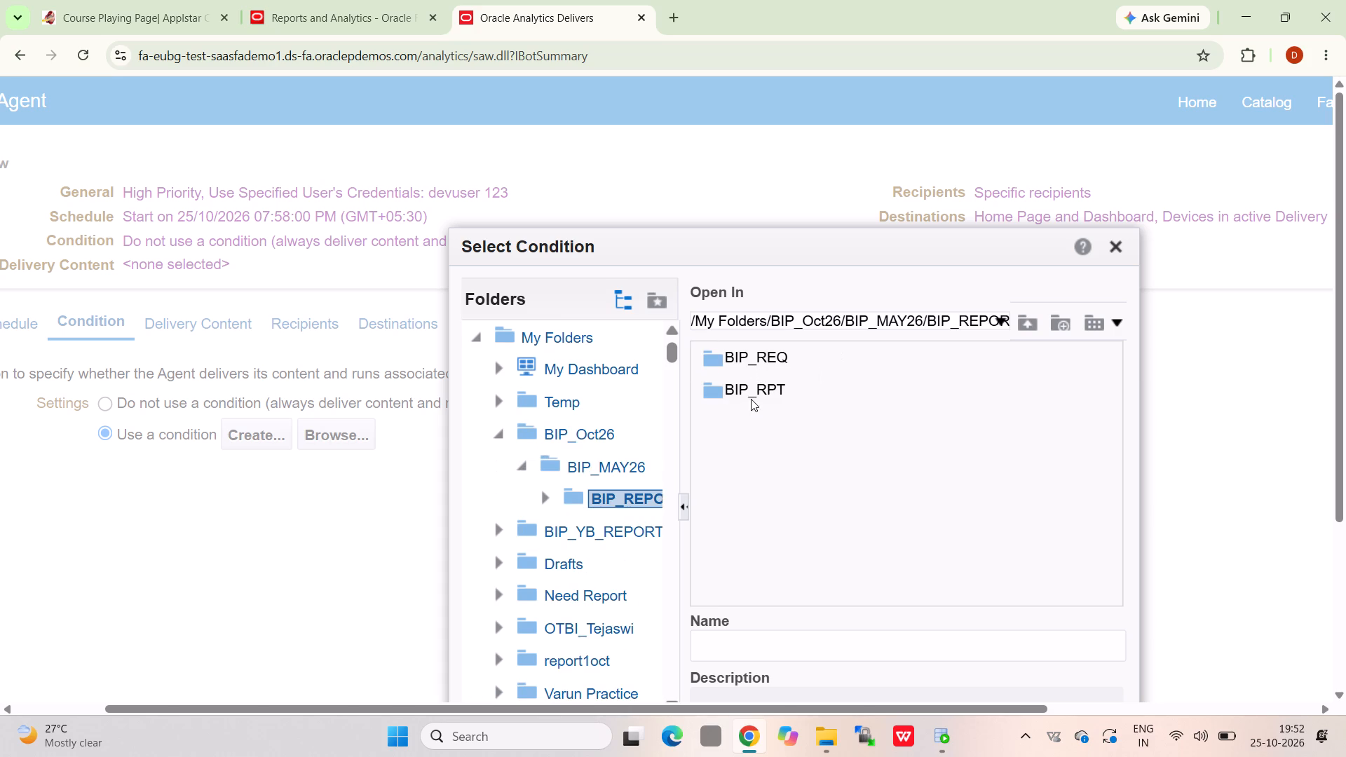
{"action": "triple_click", "coordinate": [755, 360]}
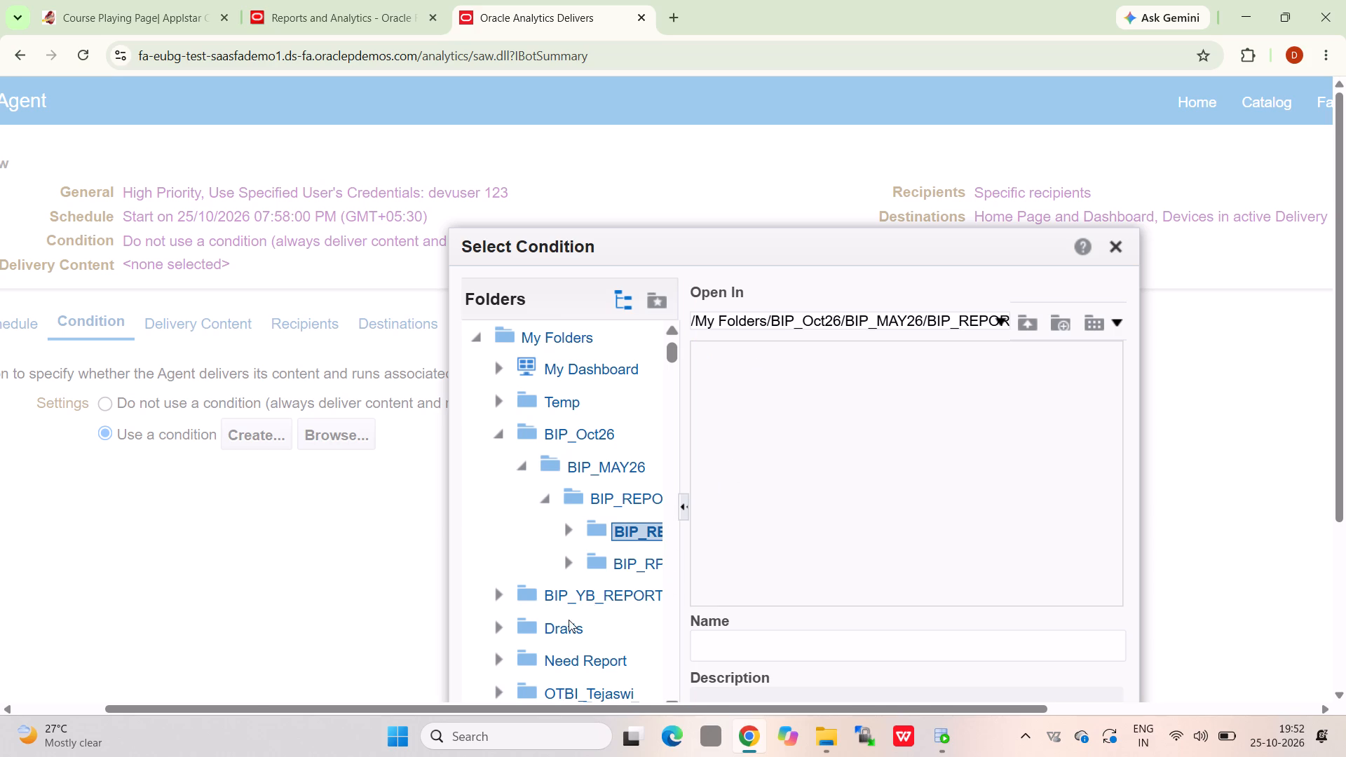
Check Need Report, My Dashboard and BIP_Oct26 under My Folders for a condition.
{"action": "double_click", "coordinate": [571, 661]}
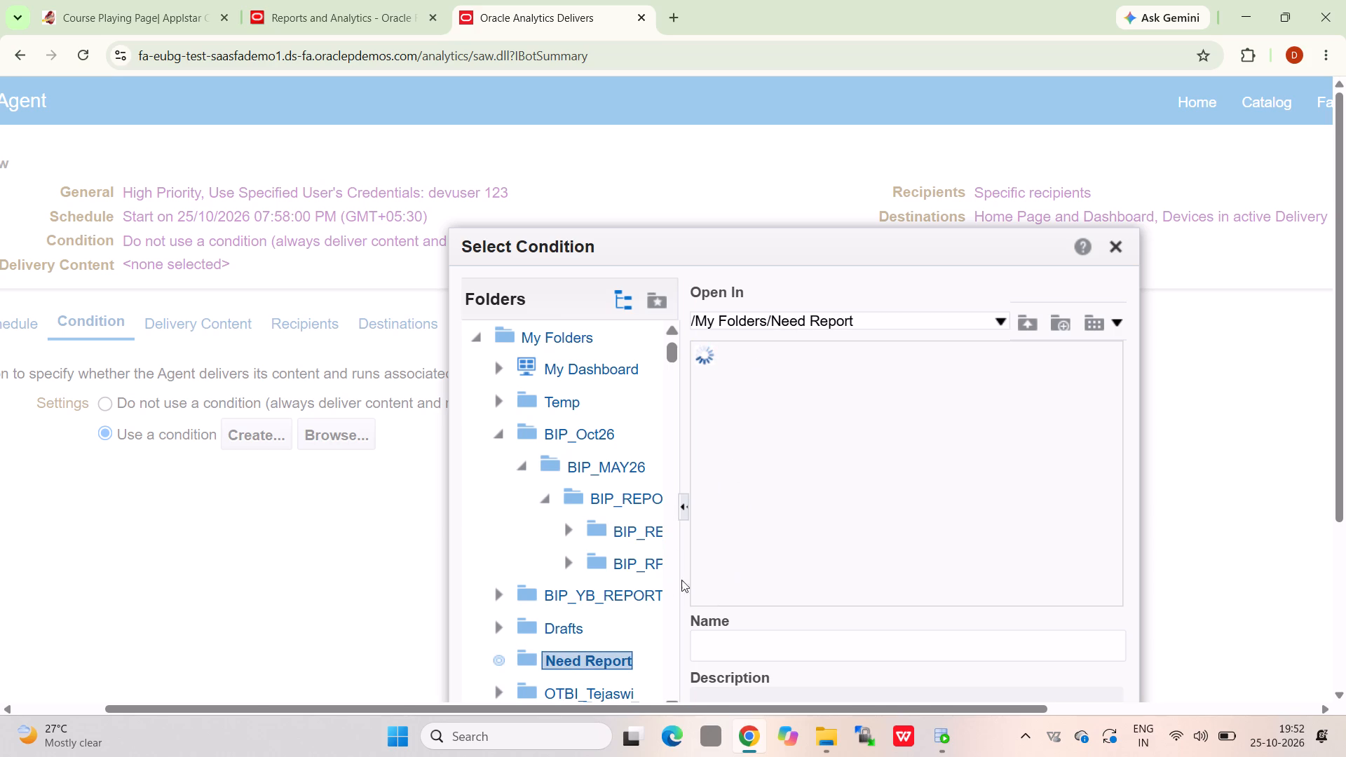
{"action": "triple_click", "coordinate": [579, 360]}
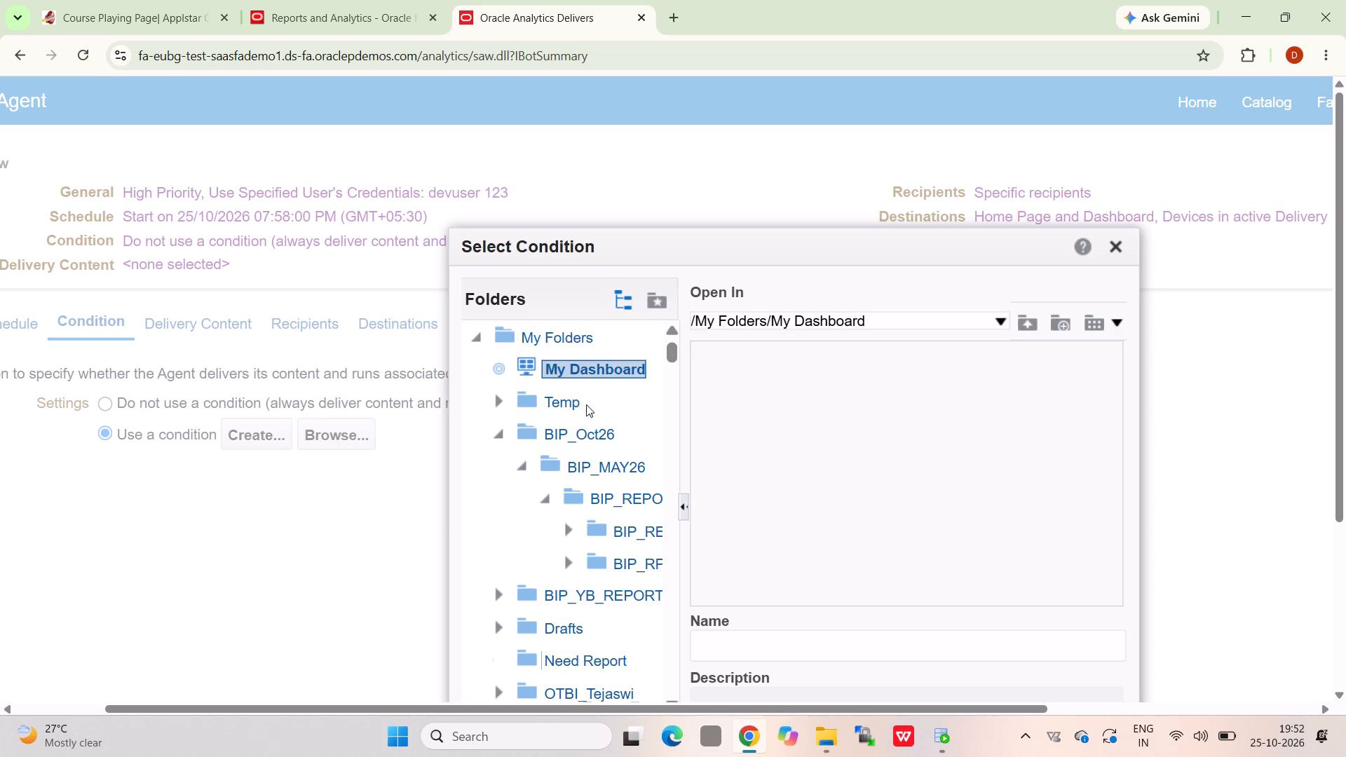
{"action": "double_click", "coordinate": [577, 430]}
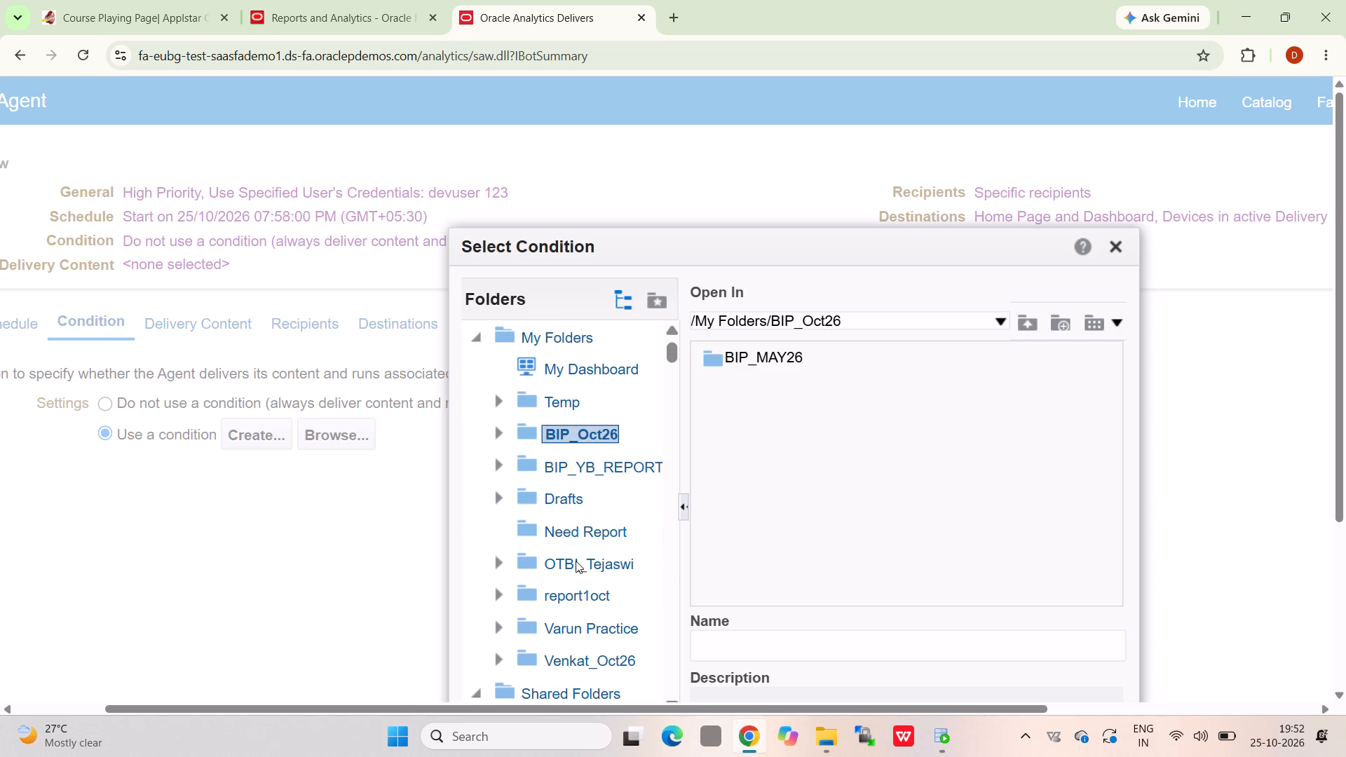
Check the 77MSR folder inside Custom under Shared Folders for a condition.
{"action": "scroll", "coordinate": [576, 561], "scroll_direction": "down", "scroll_amount": 4}
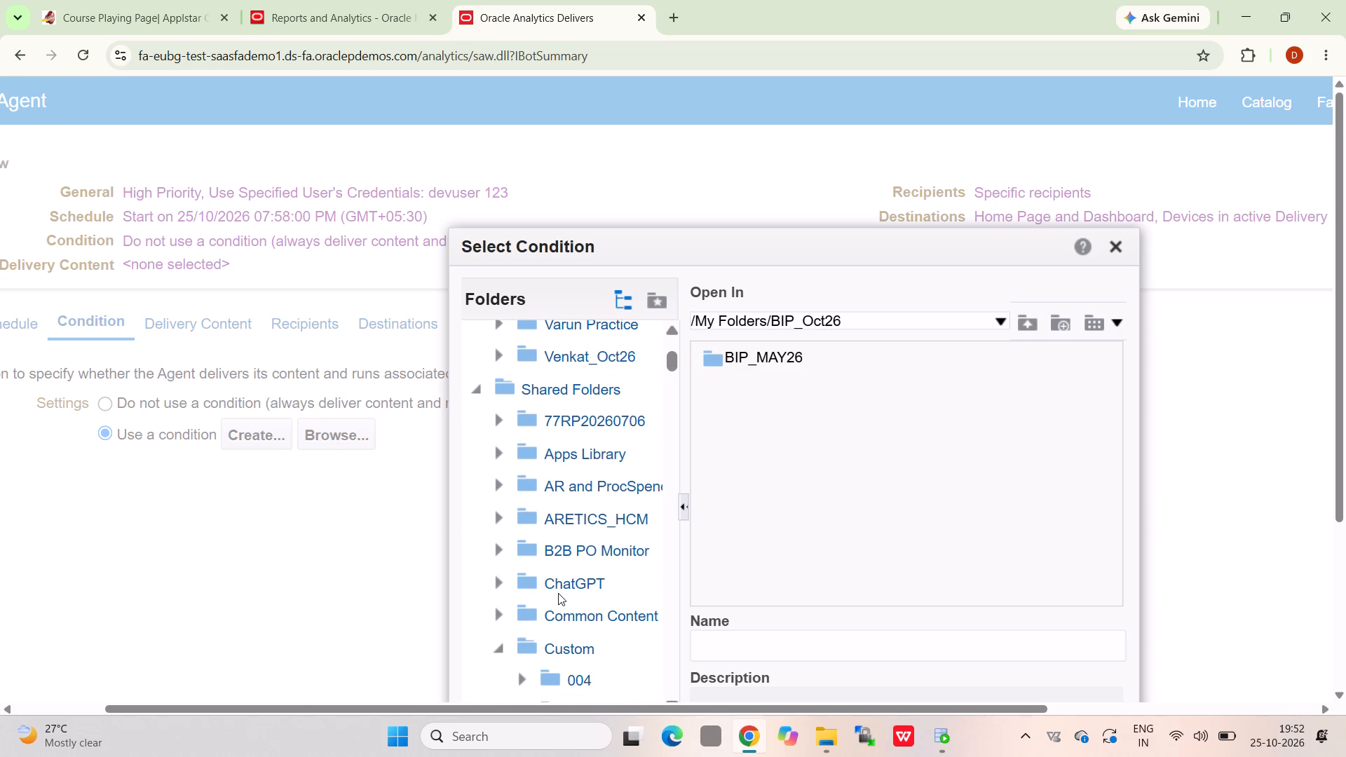
{"action": "scroll", "coordinate": [558, 593], "scroll_direction": "down", "scroll_amount": 10}
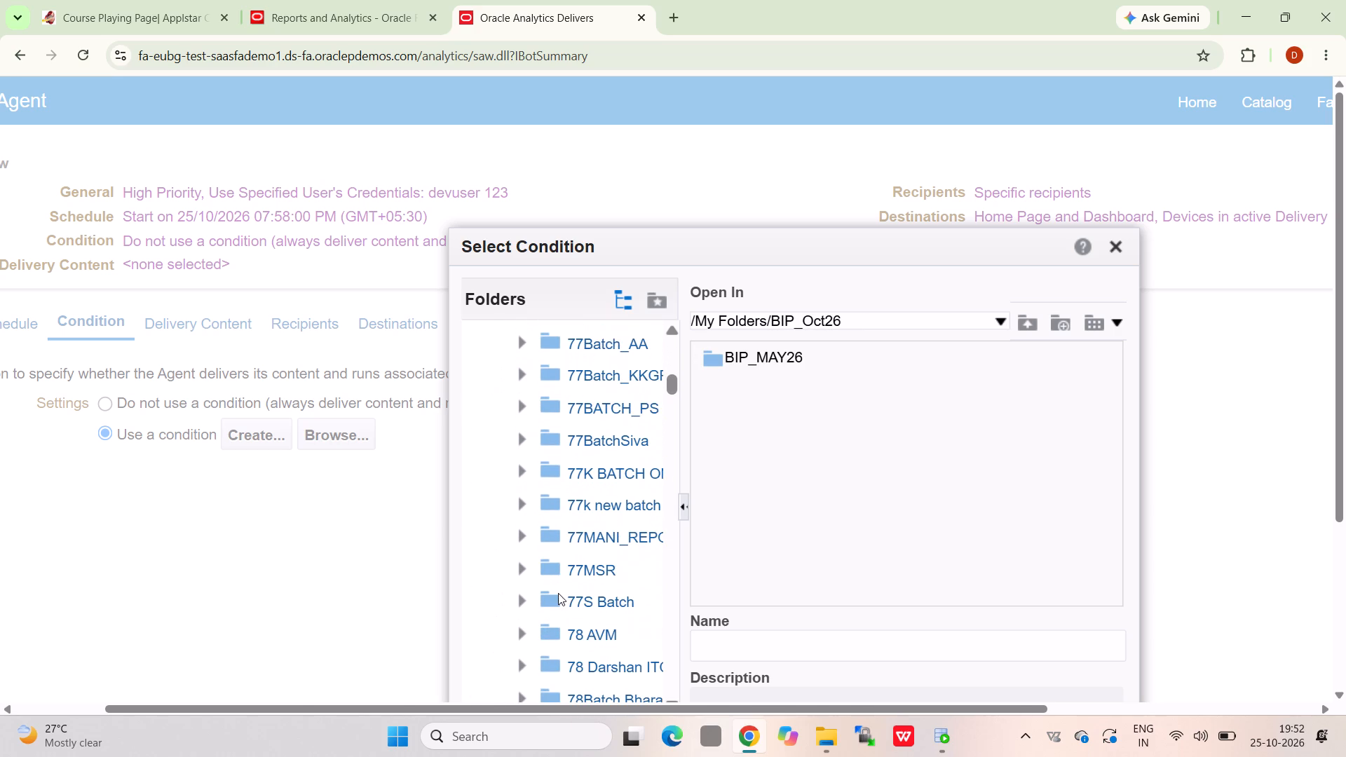
{"action": "triple_click", "coordinate": [585, 566]}
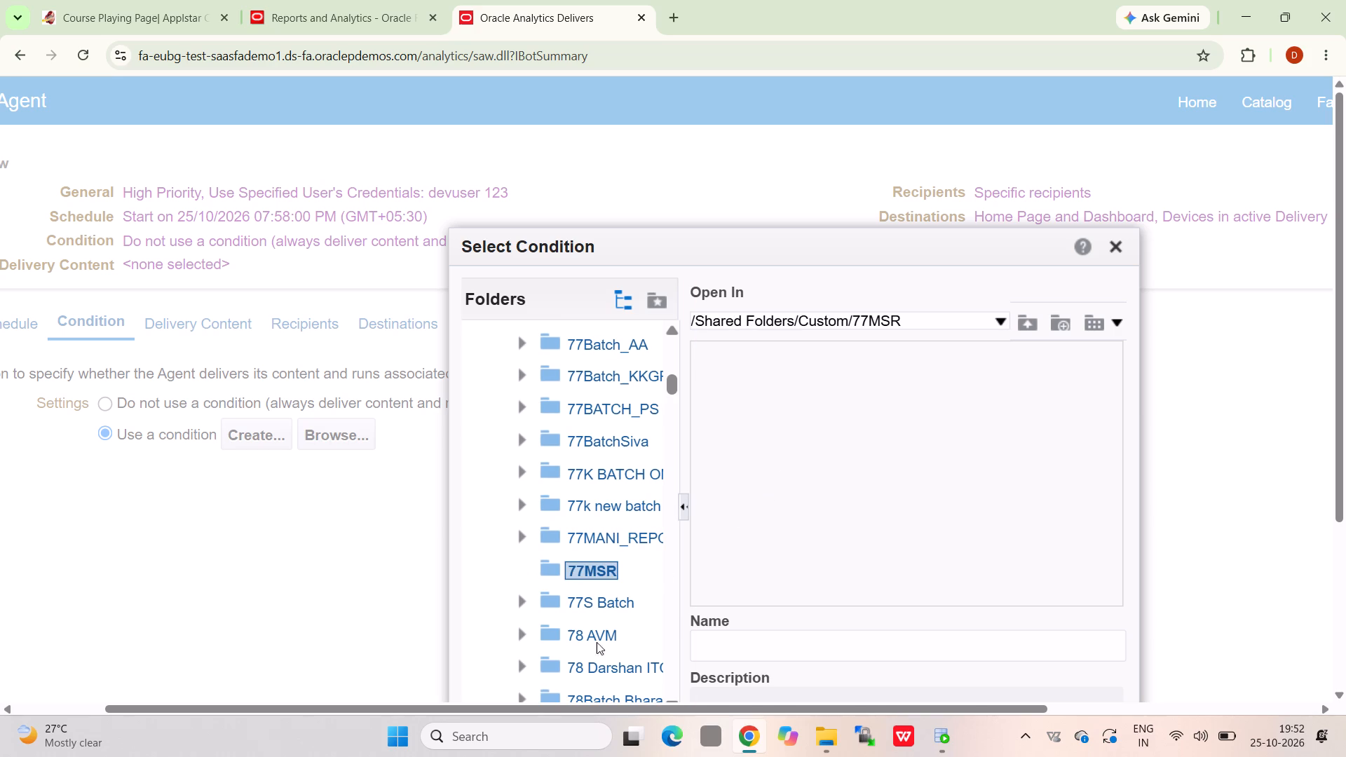
{"action": "triple_click", "coordinate": [594, 589]}
Return to BIP_Oct26 in My Folders and reopen the BIP_REPORTS26 folder nested under BIP_MAY26.
{"action": "scroll", "coordinate": [596, 374], "scroll_direction": "up", "scroll_amount": 11}
{"action": "scroll", "coordinate": [596, 374], "scroll_direction": "up", "scroll_amount": 12}
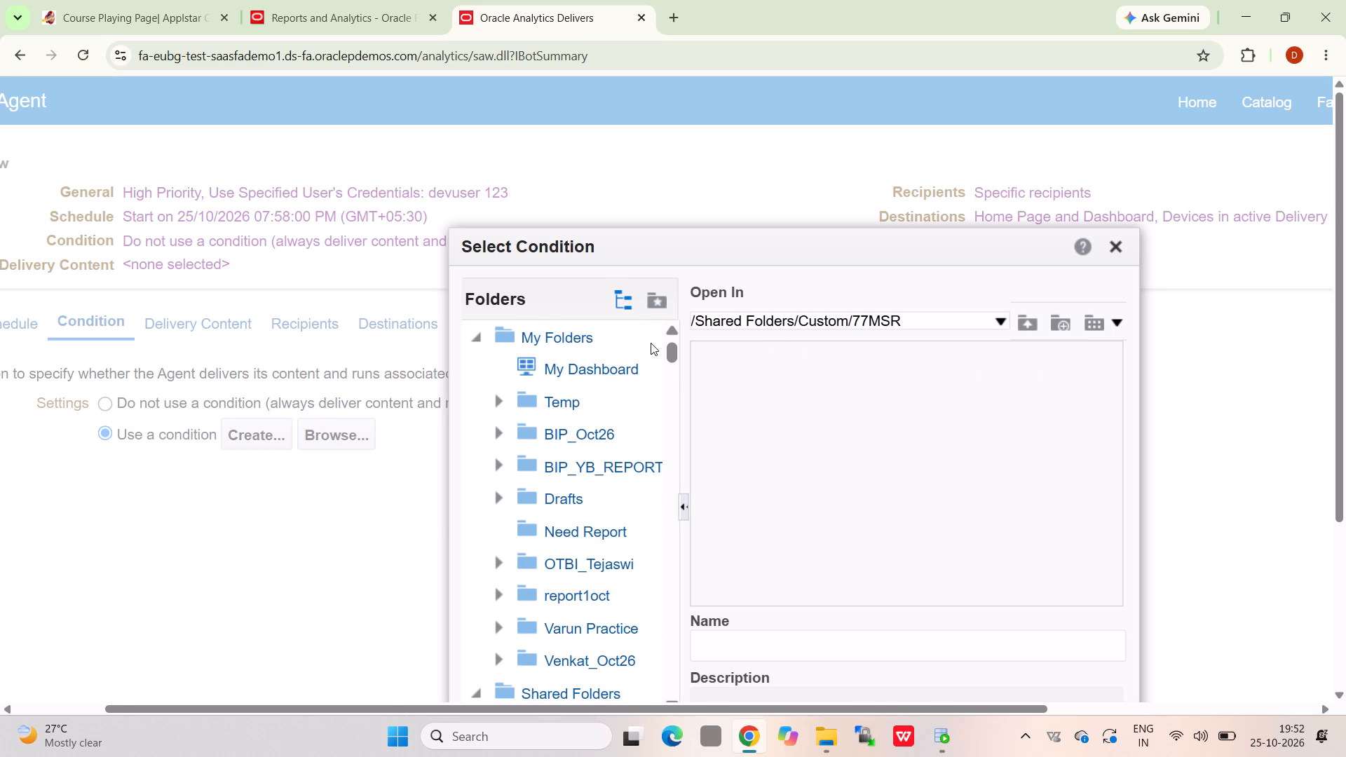
{"action": "scroll", "coordinate": [584, 471], "scroll_direction": "up", "scroll_amount": 5}
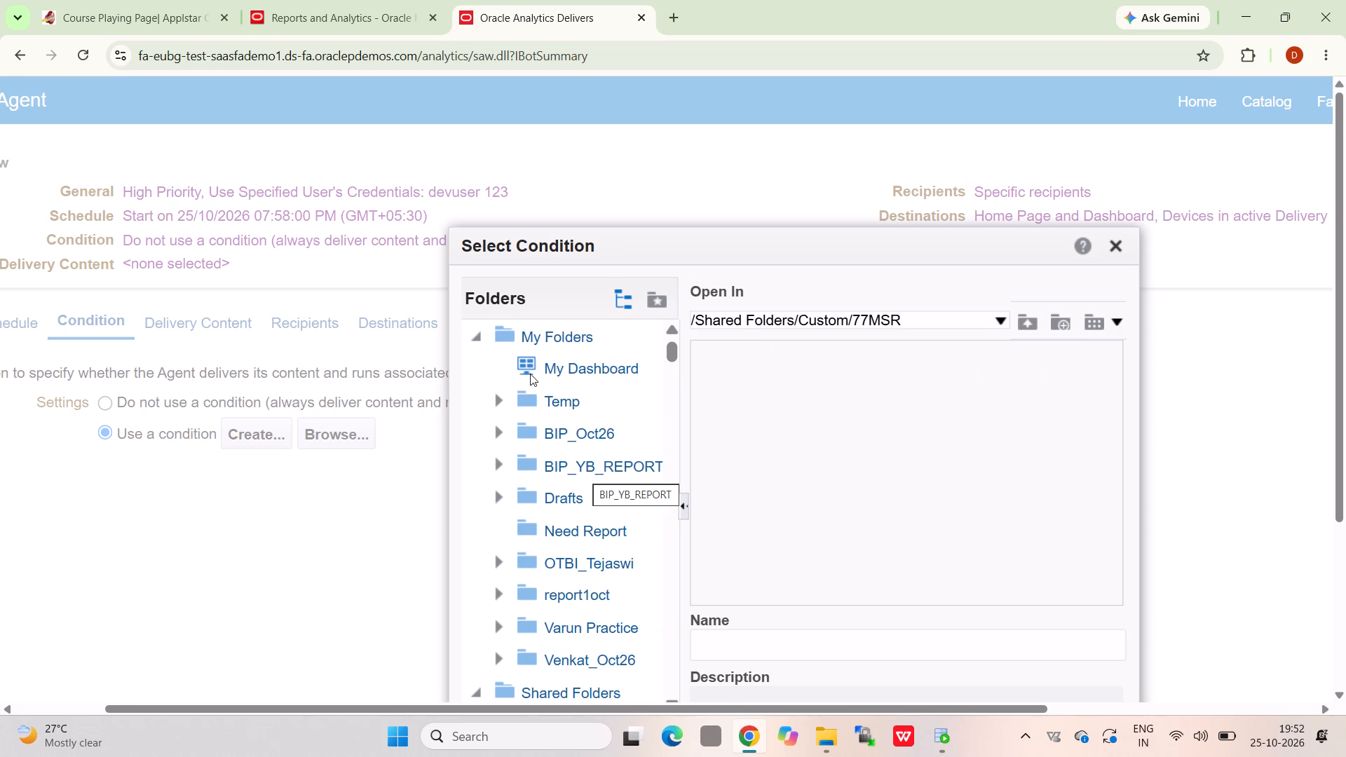
{"action": "triple_click", "coordinate": [574, 435]}
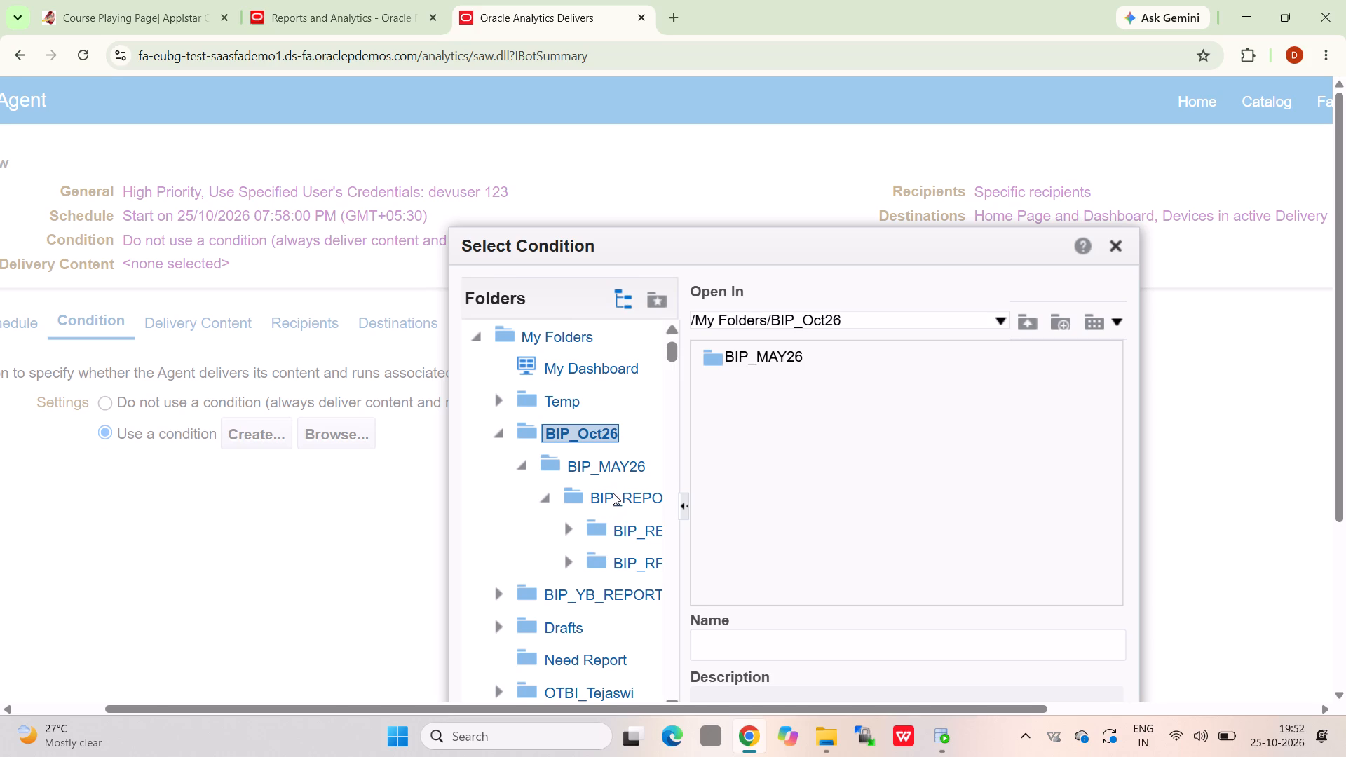
{"action": "triple_click", "coordinate": [613, 493]}
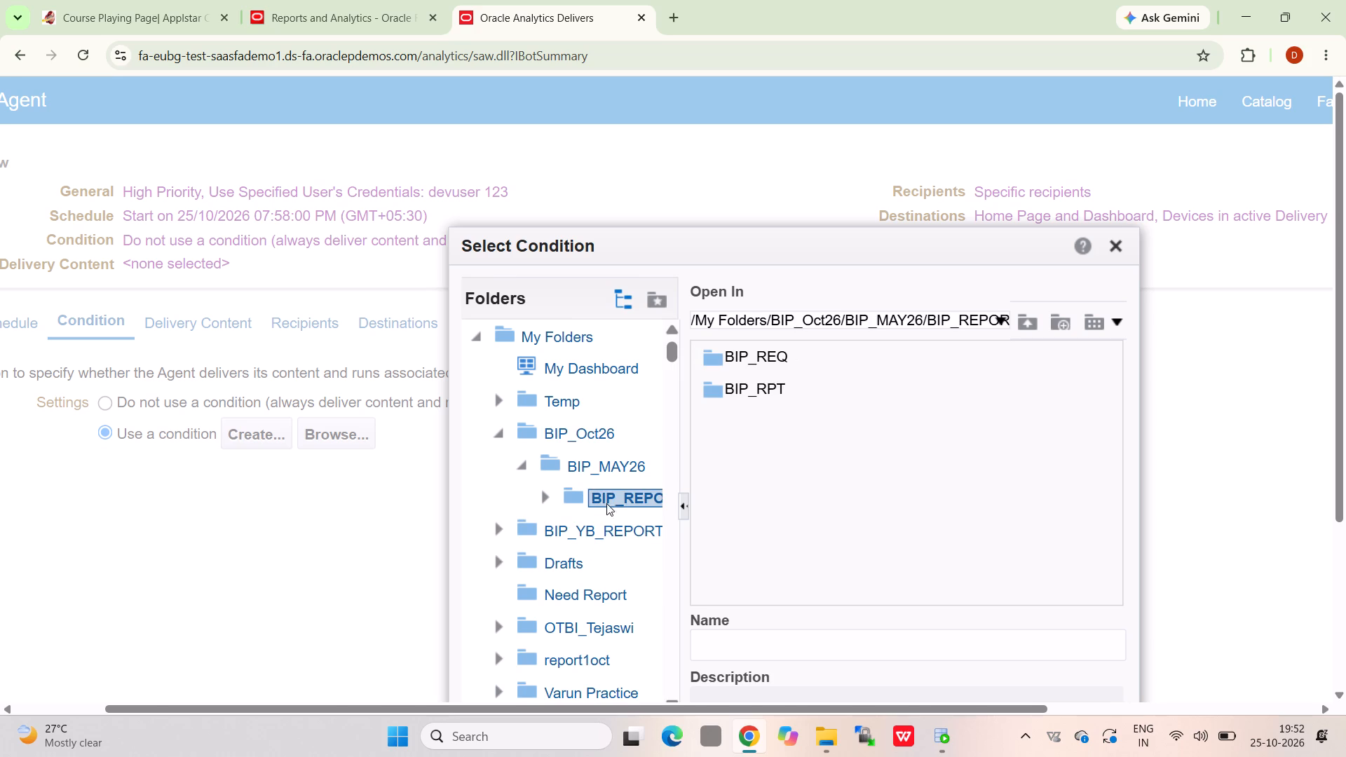
Look through the Custom subfolders and check Bharath_Practice_ESS and Bharth _Practise for a condition.
{"action": "scroll", "coordinate": [515, 571], "scroll_direction": "down", "scroll_amount": 18}
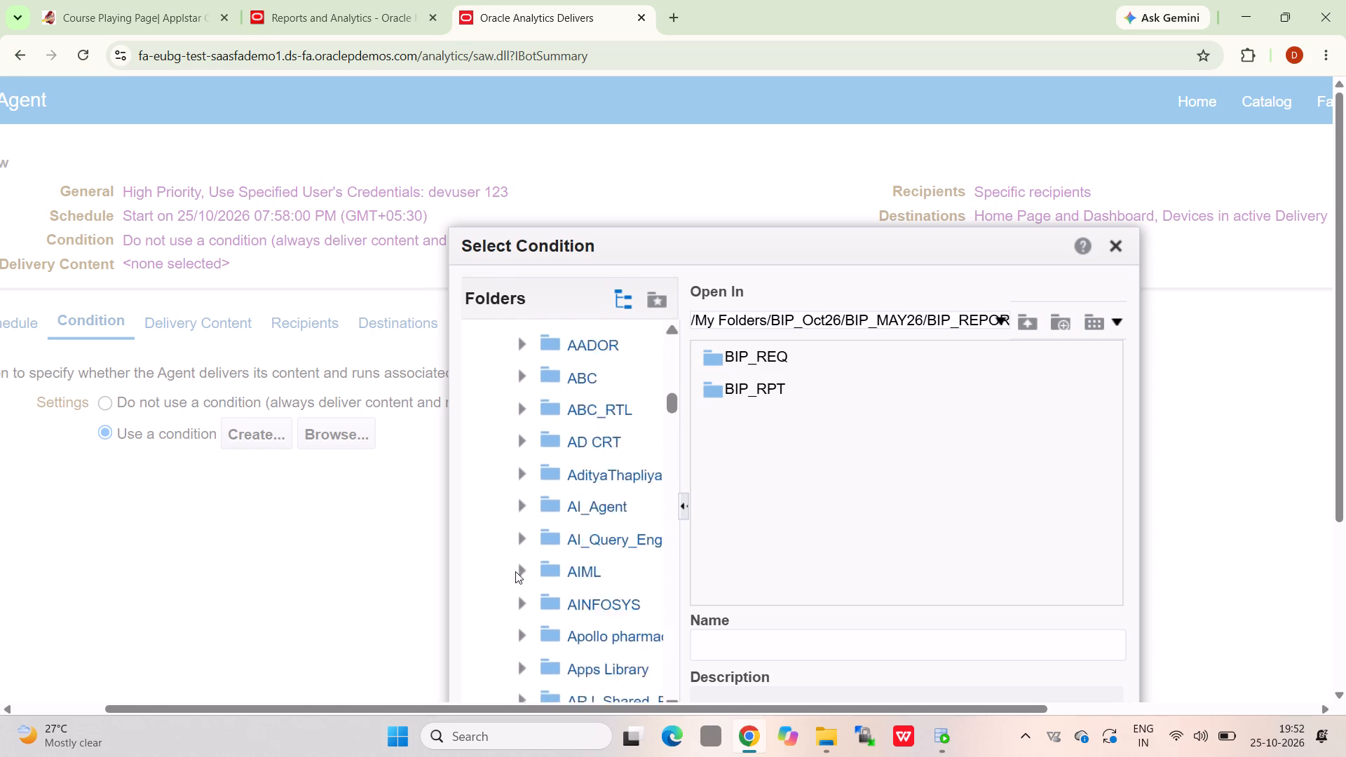
{"action": "scroll", "coordinate": [499, 437], "scroll_direction": "down", "scroll_amount": 5}
{"action": "scroll", "coordinate": [499, 437], "scroll_direction": "up", "scroll_amount": 1}
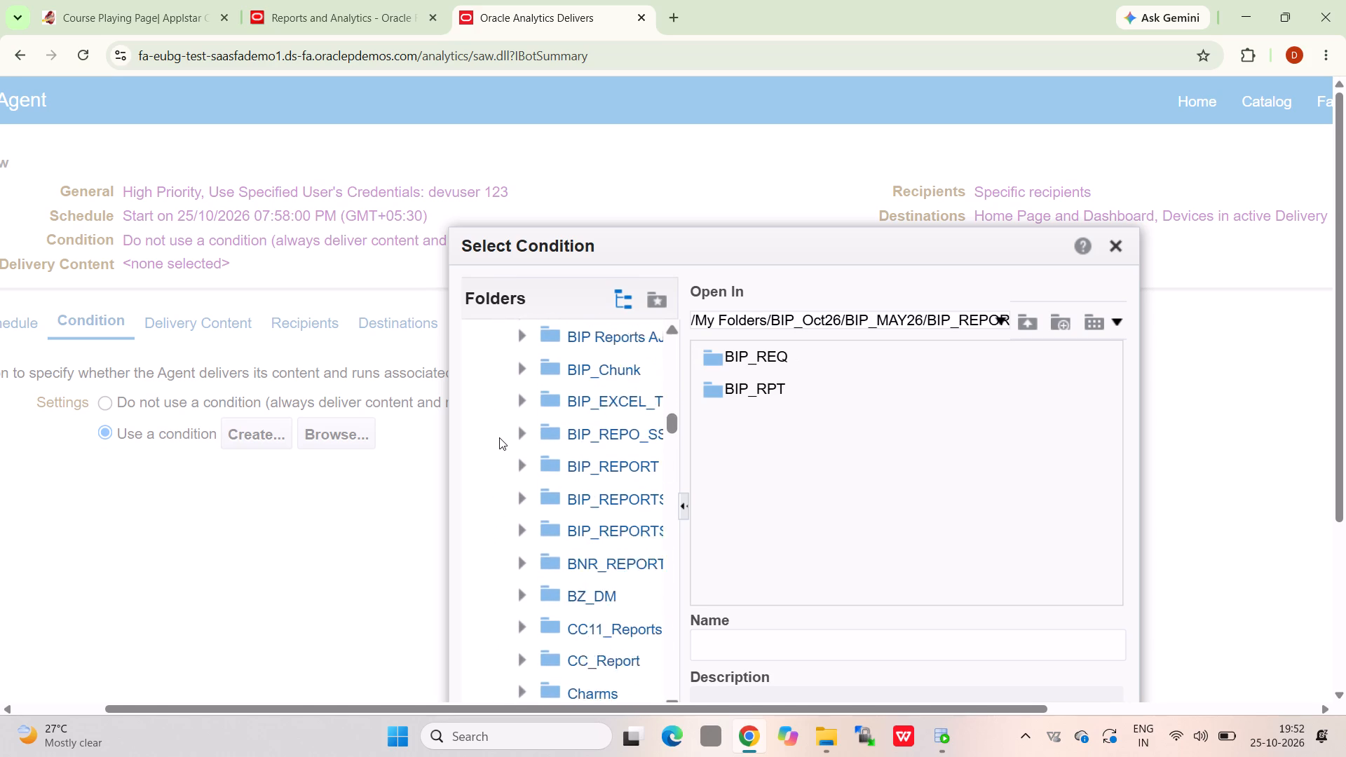
{"action": "scroll", "coordinate": [499, 437], "scroll_direction": "up", "scroll_amount": 1}
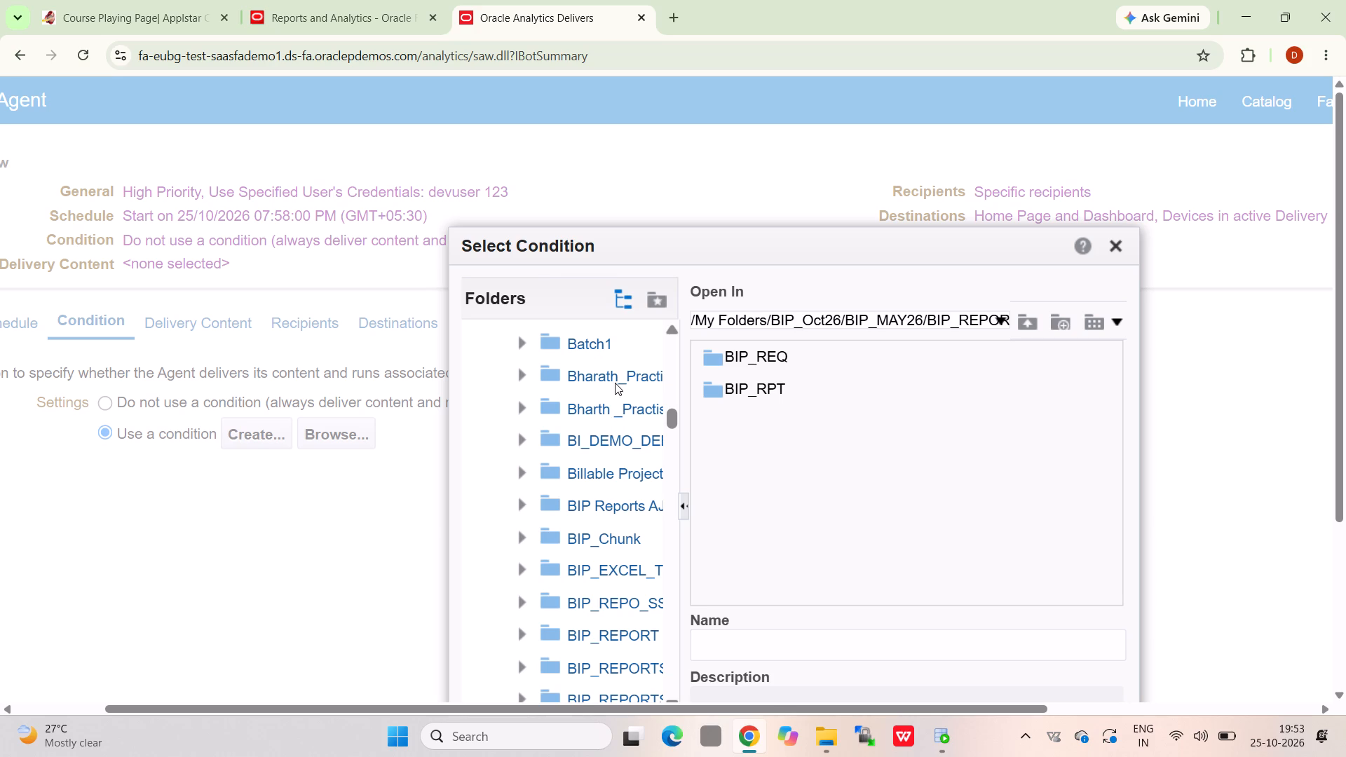
{"action": "triple_click", "coordinate": [618, 378]}
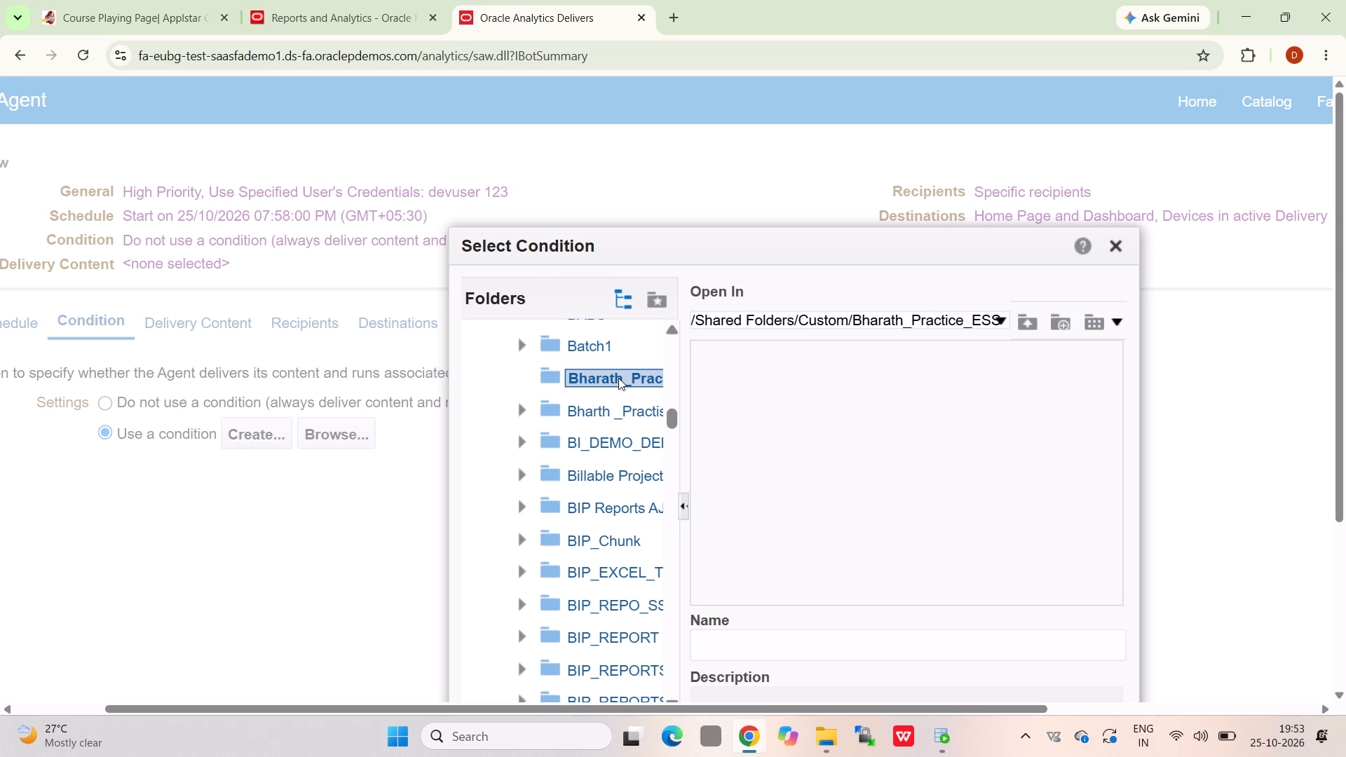
{"action": "triple_click", "coordinate": [605, 411]}
{"action": "double_click", "coordinate": [605, 411]}
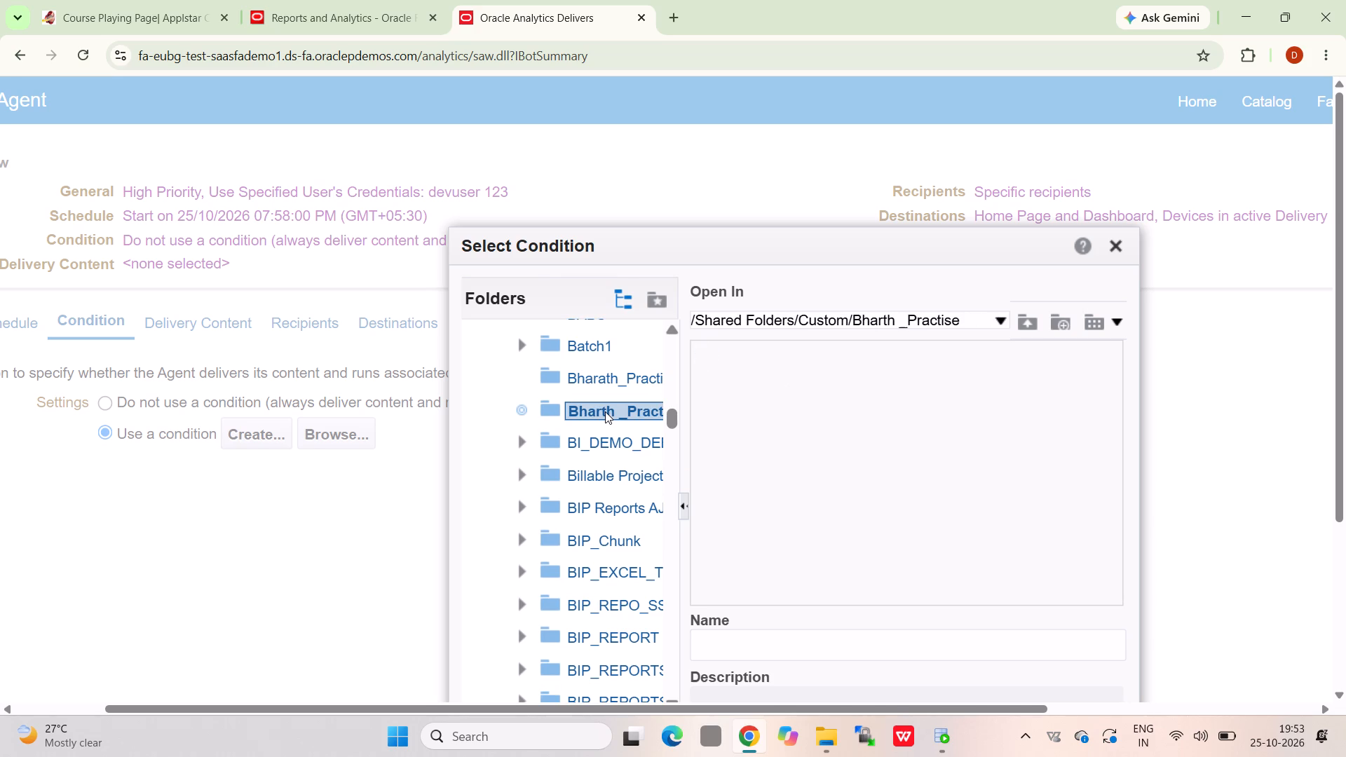
Check the JT Reports folder under Custom and its OTBI_Dashboard, and leave the condition browser without selecting anything.
{"action": "scroll", "coordinate": [586, 547], "scroll_direction": "down", "scroll_amount": 11}
{"action": "scroll", "coordinate": [586, 547], "scroll_direction": "down", "scroll_amount": 10}
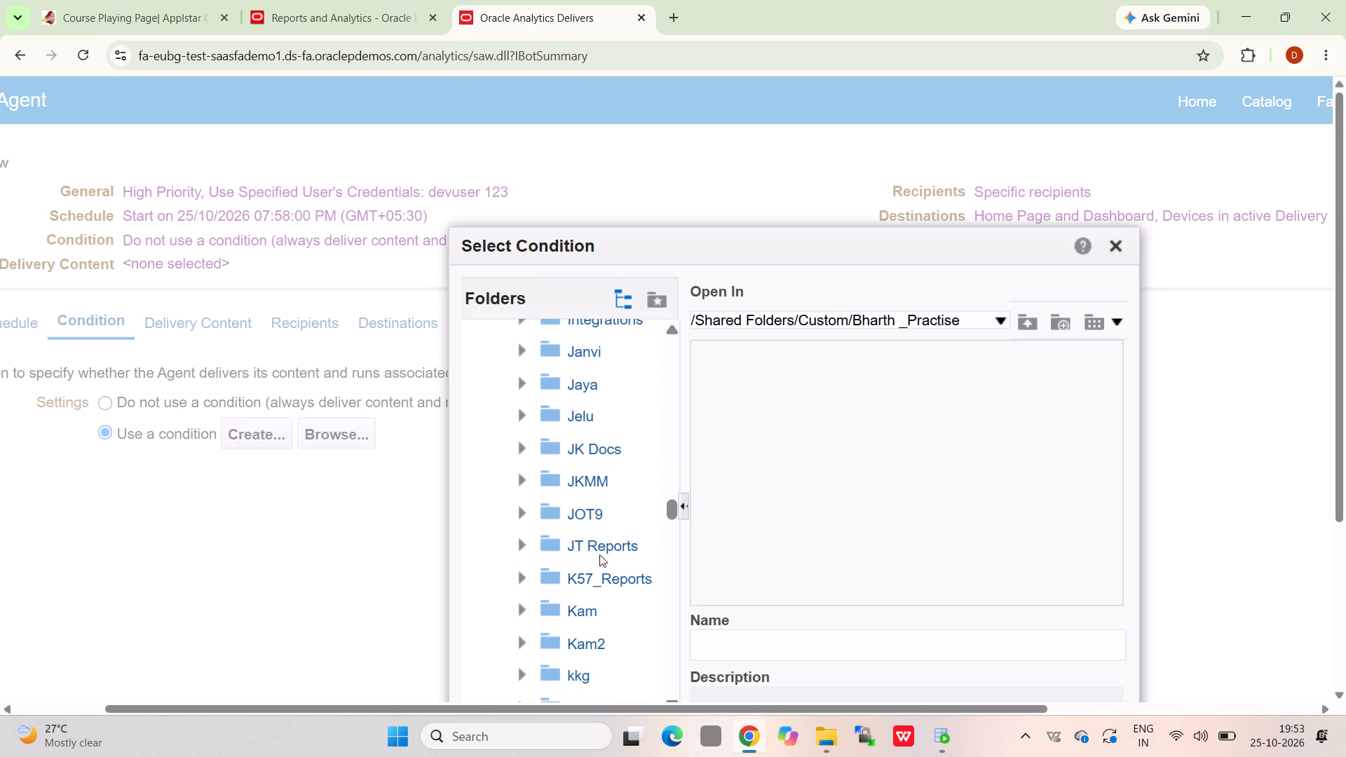
{"action": "triple_click", "coordinate": [601, 543]}
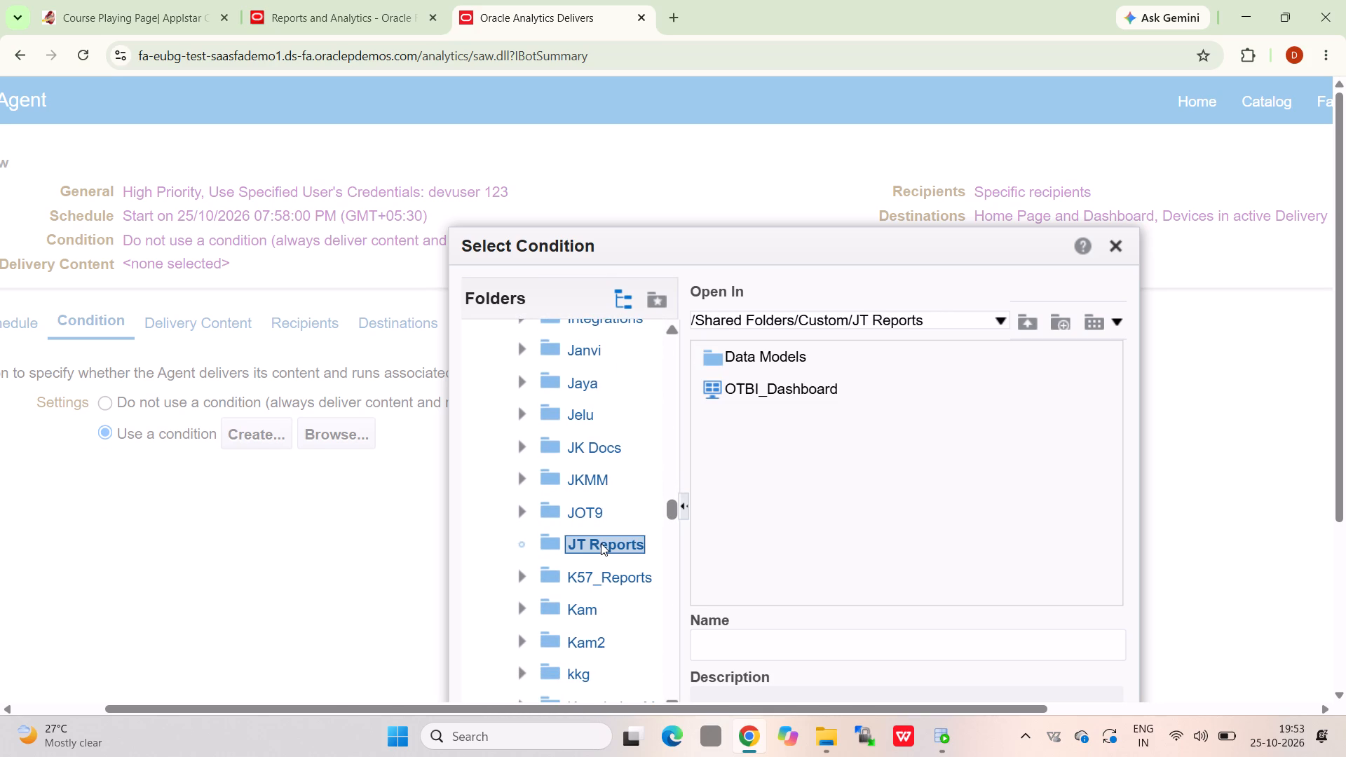
{"action": "triple_click", "coordinate": [778, 386]}
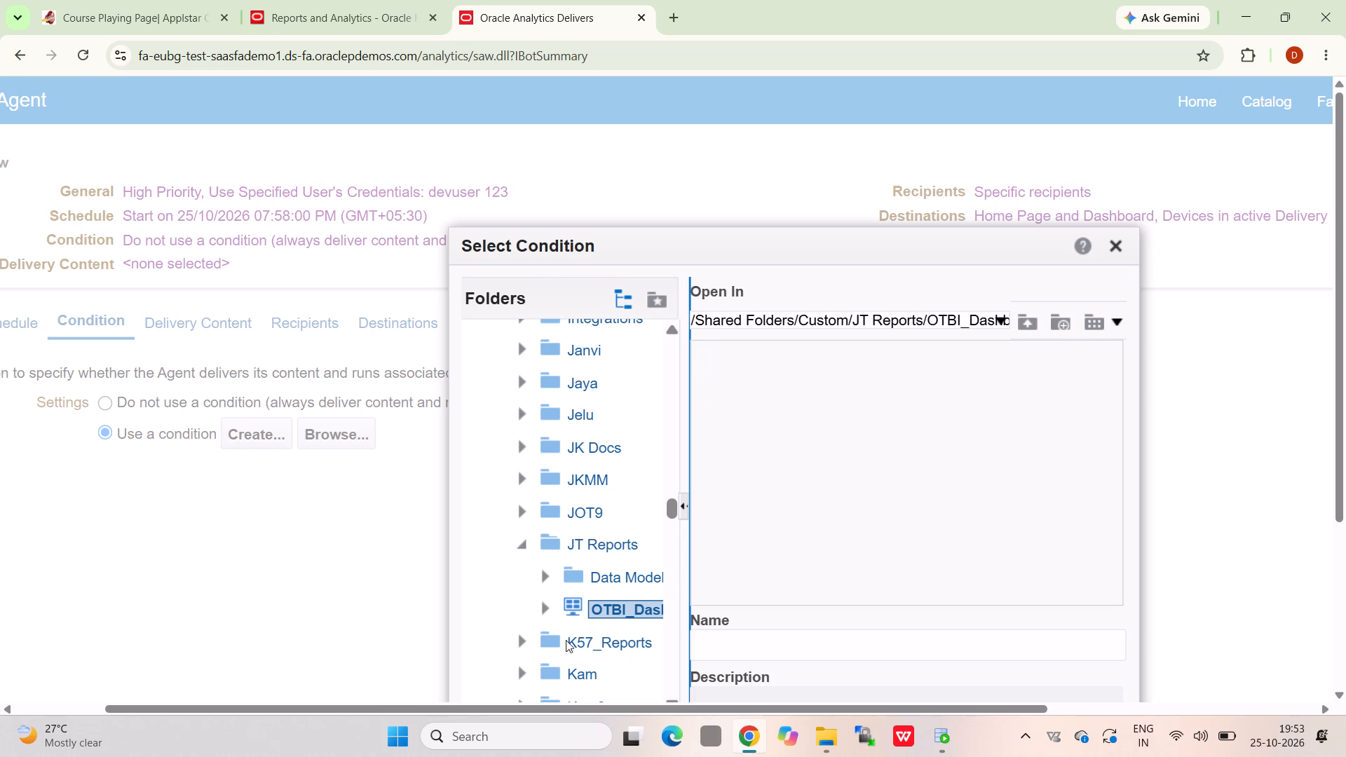
{"action": "scroll", "coordinate": [566, 640], "scroll_direction": "down", "scroll_amount": 12}
{"action": "scroll", "coordinate": [566, 640], "scroll_direction": "down", "scroll_amount": 9}
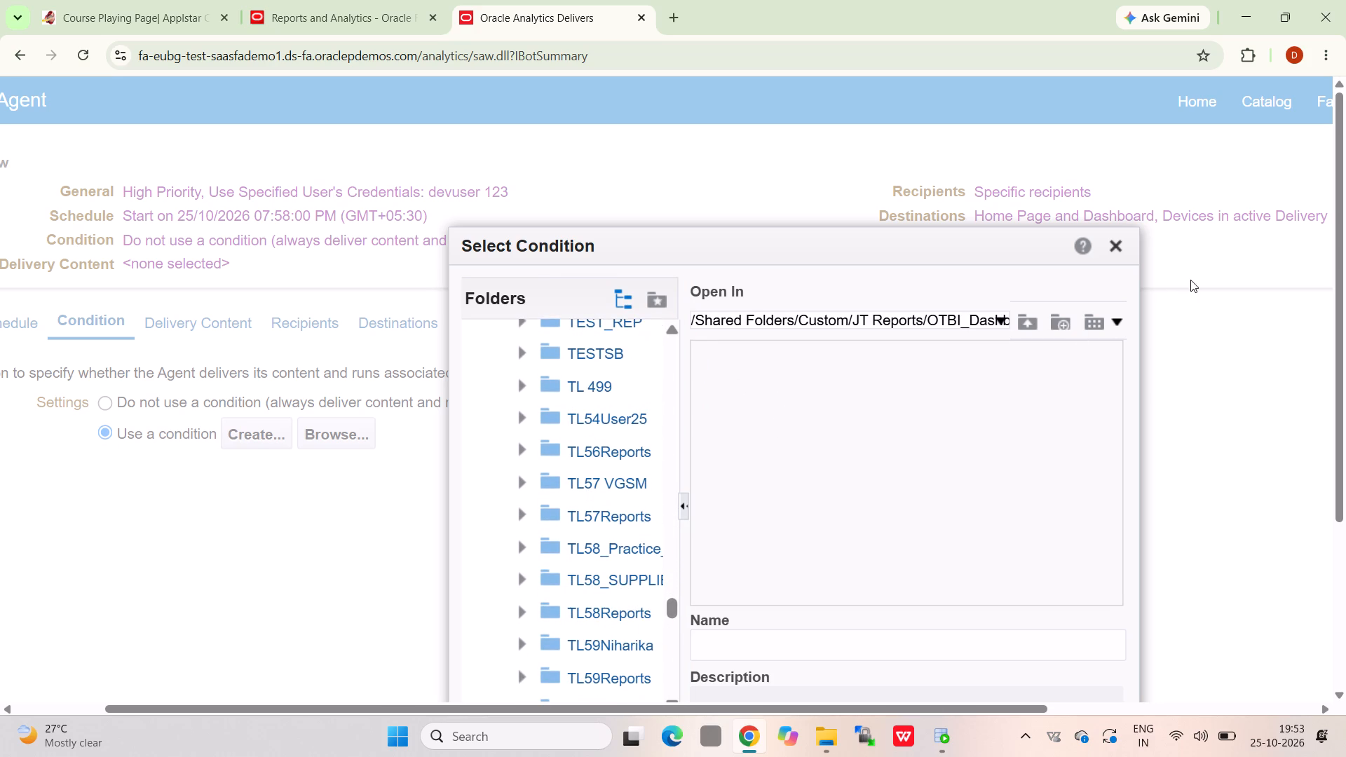
{"action": "left_click", "coordinate": [1125, 252]}
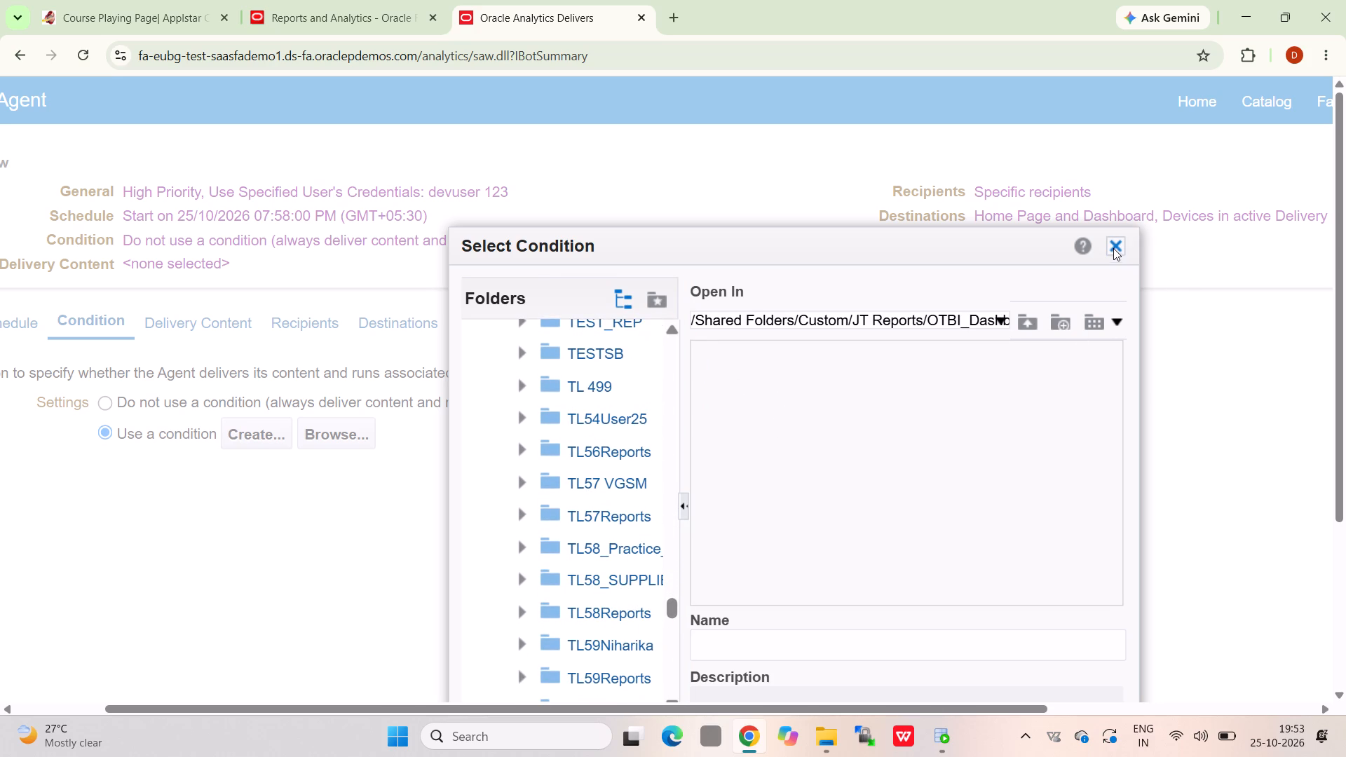
{"action": "left_click", "coordinate": [1120, 245]}
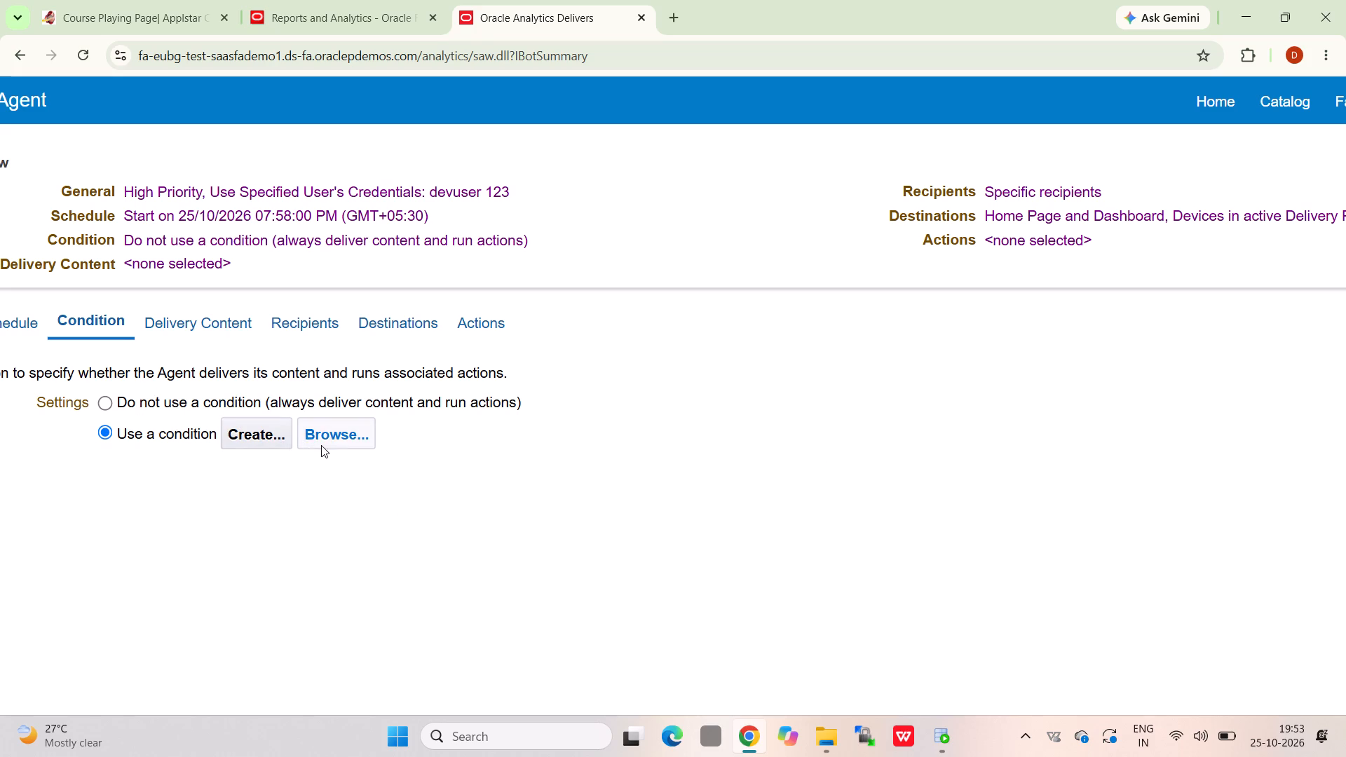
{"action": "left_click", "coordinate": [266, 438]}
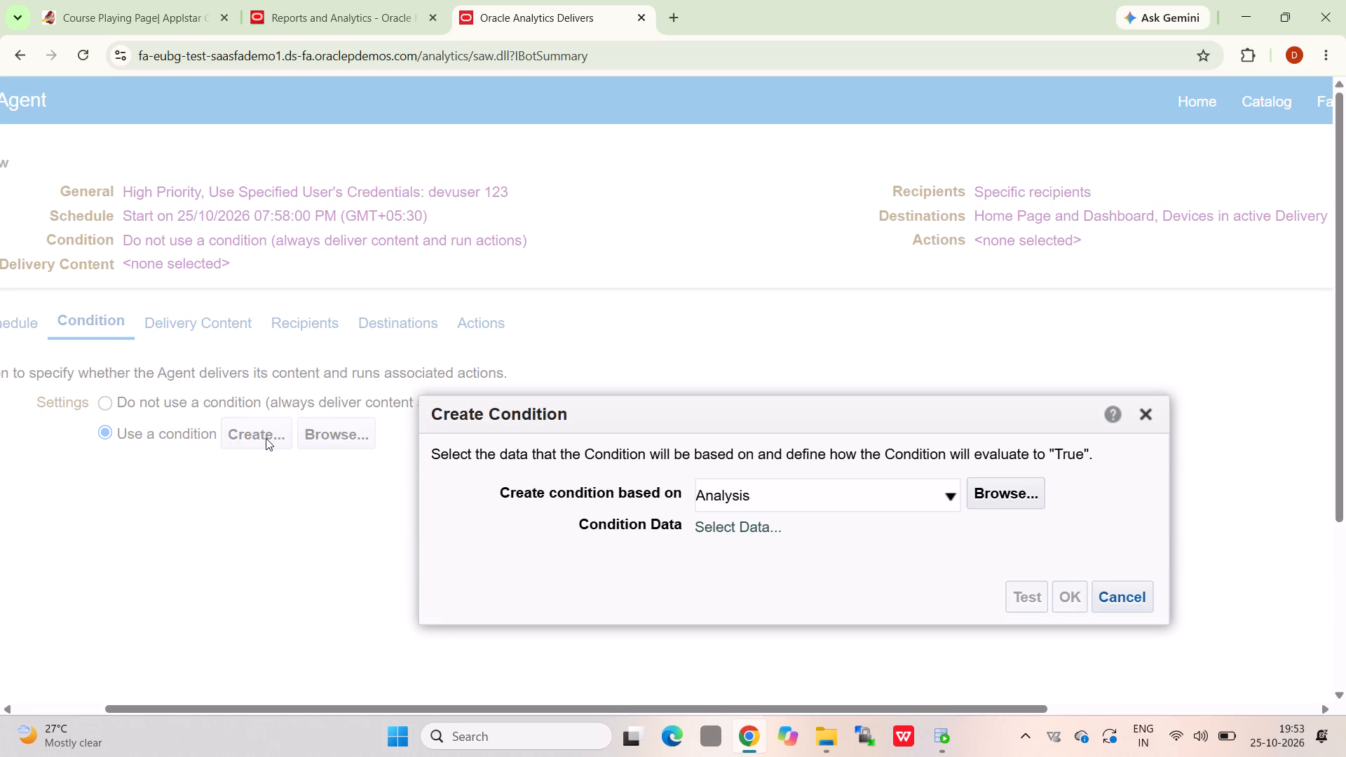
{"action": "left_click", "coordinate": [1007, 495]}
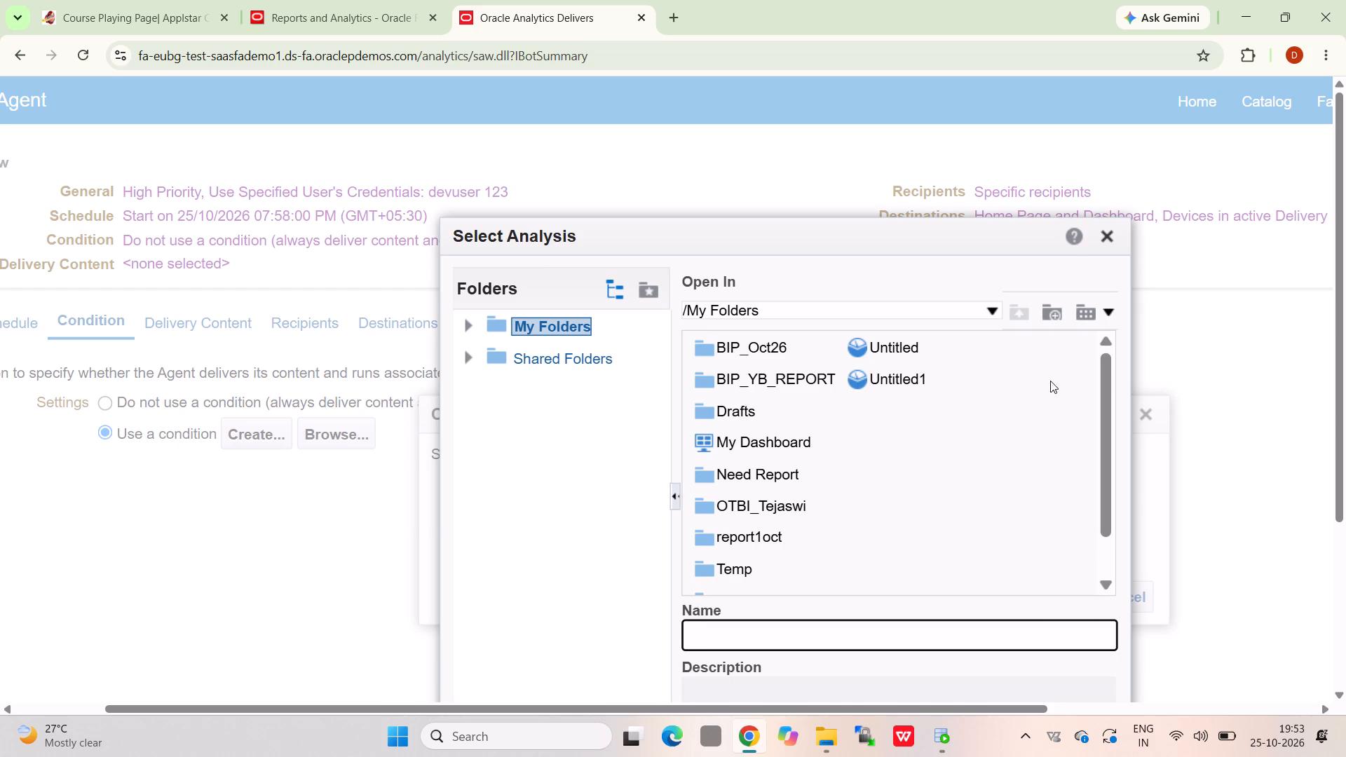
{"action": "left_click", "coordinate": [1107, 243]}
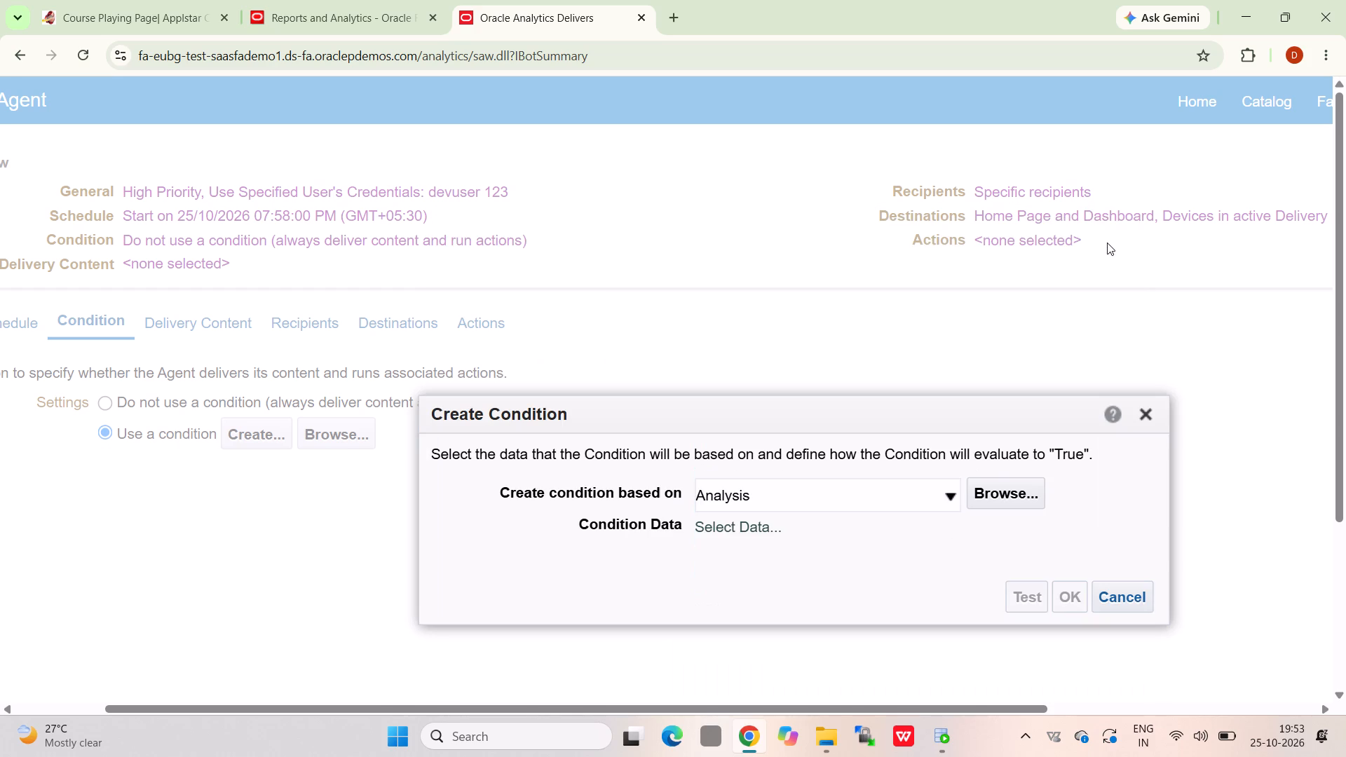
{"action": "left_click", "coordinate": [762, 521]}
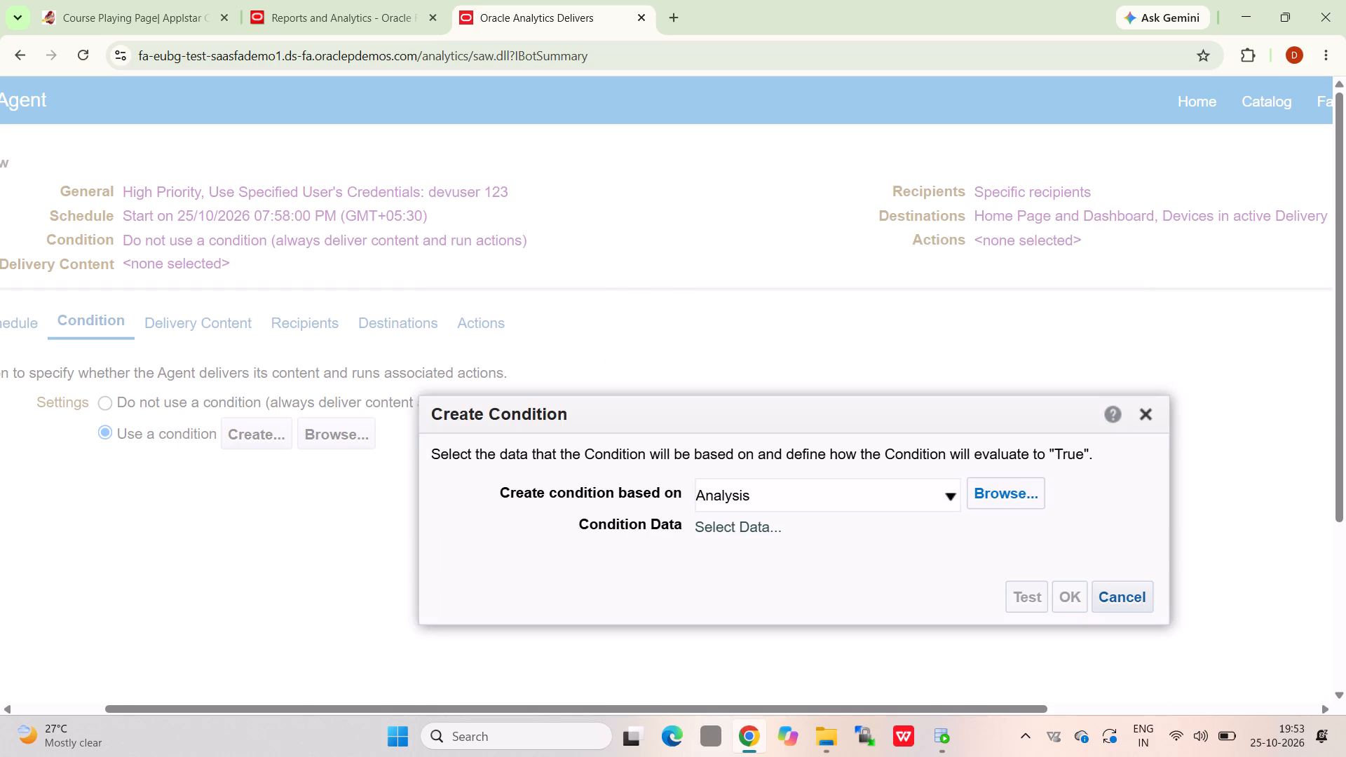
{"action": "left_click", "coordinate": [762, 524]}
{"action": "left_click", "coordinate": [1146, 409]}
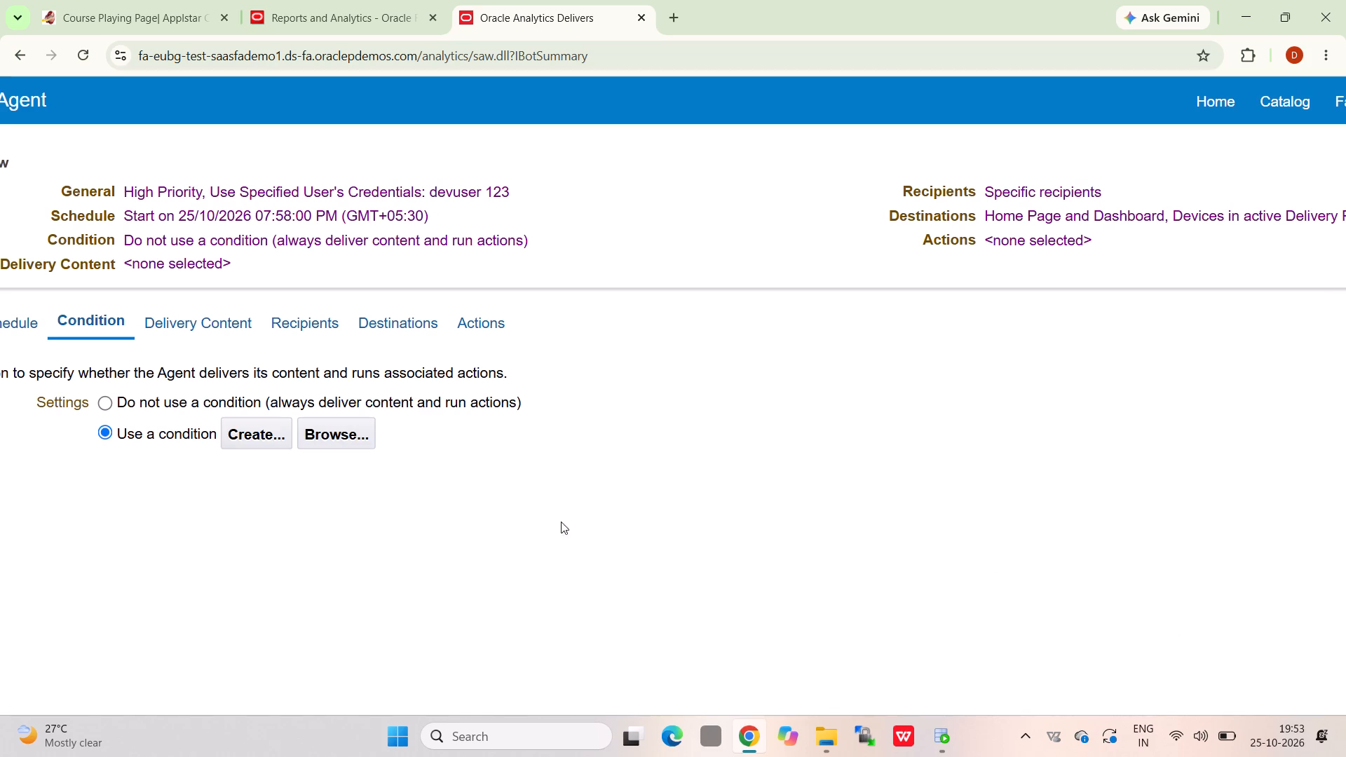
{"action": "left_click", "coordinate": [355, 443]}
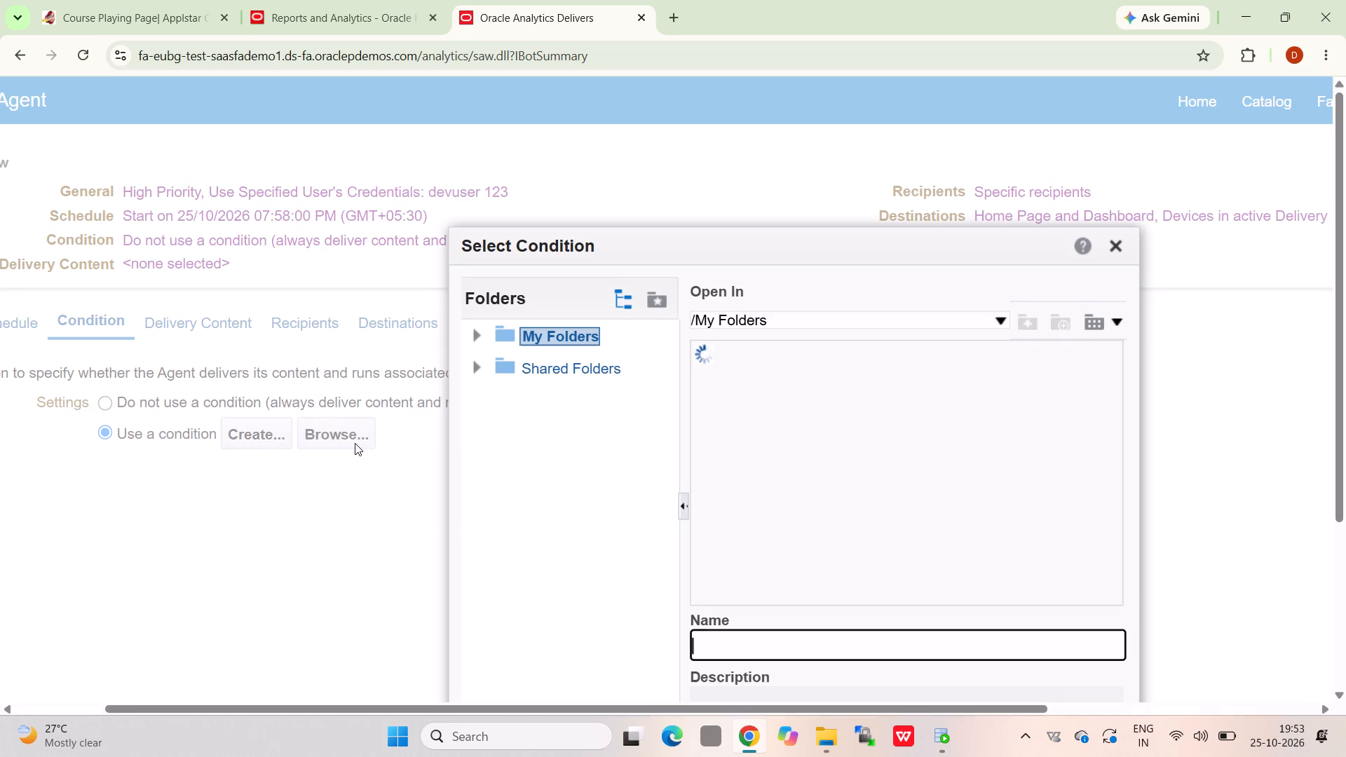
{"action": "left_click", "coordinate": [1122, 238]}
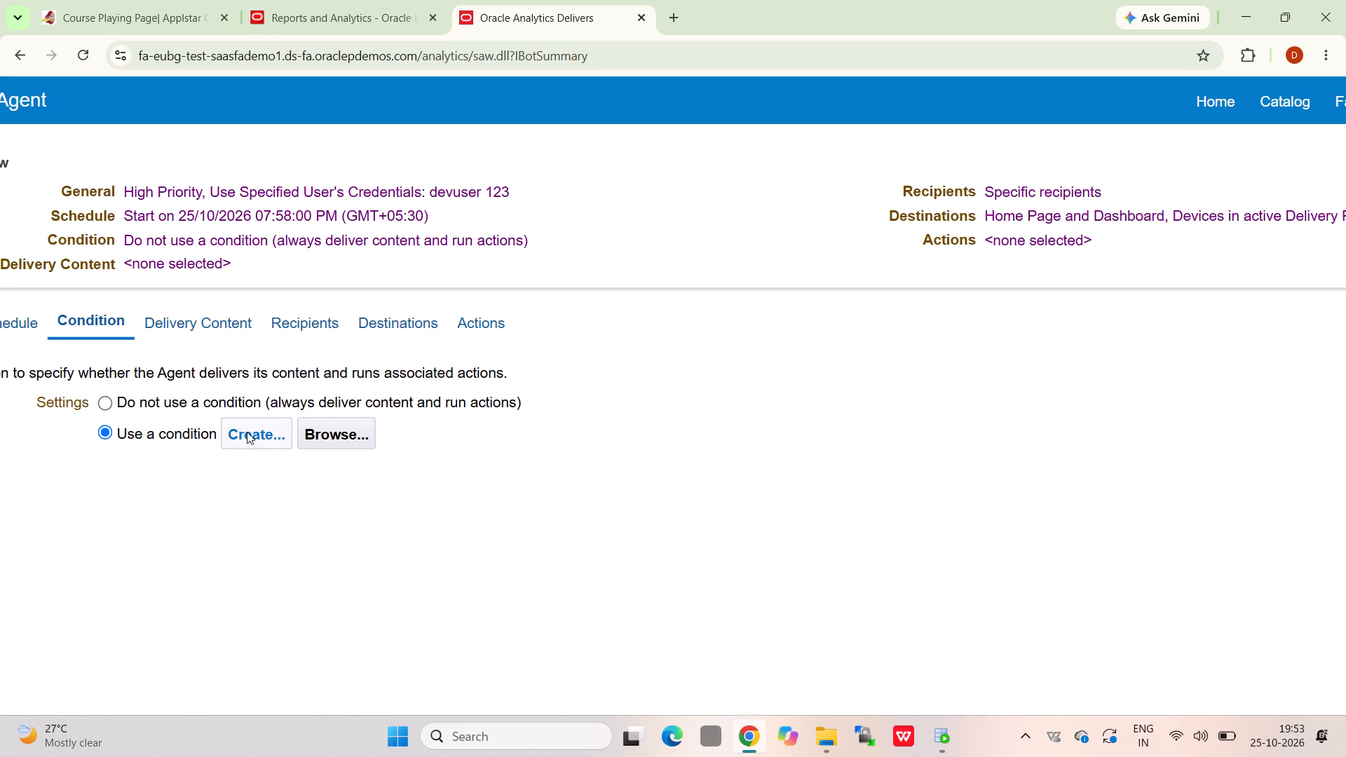
Start a new analysis-based condition using the Subject area and Columns analysis from My Folders/Varun Practice.
{"action": "left_click", "coordinate": [247, 432]}
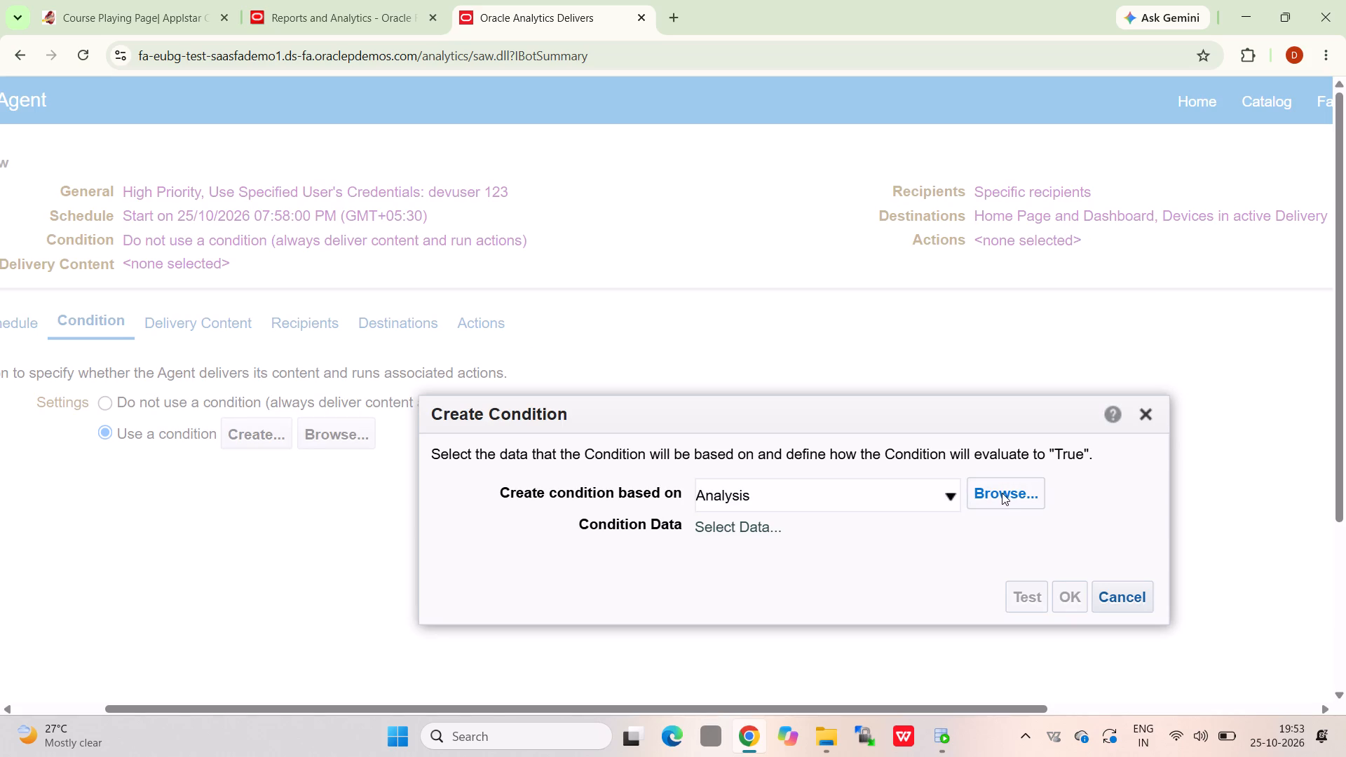
{"action": "left_click", "coordinate": [1002, 493]}
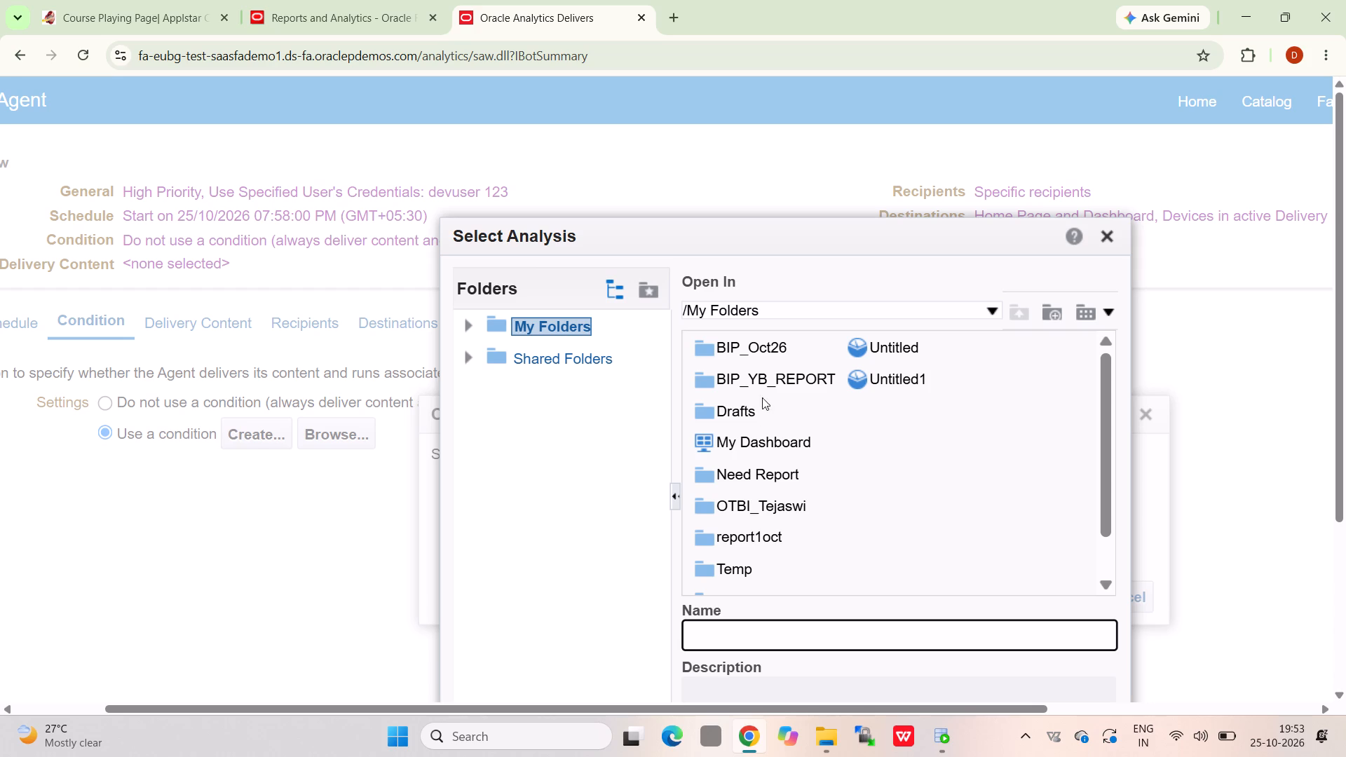
{"action": "triple_click", "coordinate": [771, 382]}
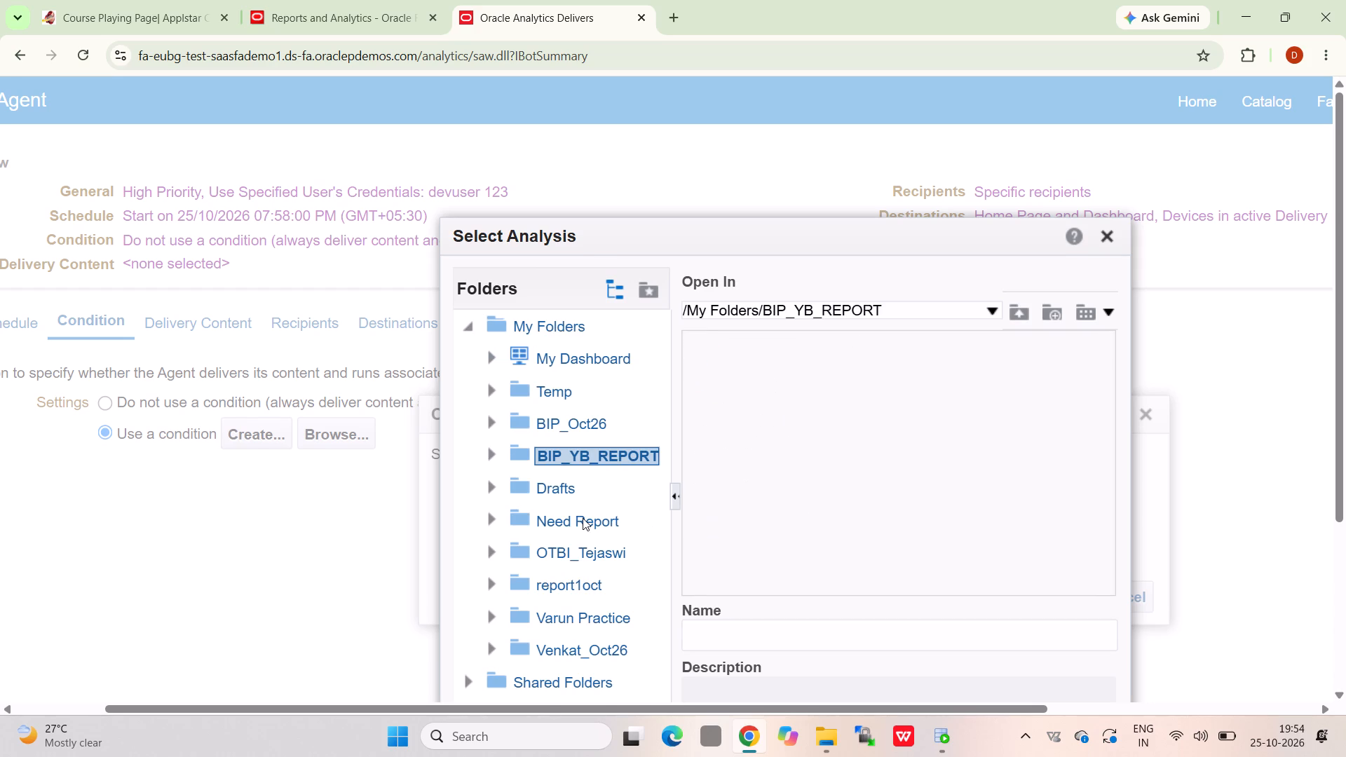
{"action": "left_click", "coordinate": [471, 325]}
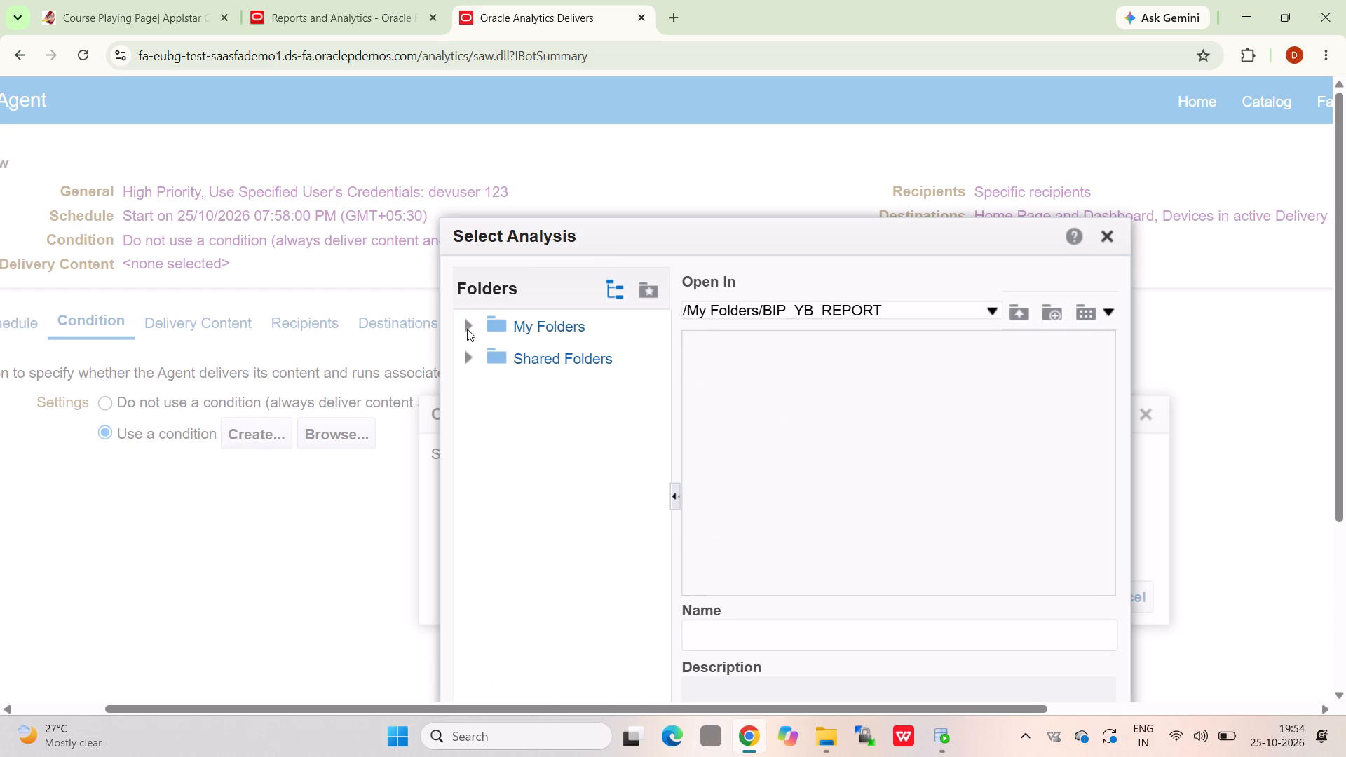
{"action": "left_click", "coordinate": [533, 324]}
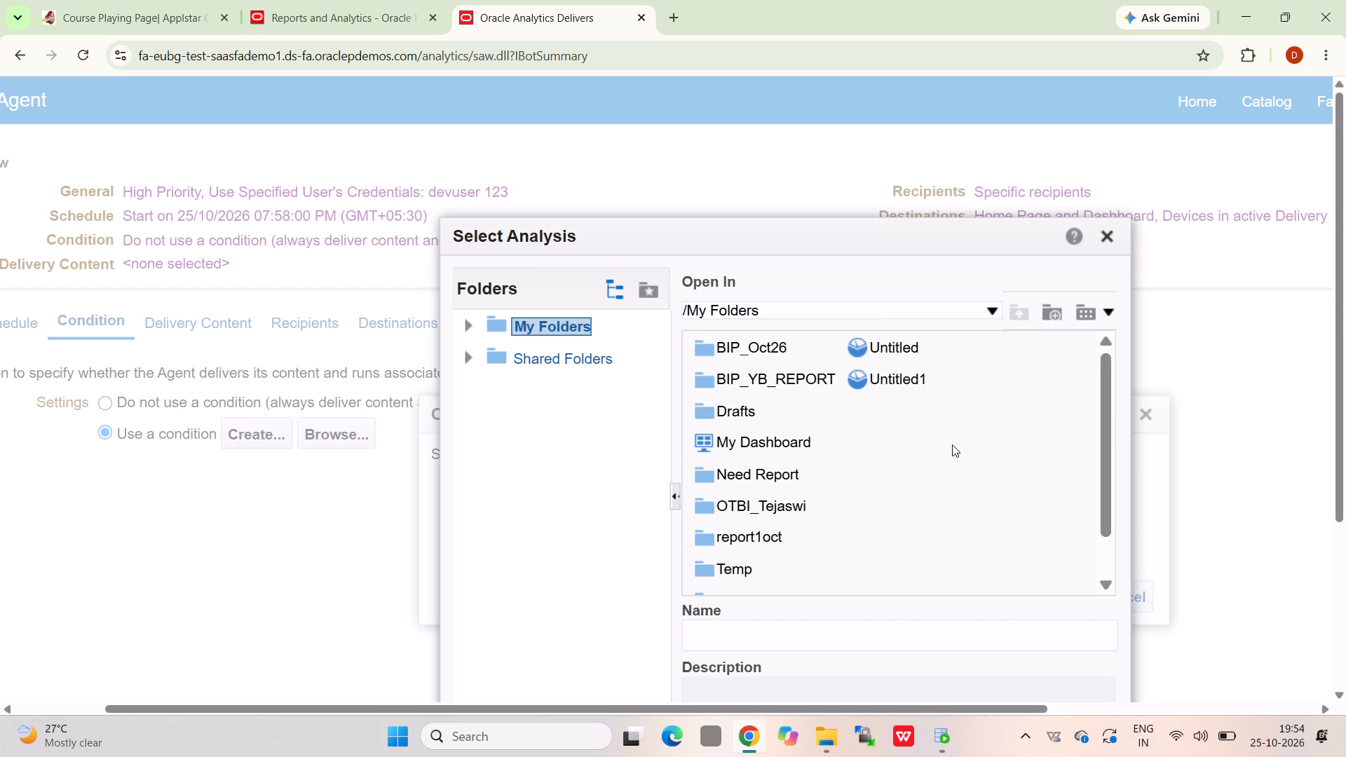
{"action": "scroll", "coordinate": [998, 450], "scroll_direction": "down", "scroll_amount": 2}
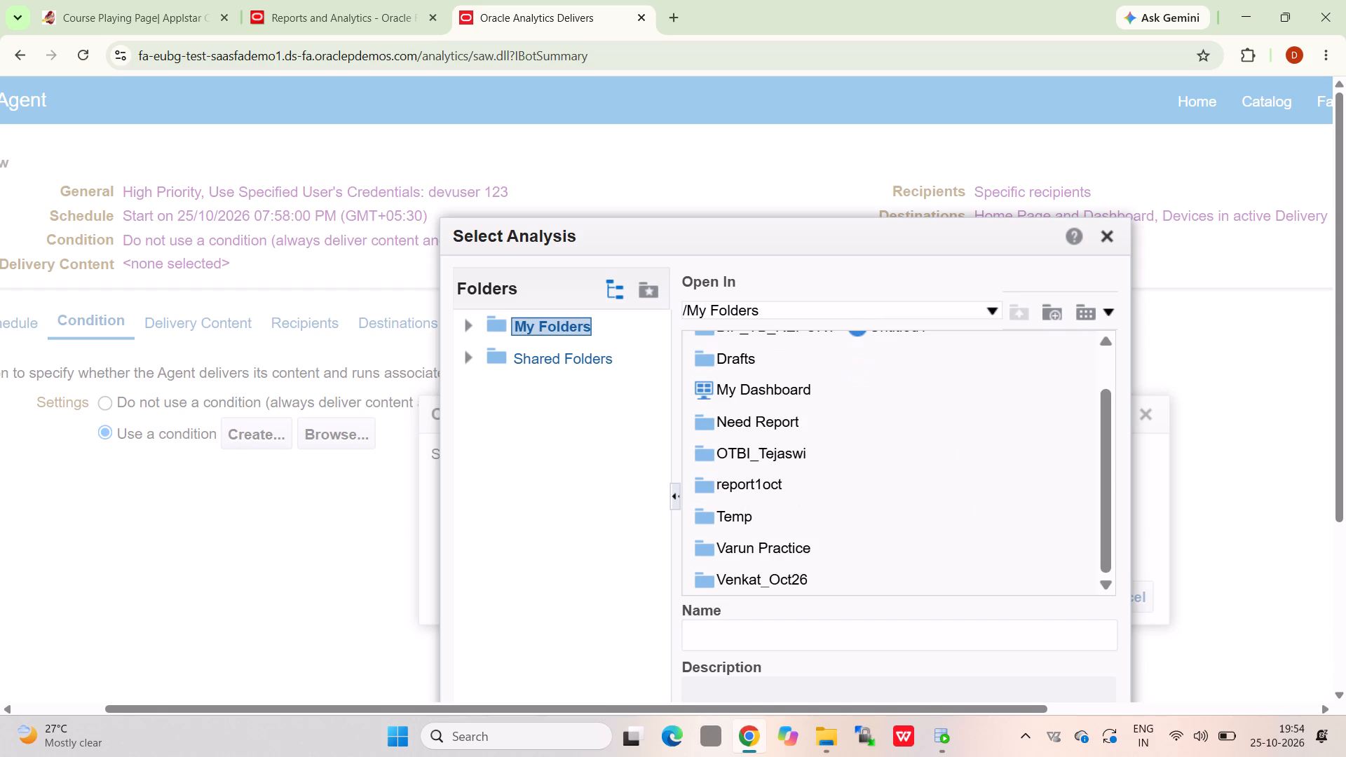
{"action": "triple_click", "coordinate": [777, 551]}
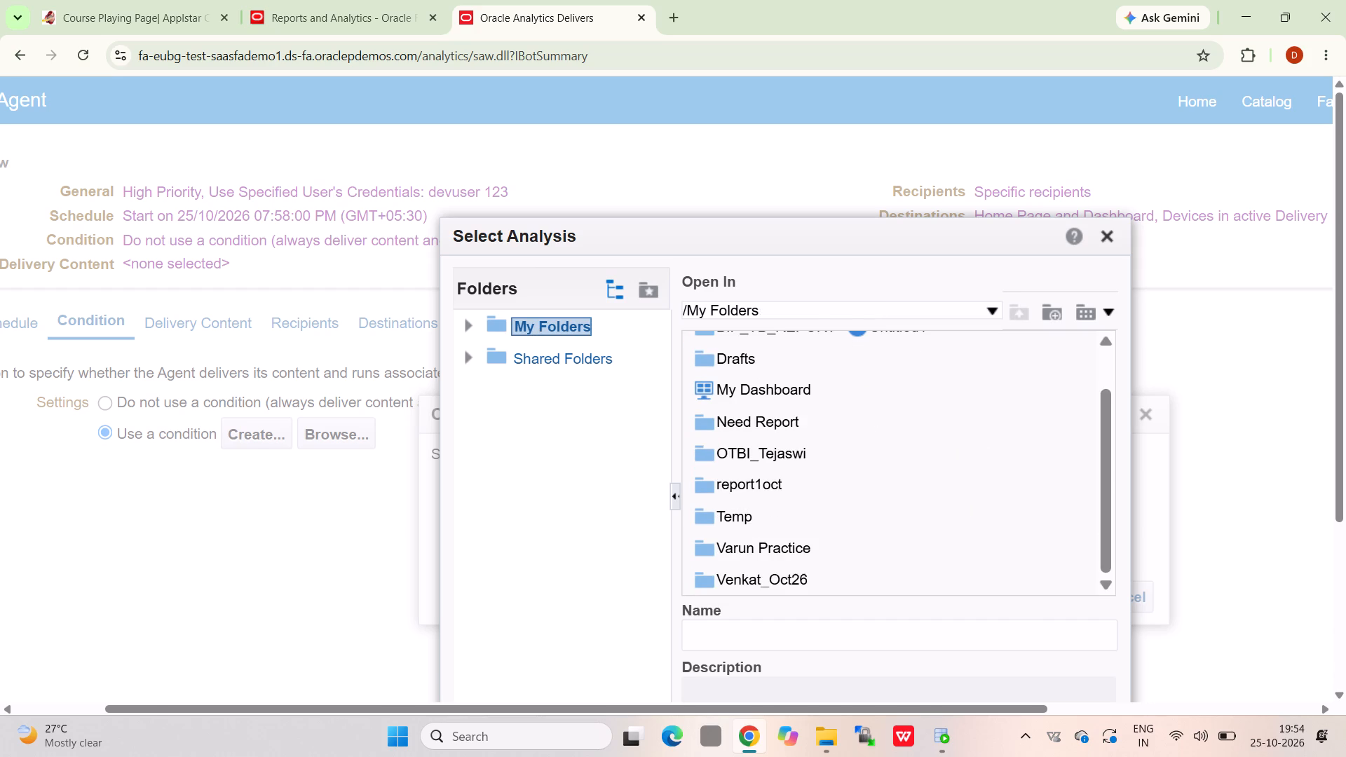
{"action": "double_click", "coordinate": [777, 551]}
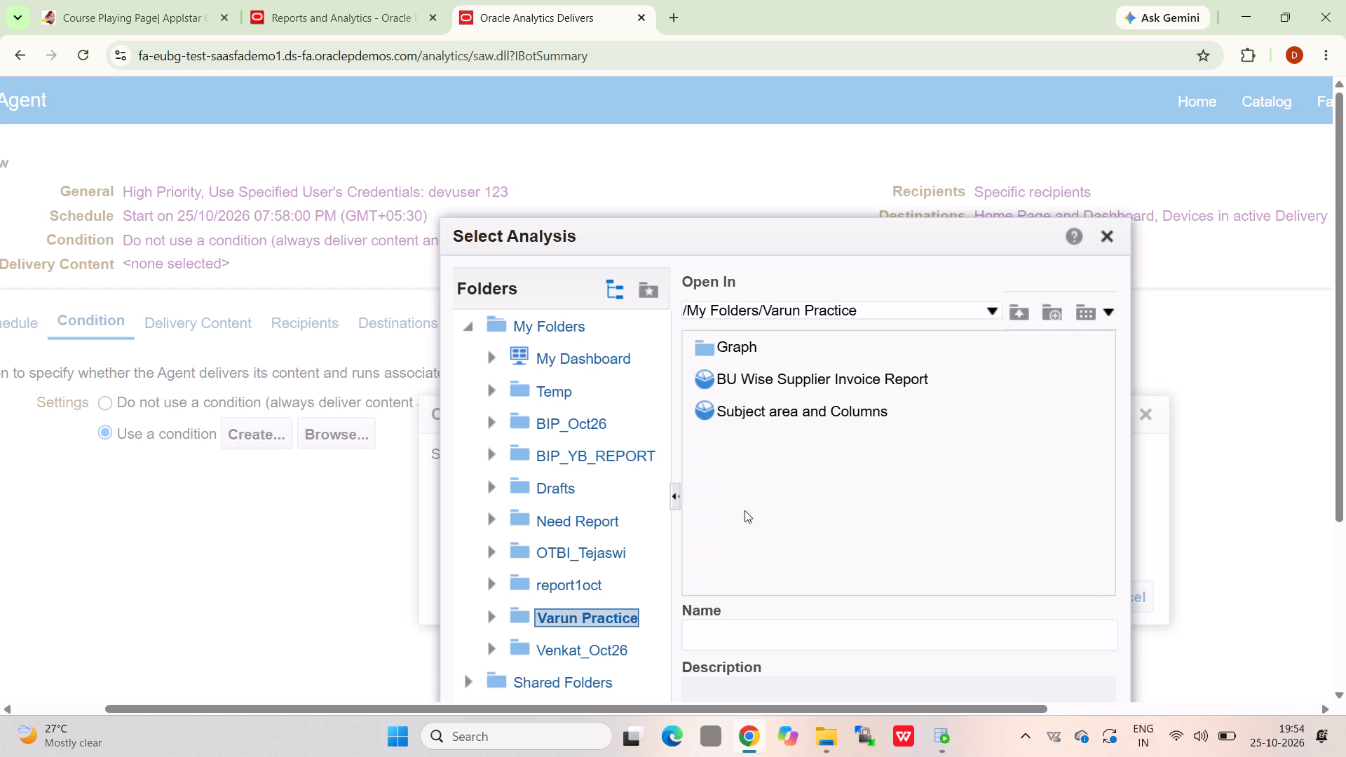
{"action": "triple_click", "coordinate": [782, 412]}
{"action": "left_click", "coordinate": [782, 412]}
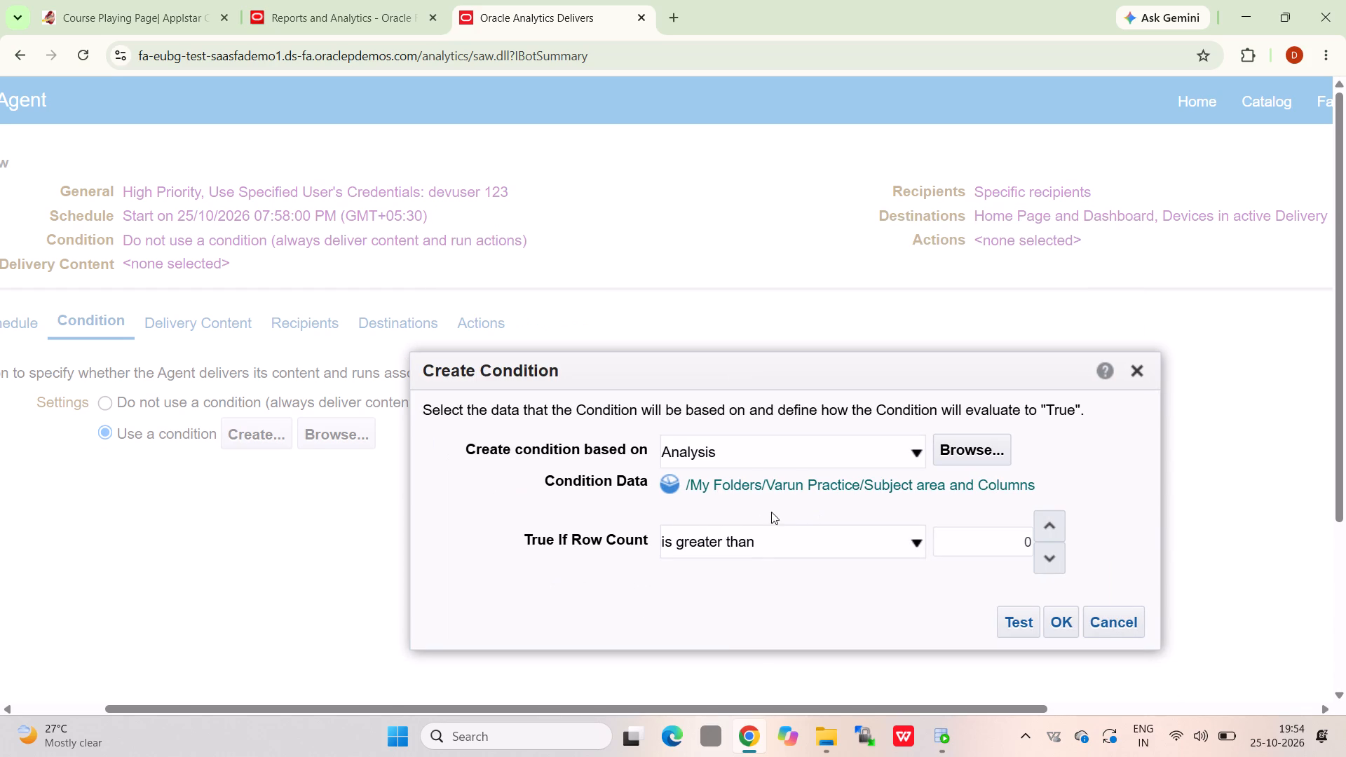
Use "is greater than" 0 as the condition's row count rule, test the condition and accept it.
{"action": "left_click", "coordinate": [917, 540]}
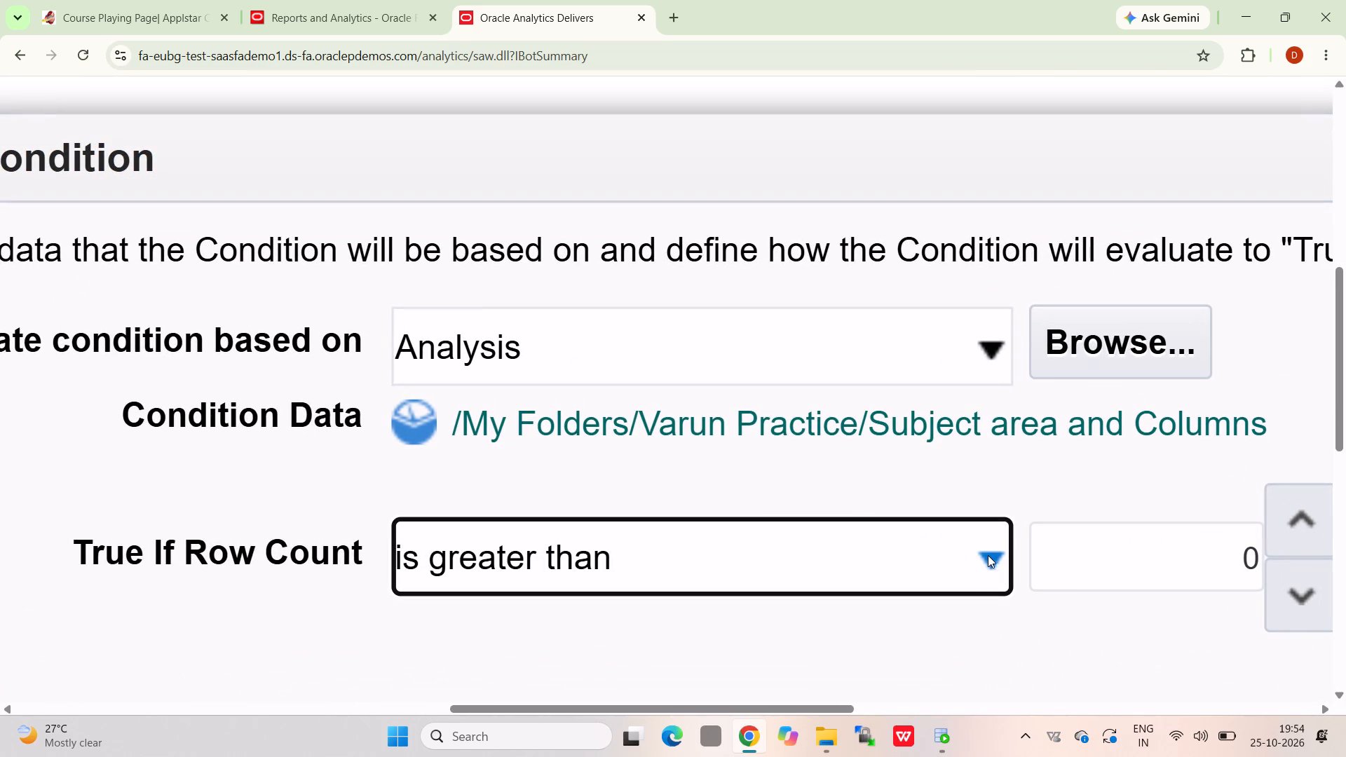
{"action": "left_click", "coordinate": [989, 555]}
{"action": "left_click_drag", "start_coordinate": [989, 555], "coordinate": [964, 557]}
{"action": "left_click", "coordinate": [998, 568]}
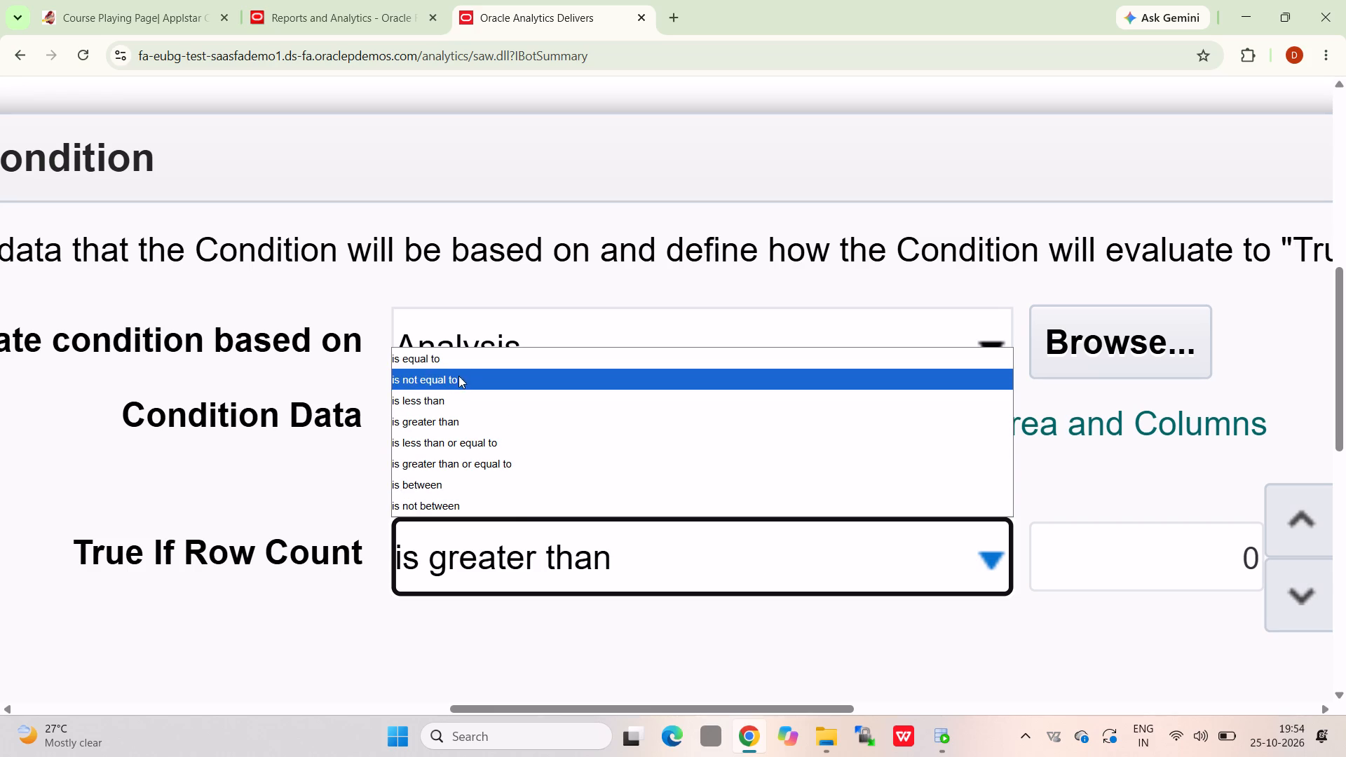
{"action": "left_click", "coordinate": [484, 423]}
{"action": "scroll", "coordinate": [786, 473], "scroll_direction": "left", "scroll_amount": 5}
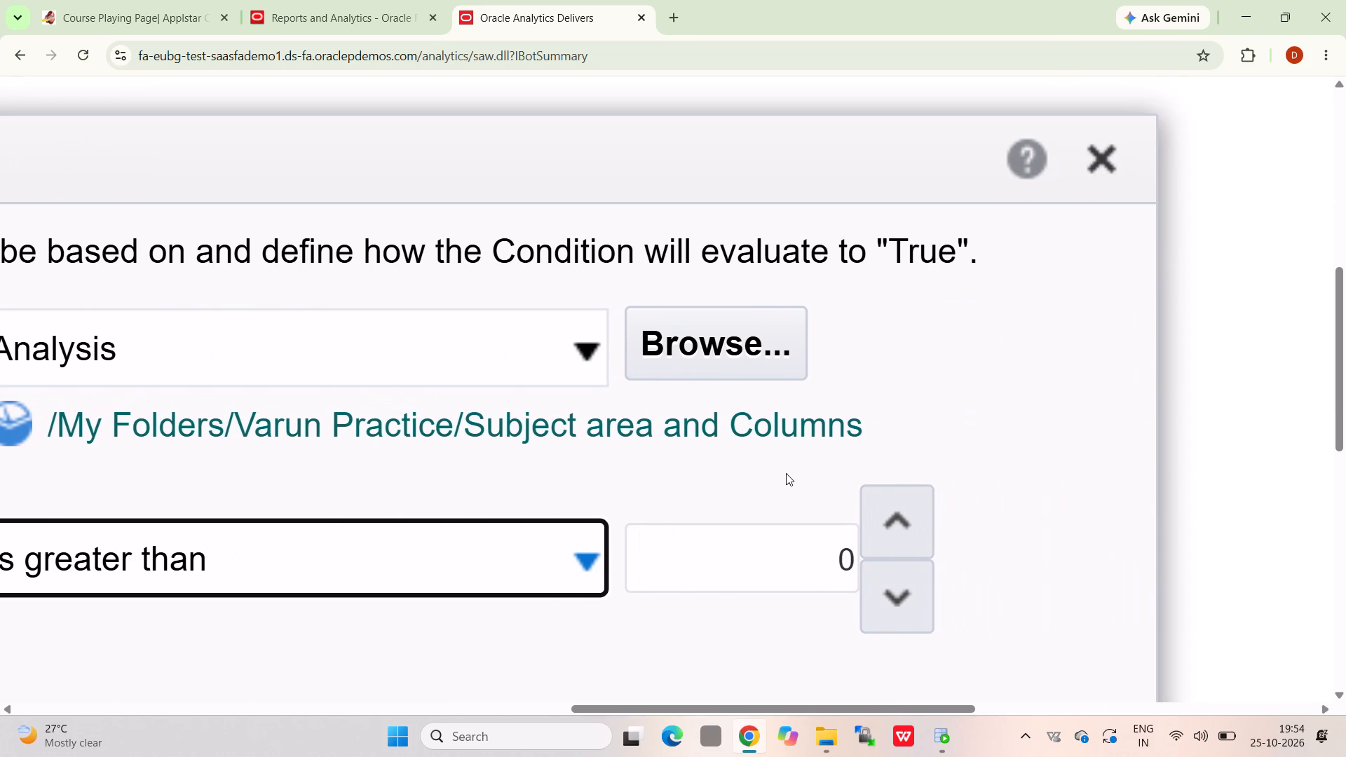
{"action": "scroll", "coordinate": [831, 537], "scroll_direction": "down", "scroll_amount": 5}
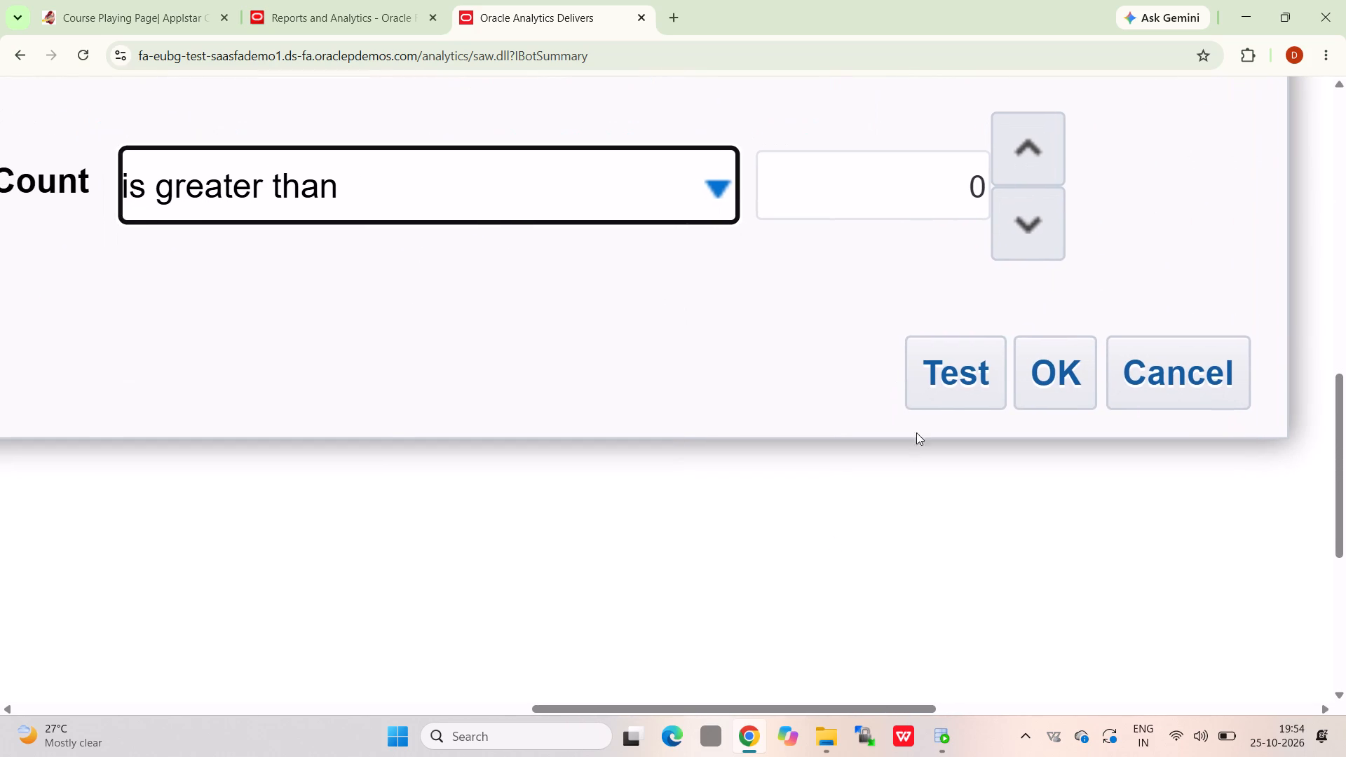
{"action": "left_click", "coordinate": [946, 393]}
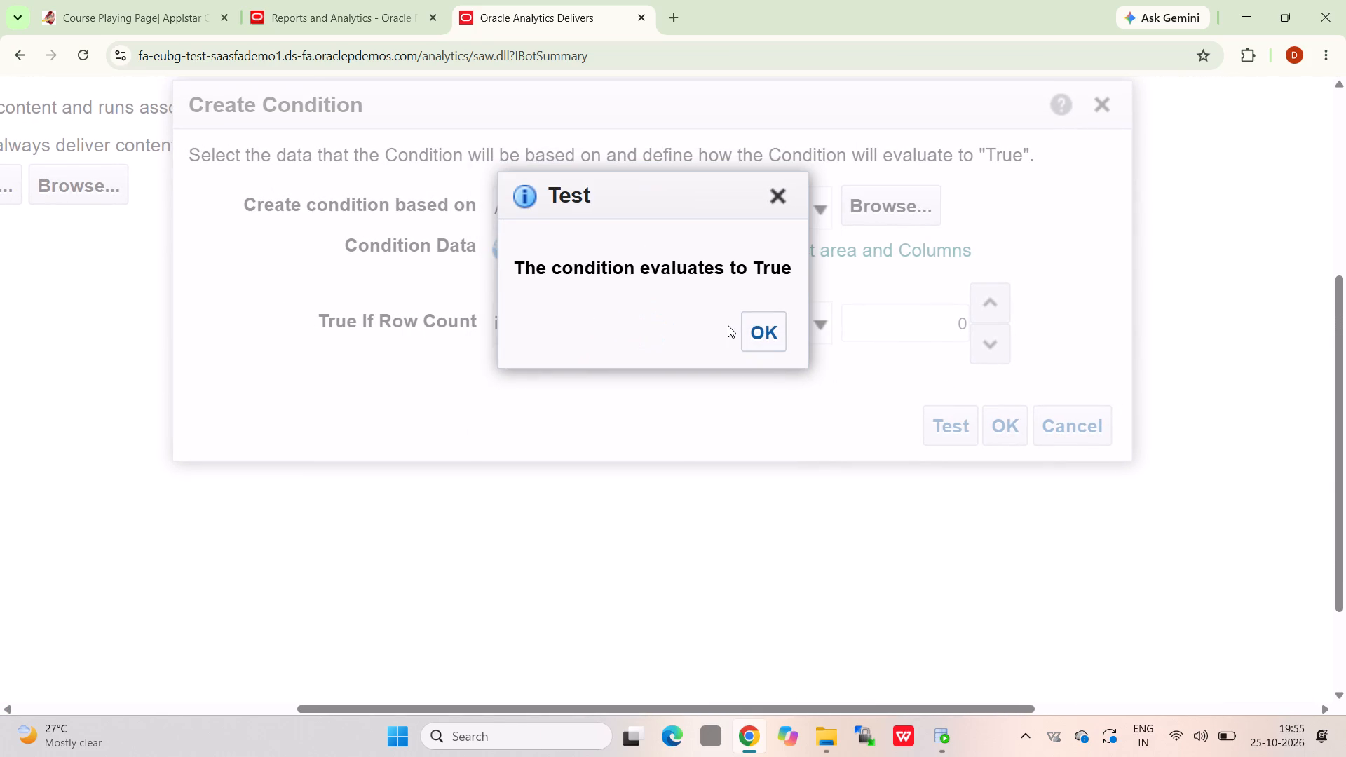
{"action": "left_click", "coordinate": [764, 329]}
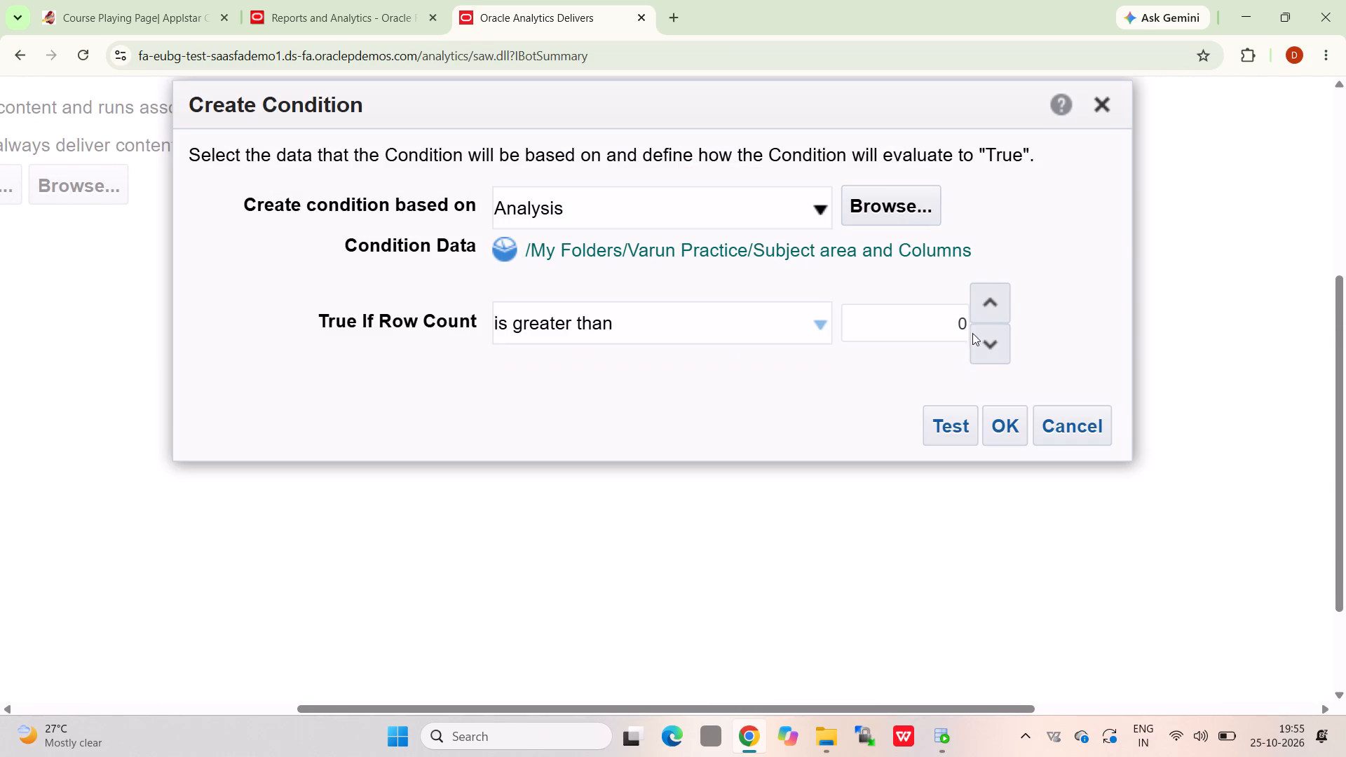
{"action": "left_click", "coordinate": [1007, 424]}
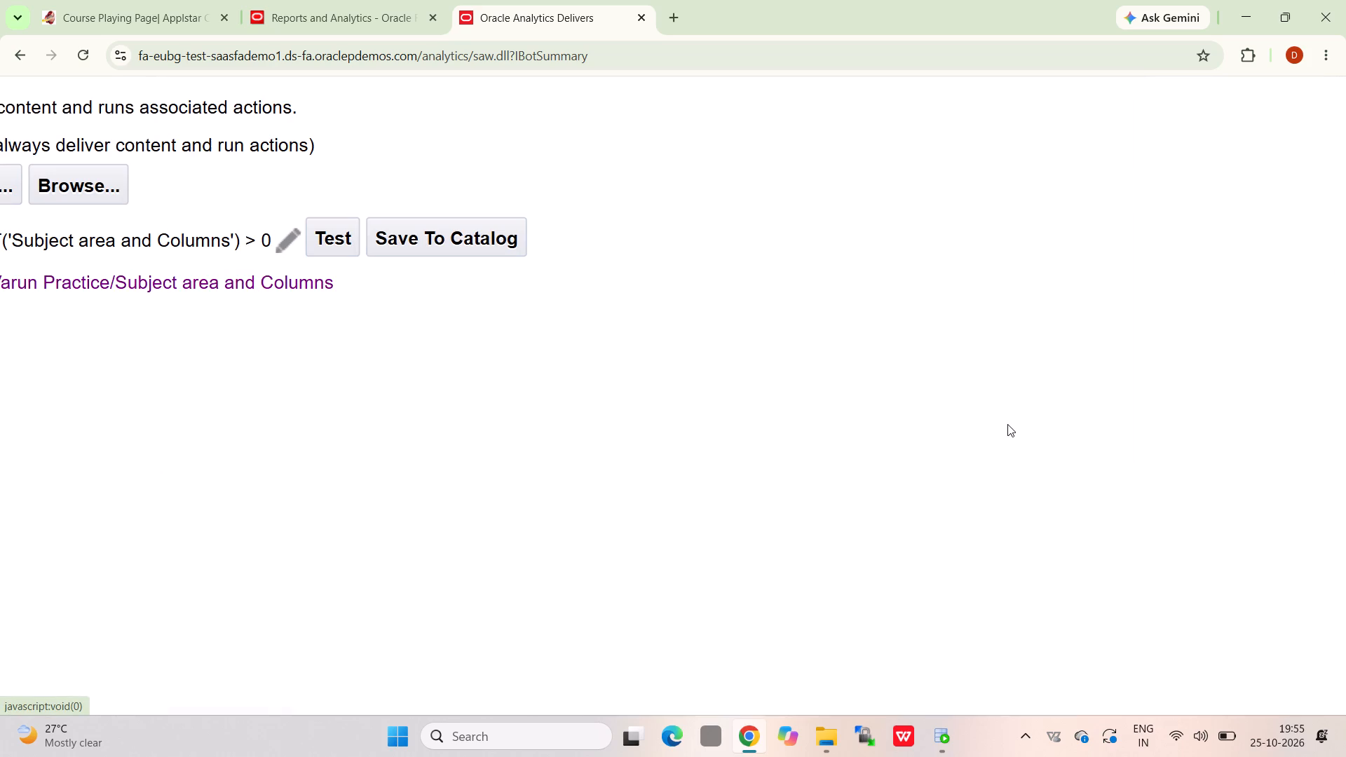
Open the agent's delivery content settings.
{"action": "scroll", "coordinate": [425, 455], "scroll_direction": "right", "scroll_amount": 3}
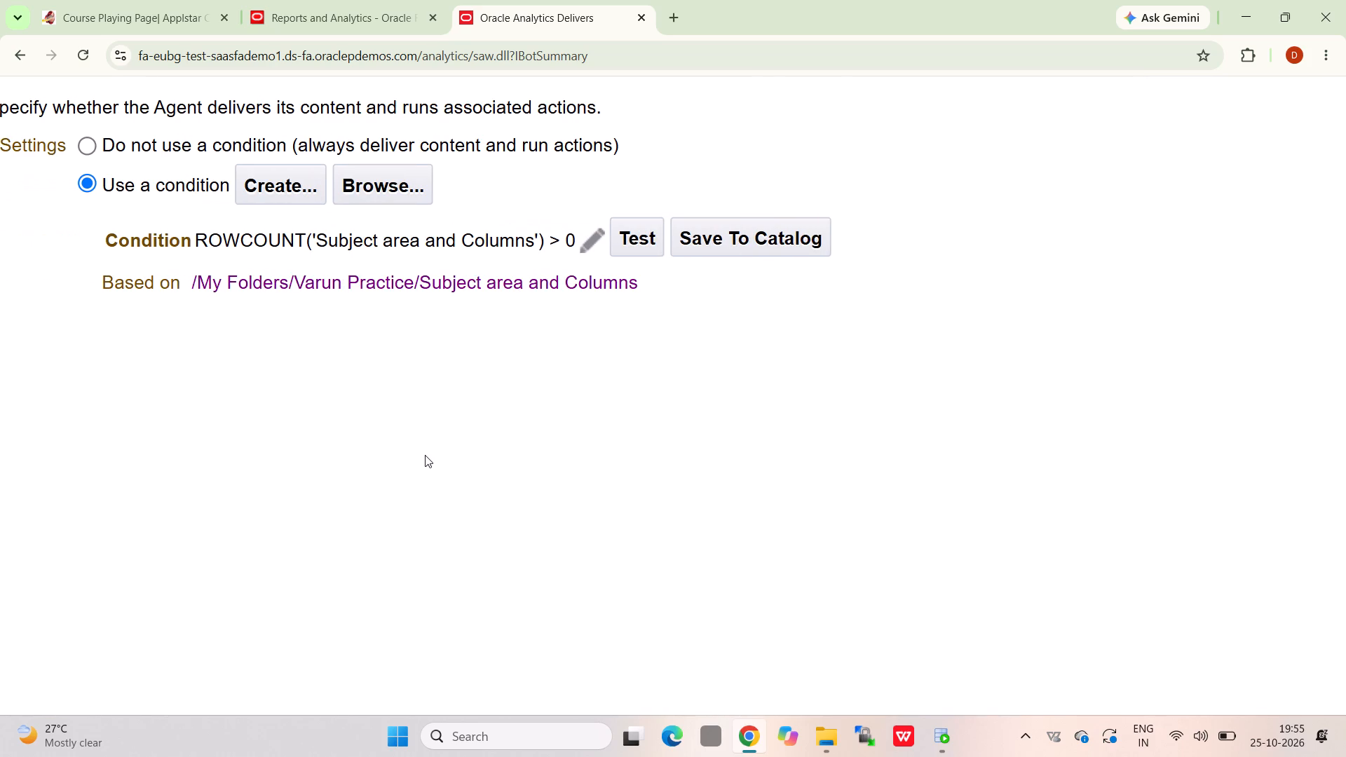
{"action": "scroll", "coordinate": [425, 455], "scroll_direction": "up", "scroll_amount": 1}
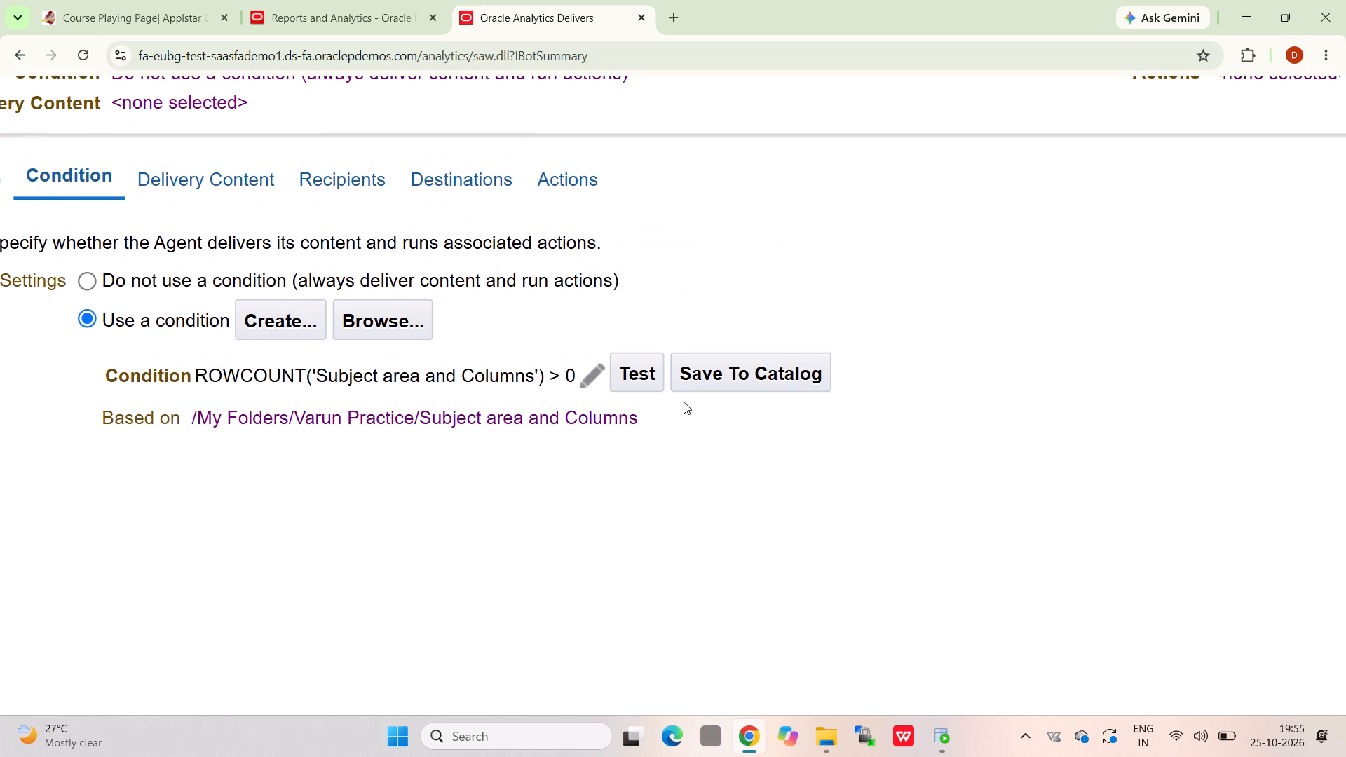
{"action": "scroll", "coordinate": [720, 376], "scroll_direction": "up", "scroll_amount": 1}
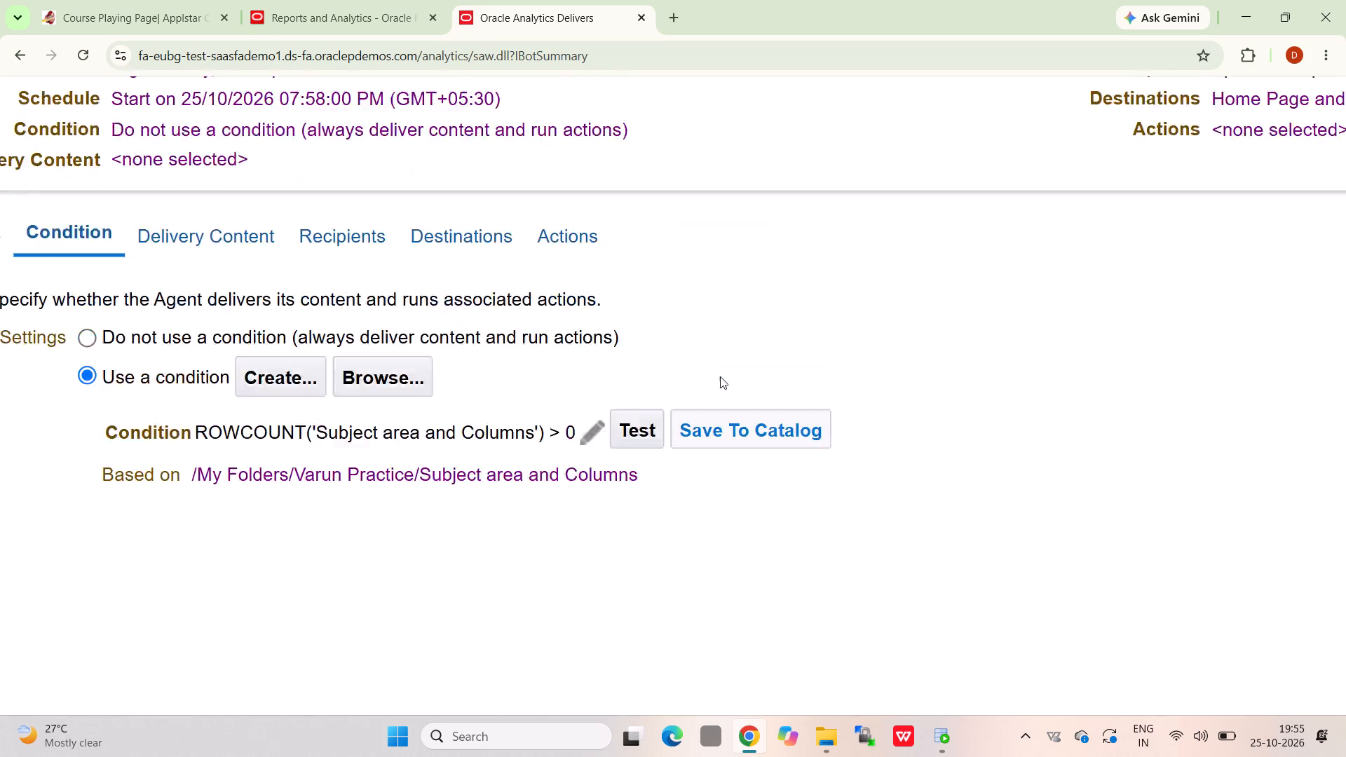
{"action": "scroll", "coordinate": [720, 376], "scroll_direction": "up", "scroll_amount": 3}
{"action": "scroll", "coordinate": [387, 474], "scroll_direction": "down", "scroll_amount": 1}
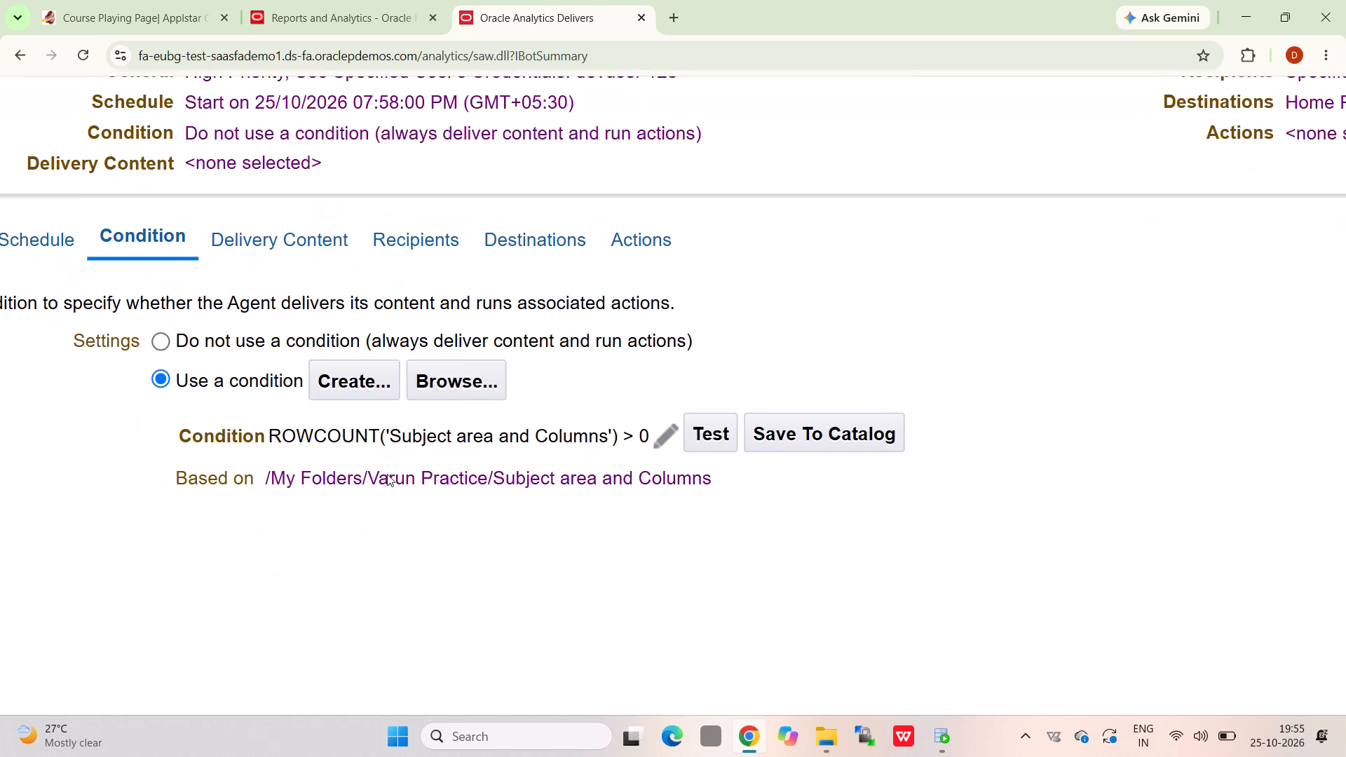
{"action": "scroll", "coordinate": [387, 474], "scroll_direction": "down", "scroll_amount": 1}
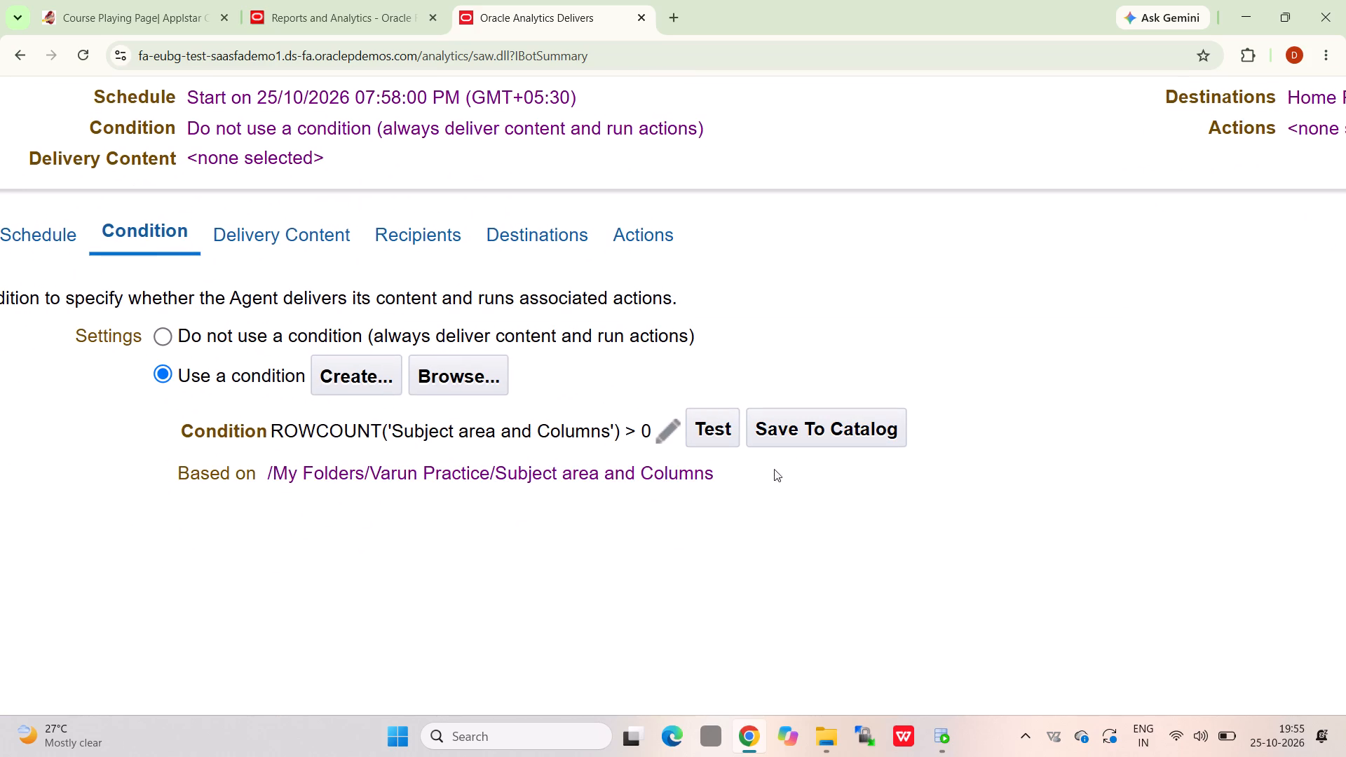
{"action": "left_click", "coordinate": [268, 231]}
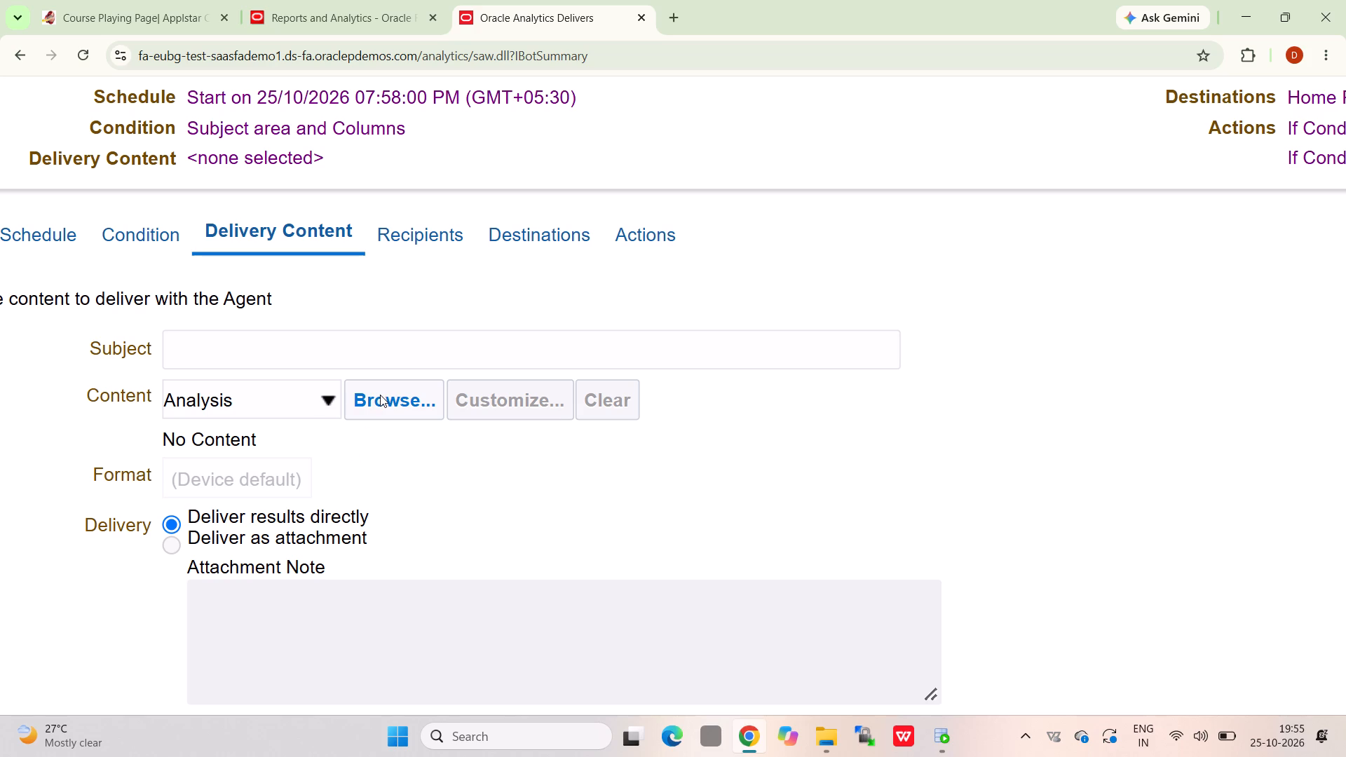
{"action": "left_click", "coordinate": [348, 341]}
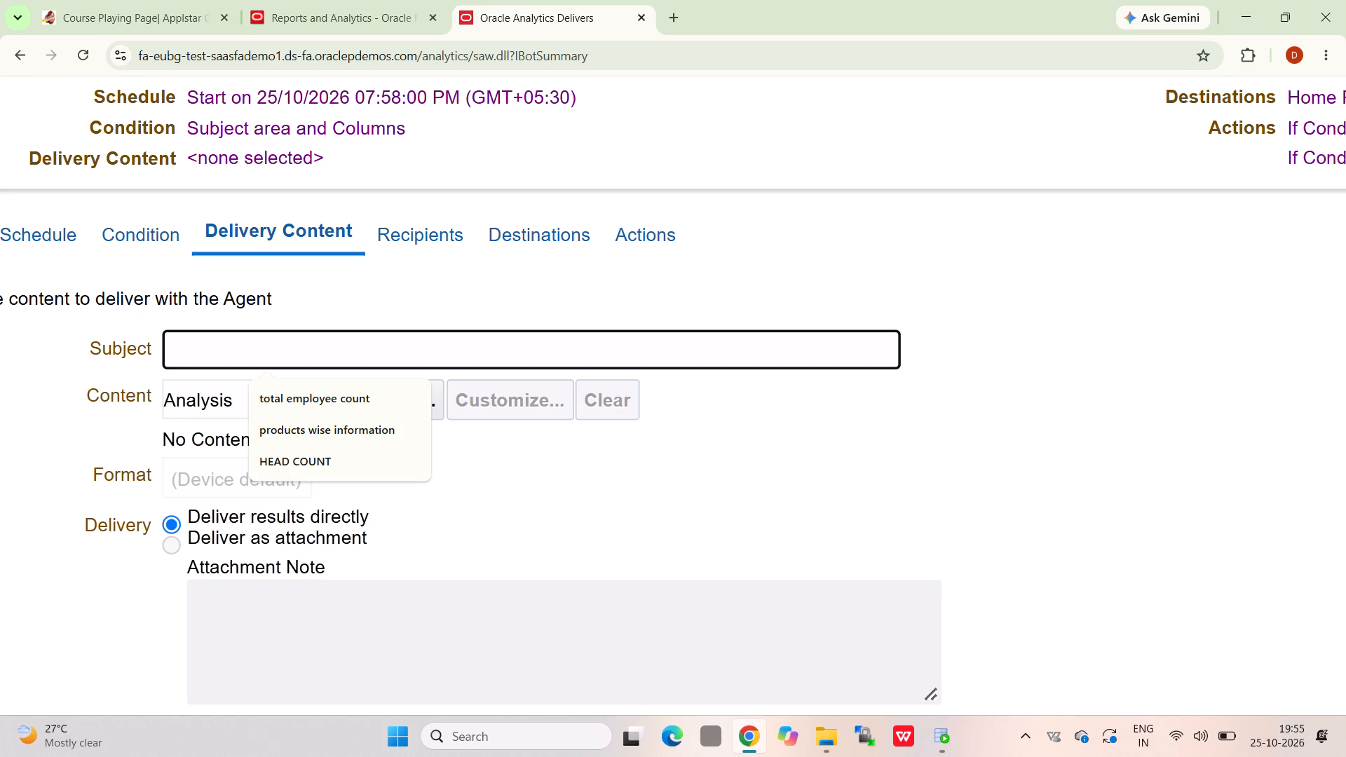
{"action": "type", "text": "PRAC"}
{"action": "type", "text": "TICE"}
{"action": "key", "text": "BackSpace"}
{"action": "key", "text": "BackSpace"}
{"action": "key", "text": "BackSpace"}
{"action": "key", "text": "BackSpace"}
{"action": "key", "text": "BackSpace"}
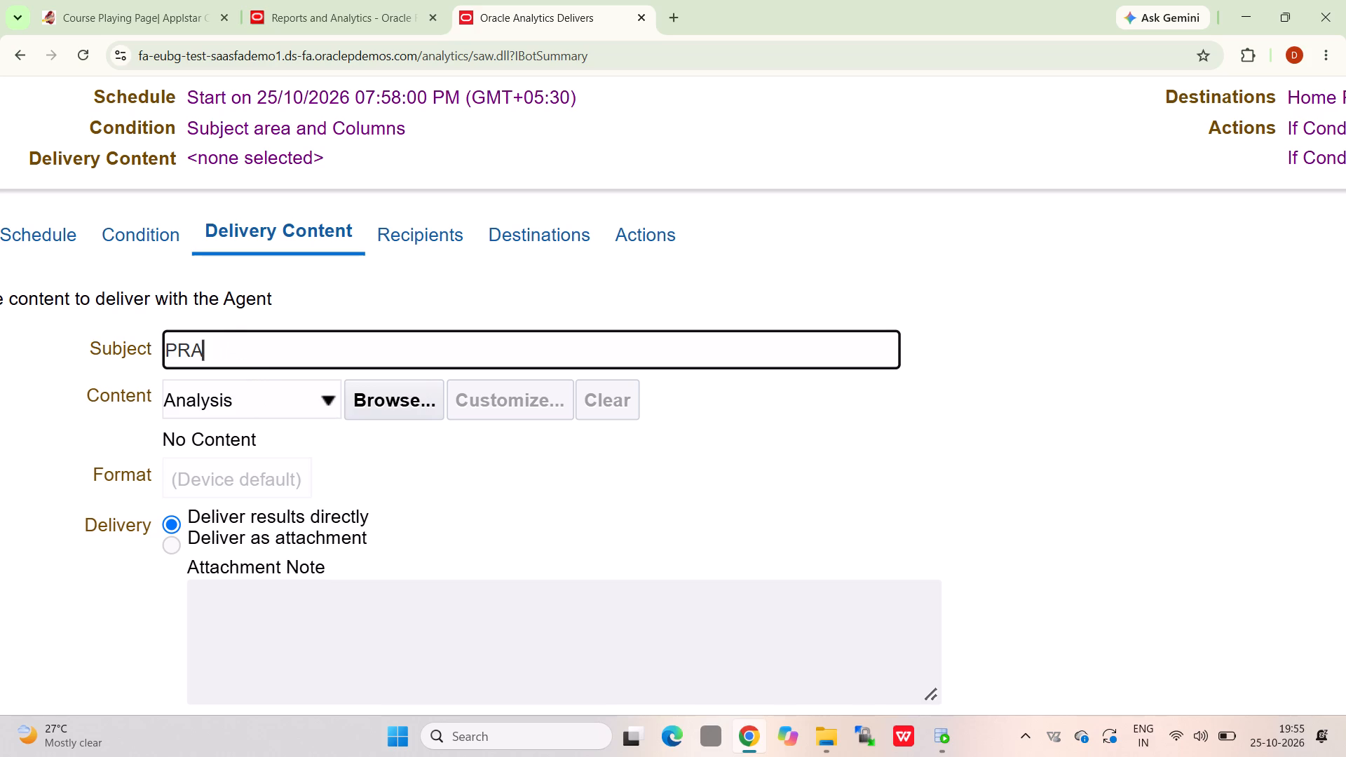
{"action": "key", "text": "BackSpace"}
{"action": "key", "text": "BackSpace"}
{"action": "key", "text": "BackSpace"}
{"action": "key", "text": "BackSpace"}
Set the delivery subject to AGENT REPORT and the content type to Dashboard Page.
{"action": "key", "text": "a"}
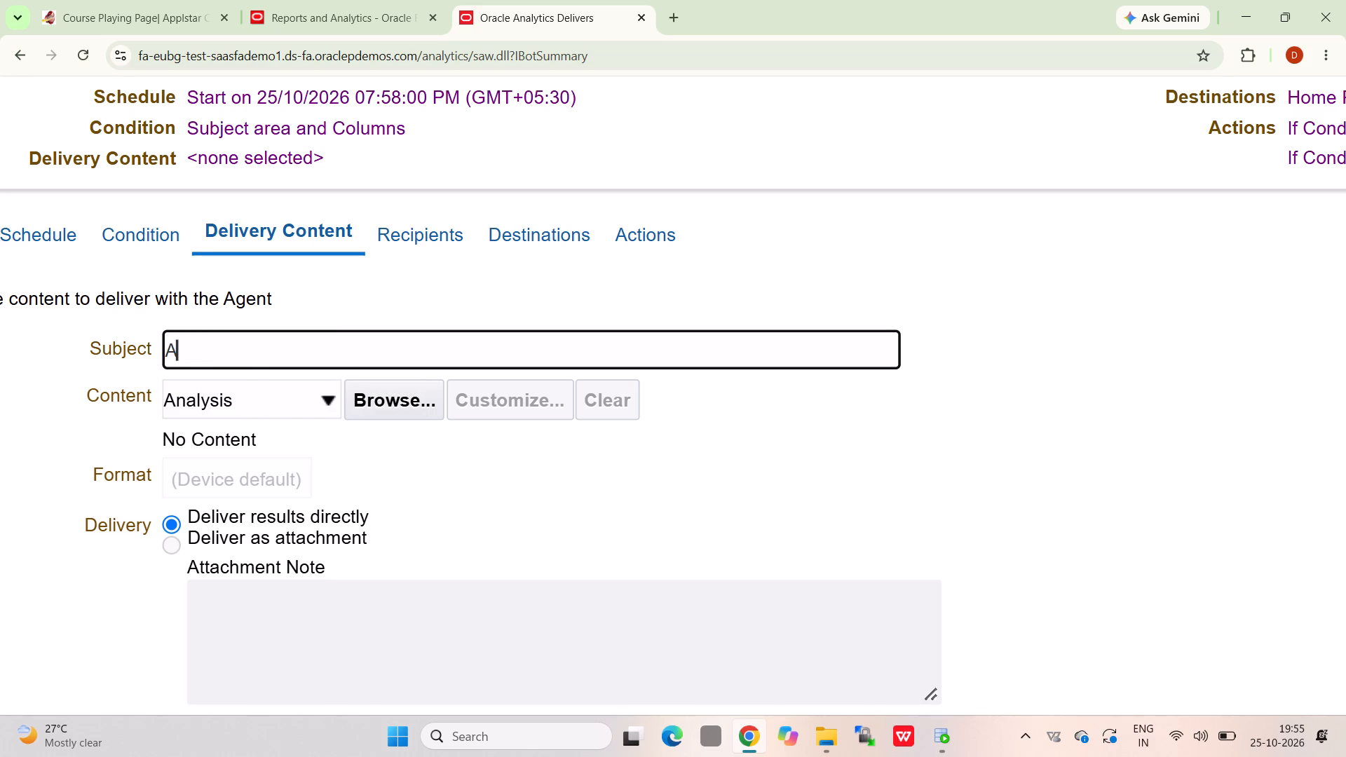
{"action": "type", "text": "GENT REPORT"}
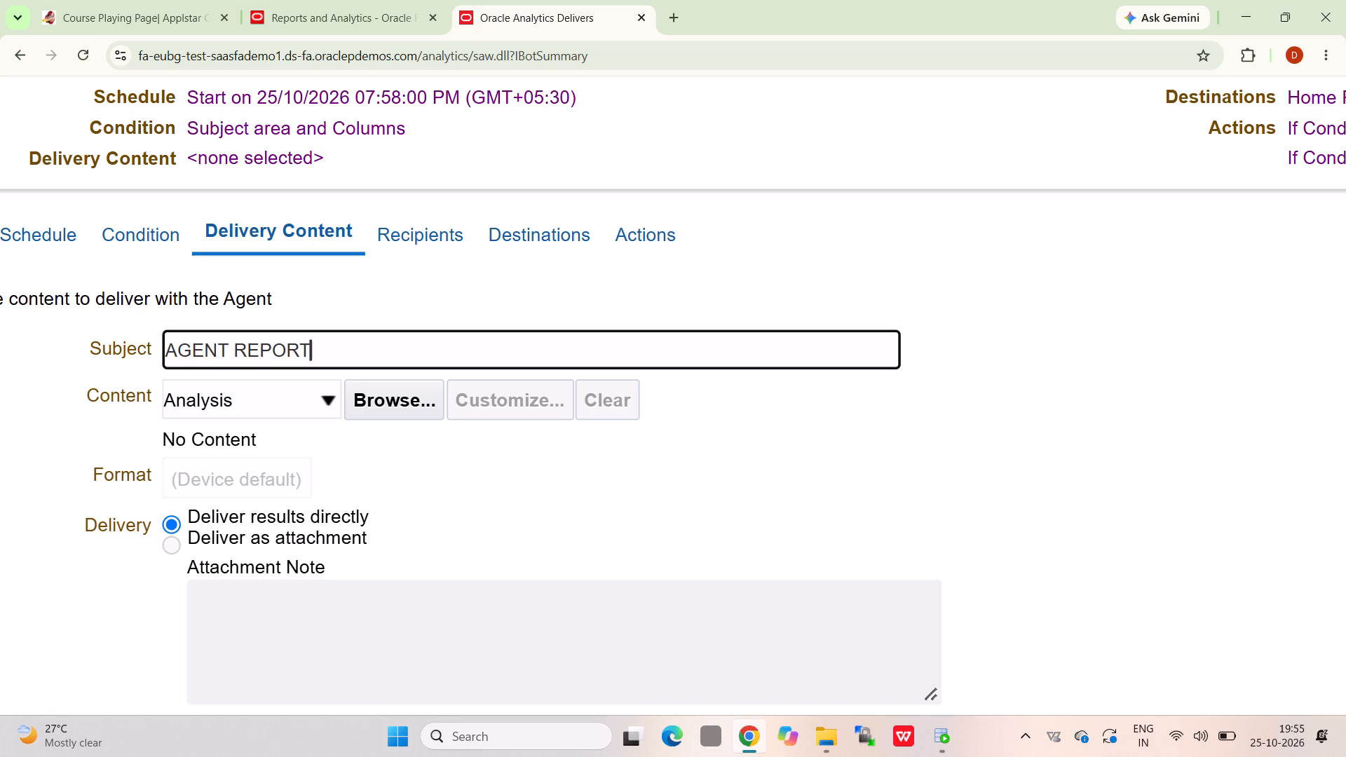
{"action": "left_click", "coordinate": [334, 409]}
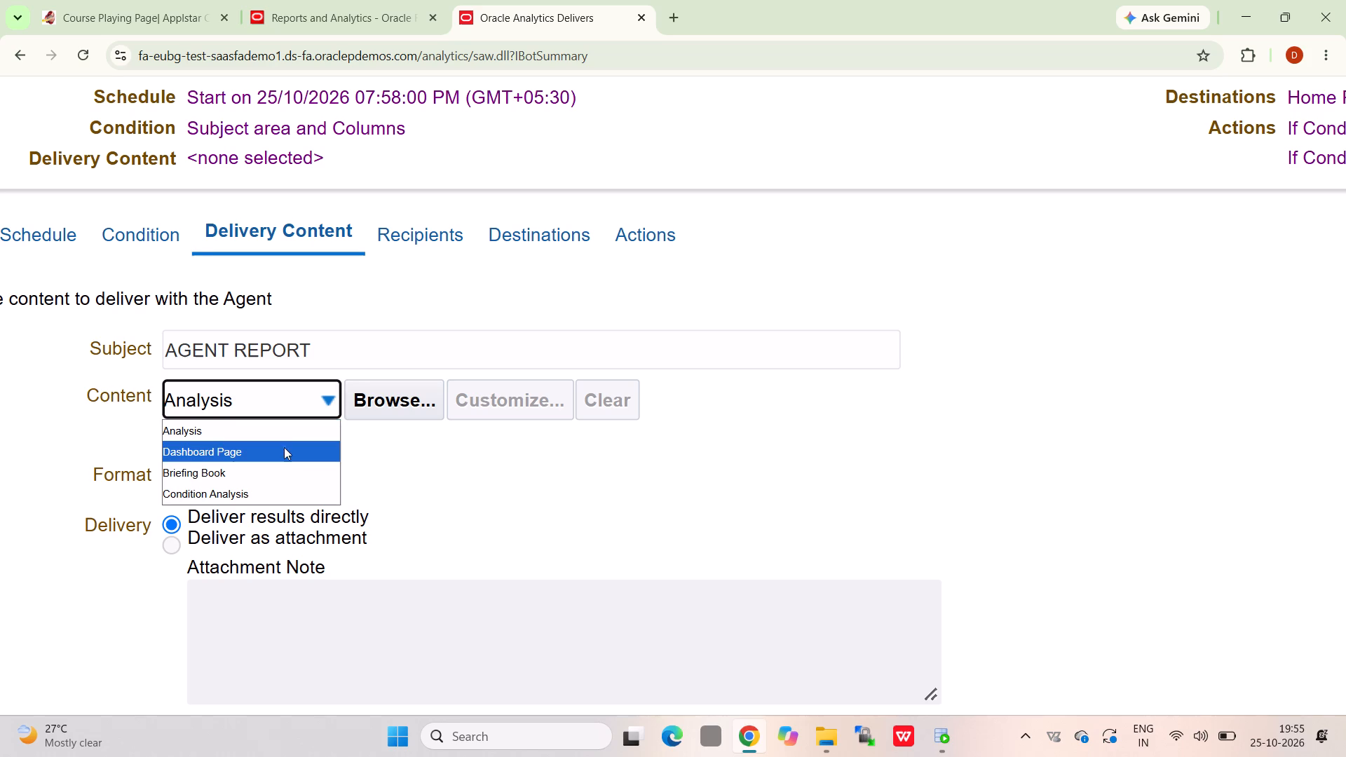
{"action": "left_click", "coordinate": [248, 451]}
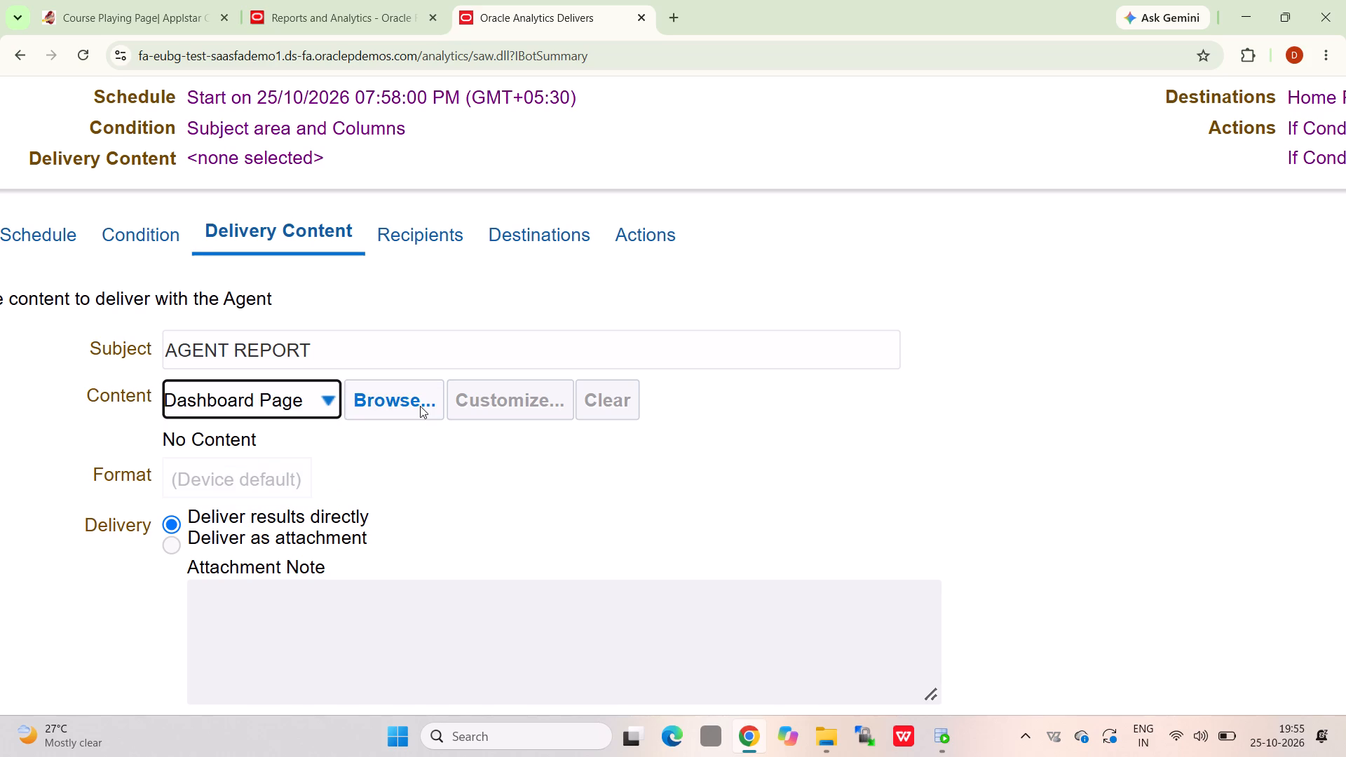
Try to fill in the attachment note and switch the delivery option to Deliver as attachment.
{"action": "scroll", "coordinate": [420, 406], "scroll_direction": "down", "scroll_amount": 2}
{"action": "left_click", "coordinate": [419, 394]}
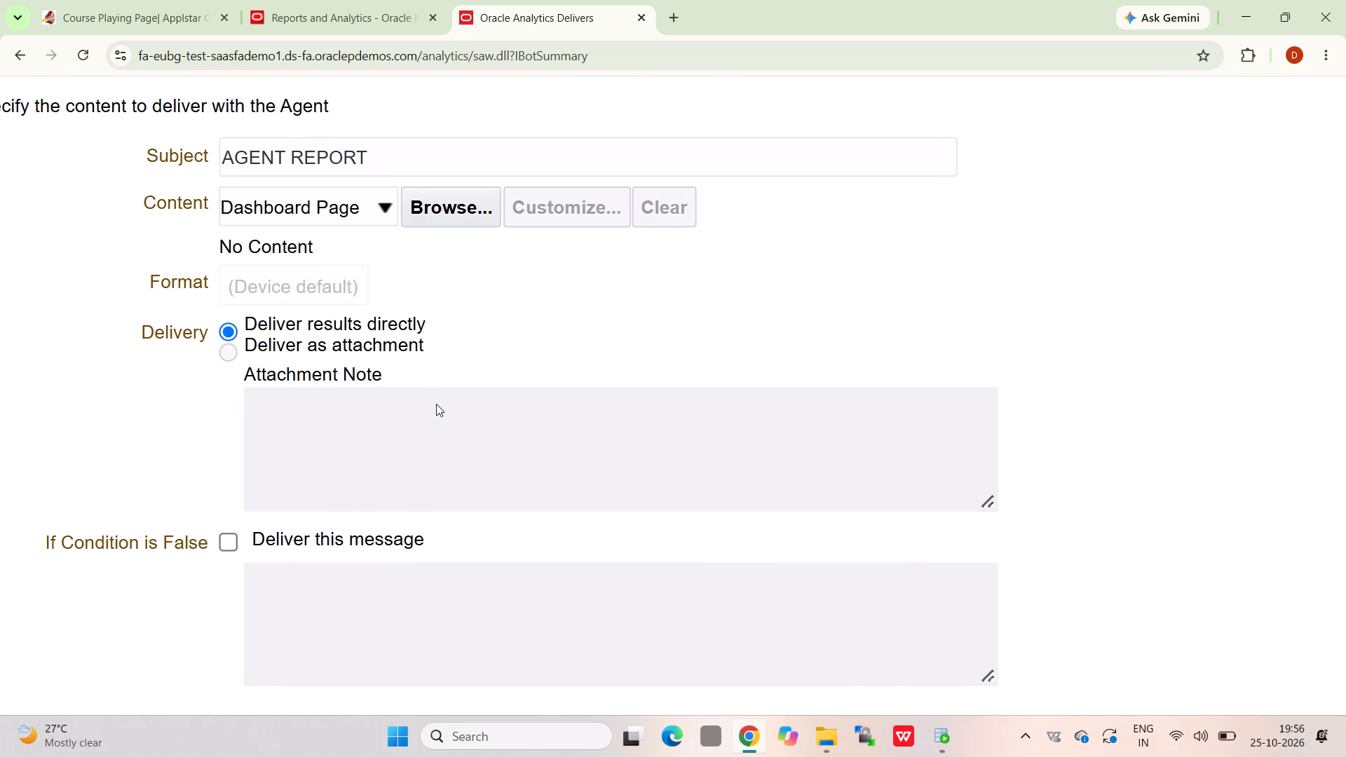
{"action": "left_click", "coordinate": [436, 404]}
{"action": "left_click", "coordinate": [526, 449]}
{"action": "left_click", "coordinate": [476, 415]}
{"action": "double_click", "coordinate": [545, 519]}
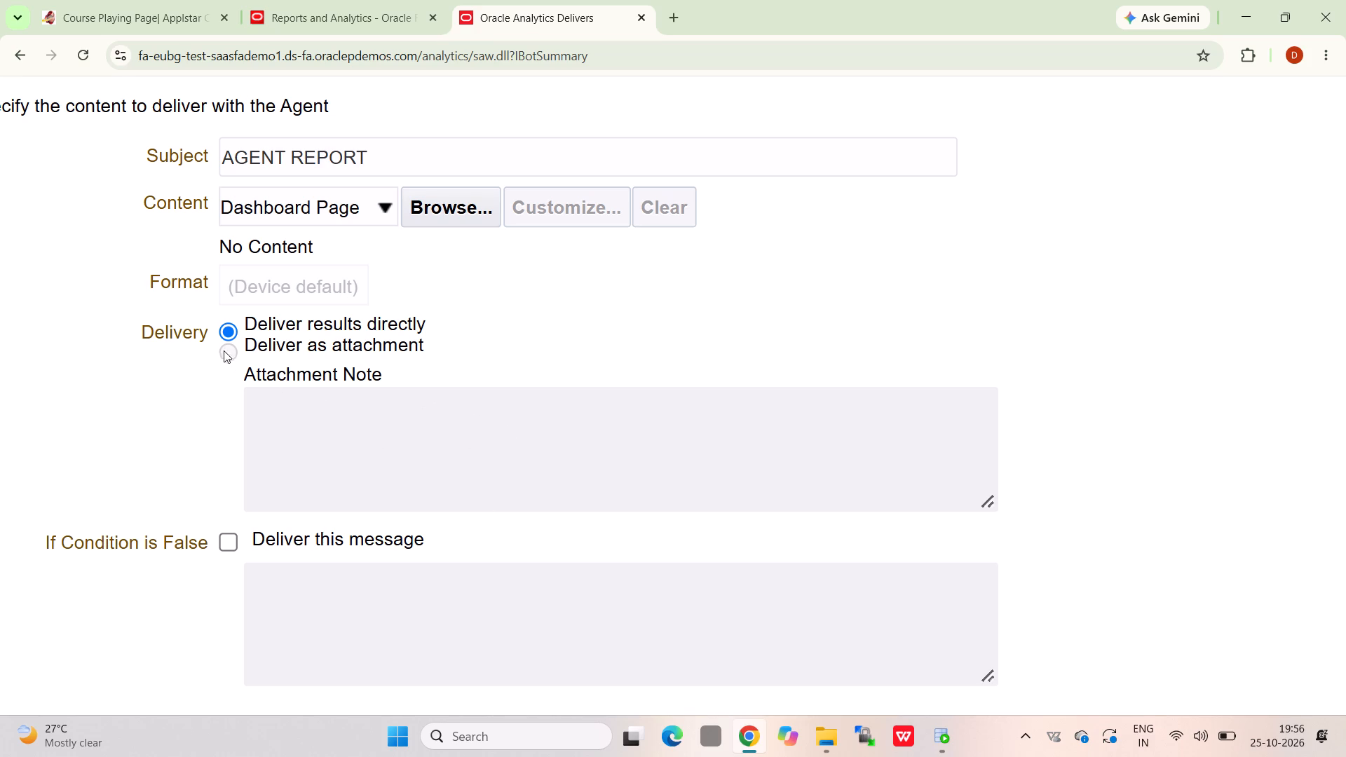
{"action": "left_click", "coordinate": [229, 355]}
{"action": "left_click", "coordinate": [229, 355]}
Enable message delivery for when the condition is false and enter the message CONDITION IS TRUE OR FALSE.
{"action": "left_click", "coordinate": [236, 544]}
{"action": "left_click", "coordinate": [334, 473]}
{"action": "scroll", "coordinate": [334, 473], "scroll_direction": "down", "scroll_amount": 3}
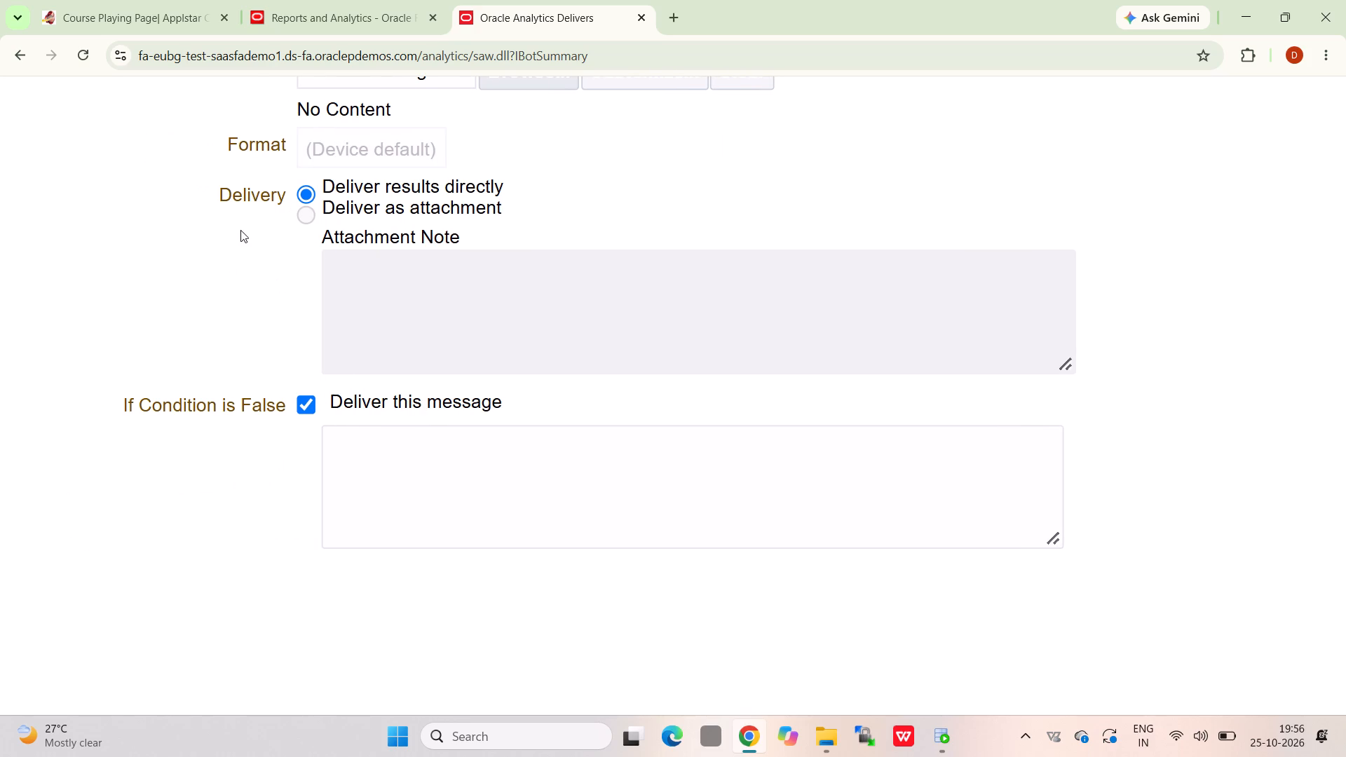
{"action": "left_click", "coordinate": [304, 217]}
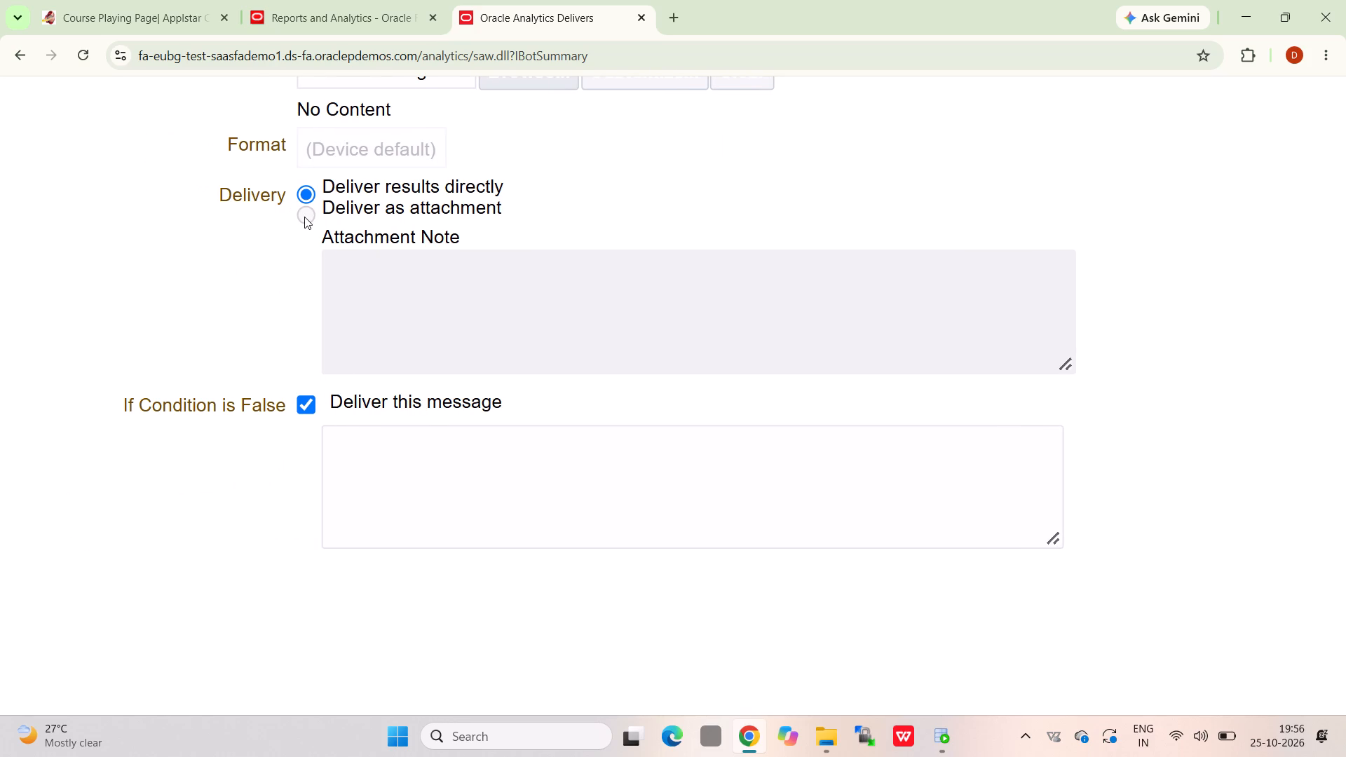
{"action": "left_click", "coordinate": [304, 217]}
{"action": "left_click", "coordinate": [473, 463]}
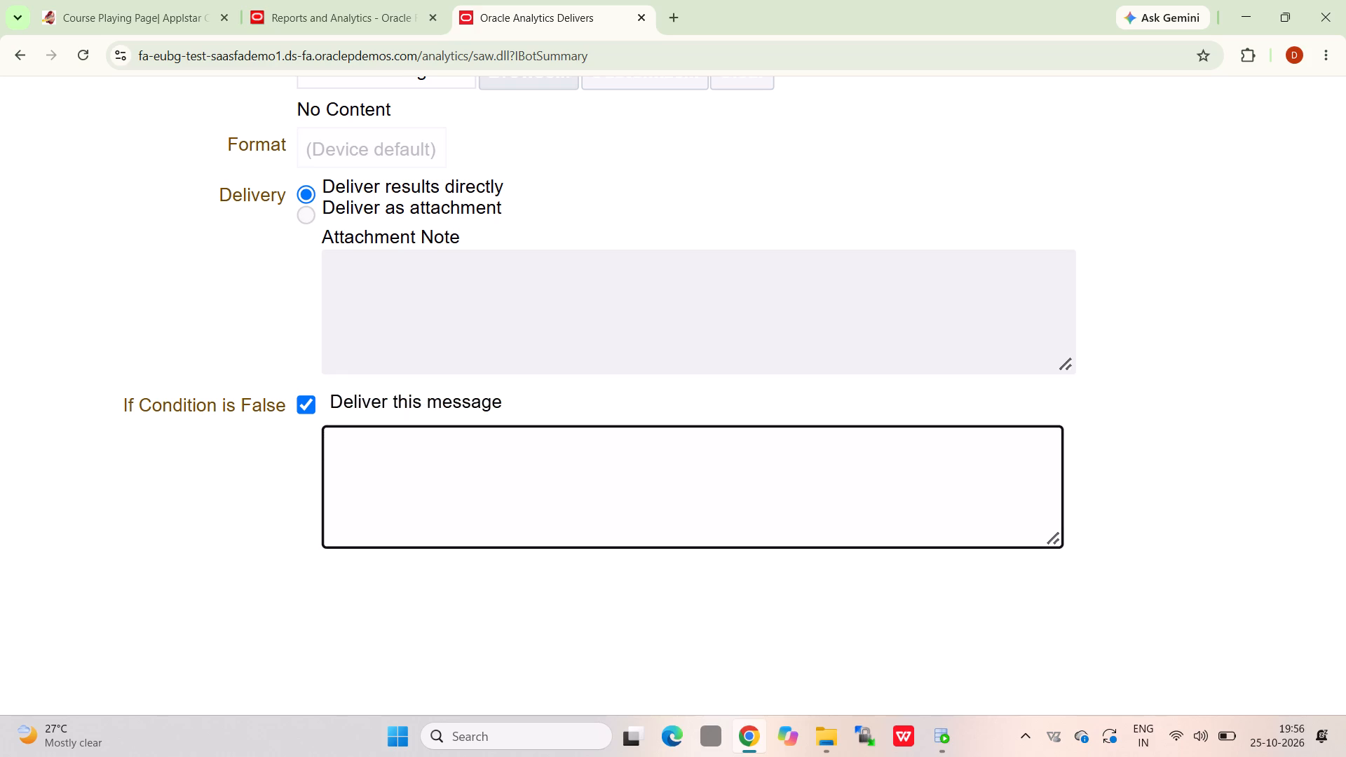
{"action": "type", "text": "CONDITION IS TRUE OF"}
{"action": "key", "text": "BackSpace"}
{"action": "key", "text": "BackSpace"}
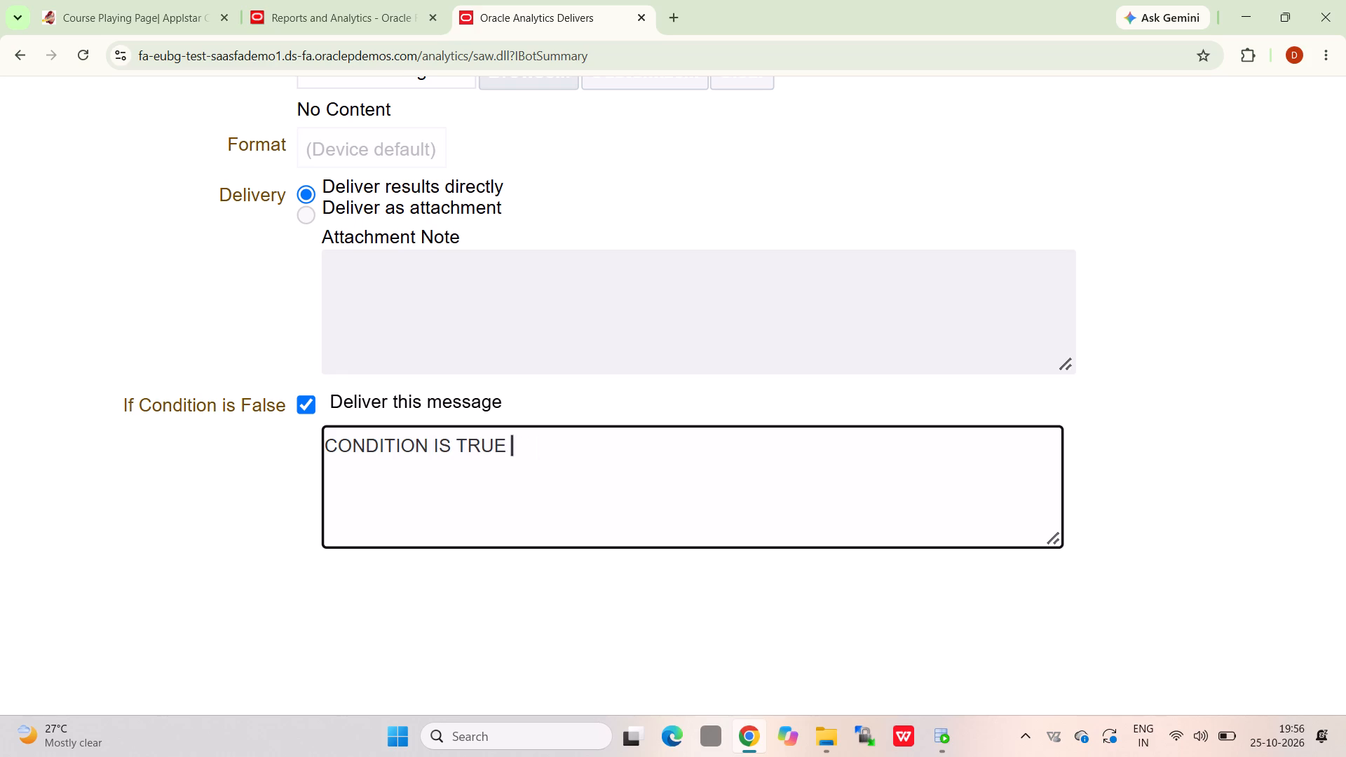
{"action": "type", "text": "OR FALSE"}
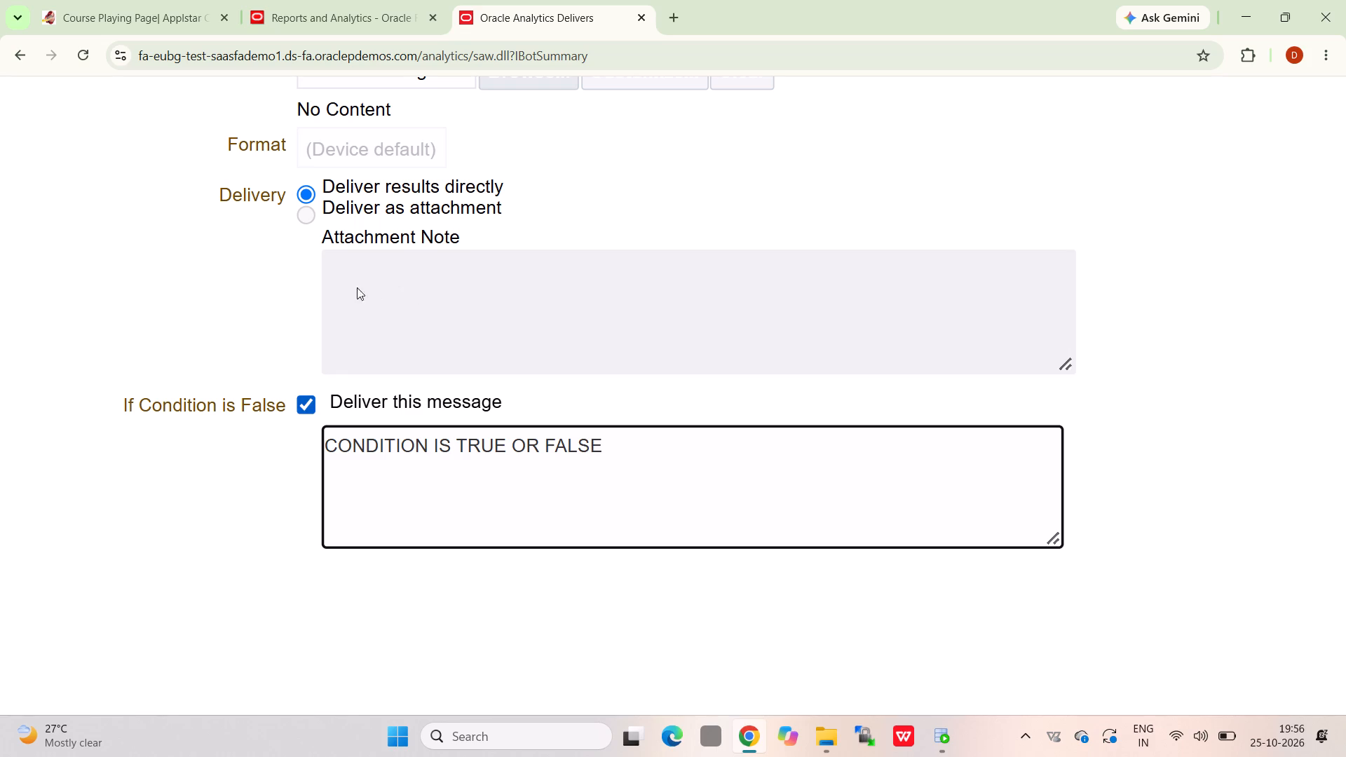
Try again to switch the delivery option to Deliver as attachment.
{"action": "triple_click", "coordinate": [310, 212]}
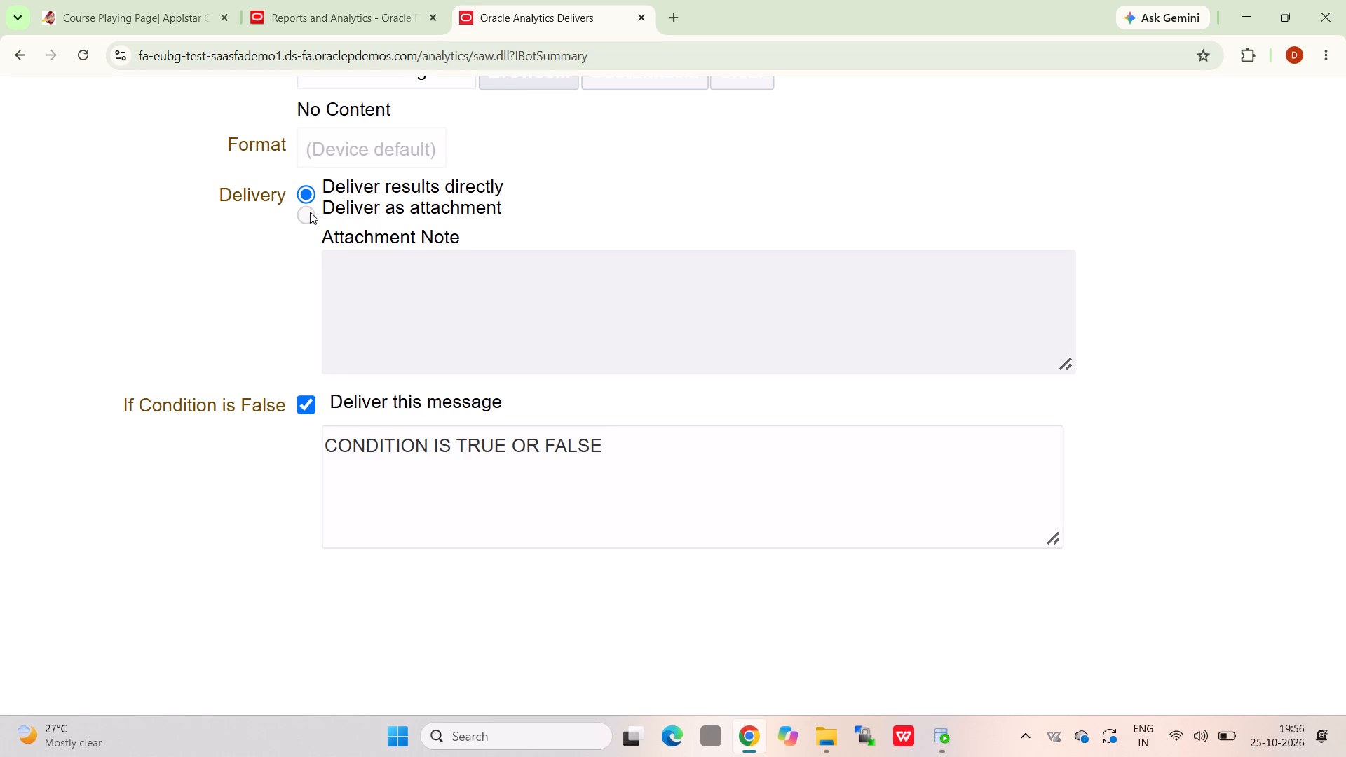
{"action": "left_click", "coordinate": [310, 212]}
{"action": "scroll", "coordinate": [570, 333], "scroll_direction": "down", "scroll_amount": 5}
Open the agent's recipients settings and review the direct recipients and subscription options.
{"action": "scroll", "coordinate": [570, 333], "scroll_direction": "up", "scroll_amount": 4}
{"action": "left_click", "coordinate": [541, 400]}
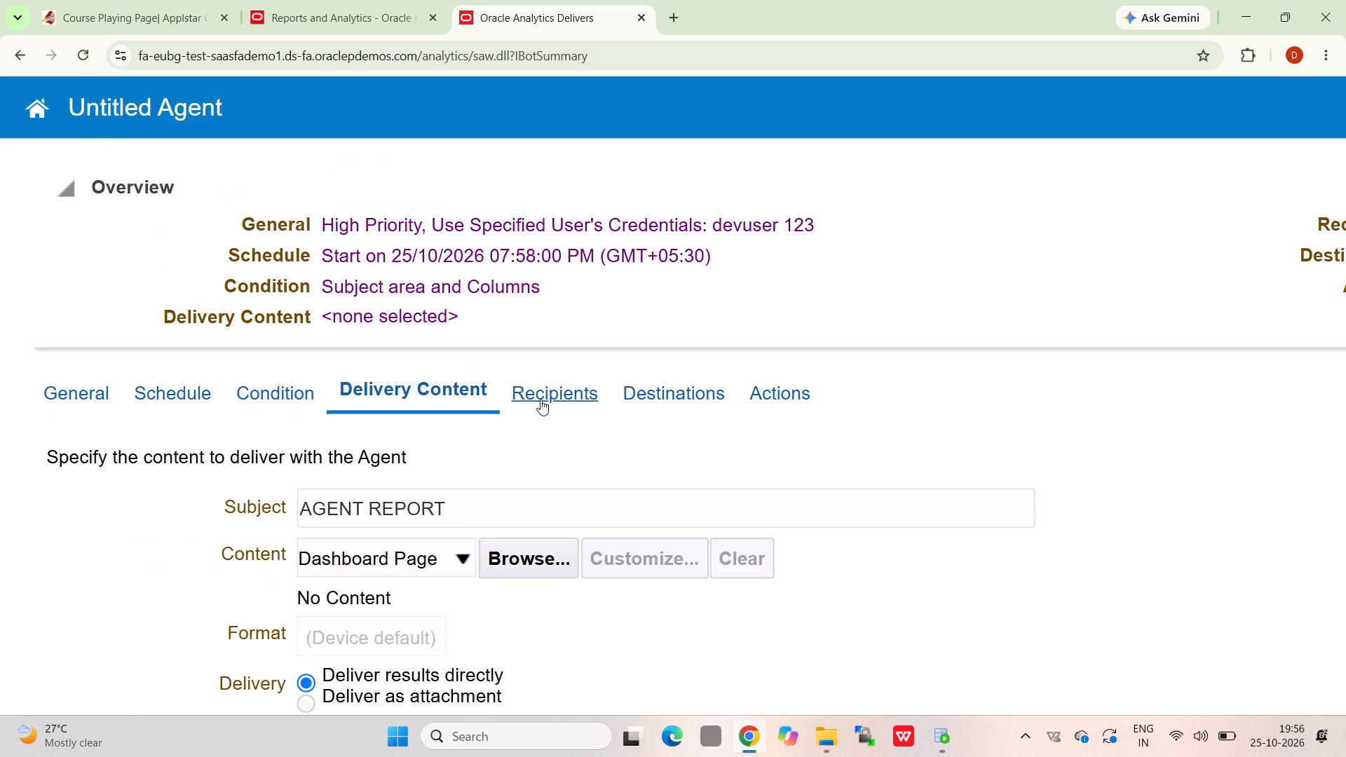
{"action": "left_click", "coordinate": [541, 400]}
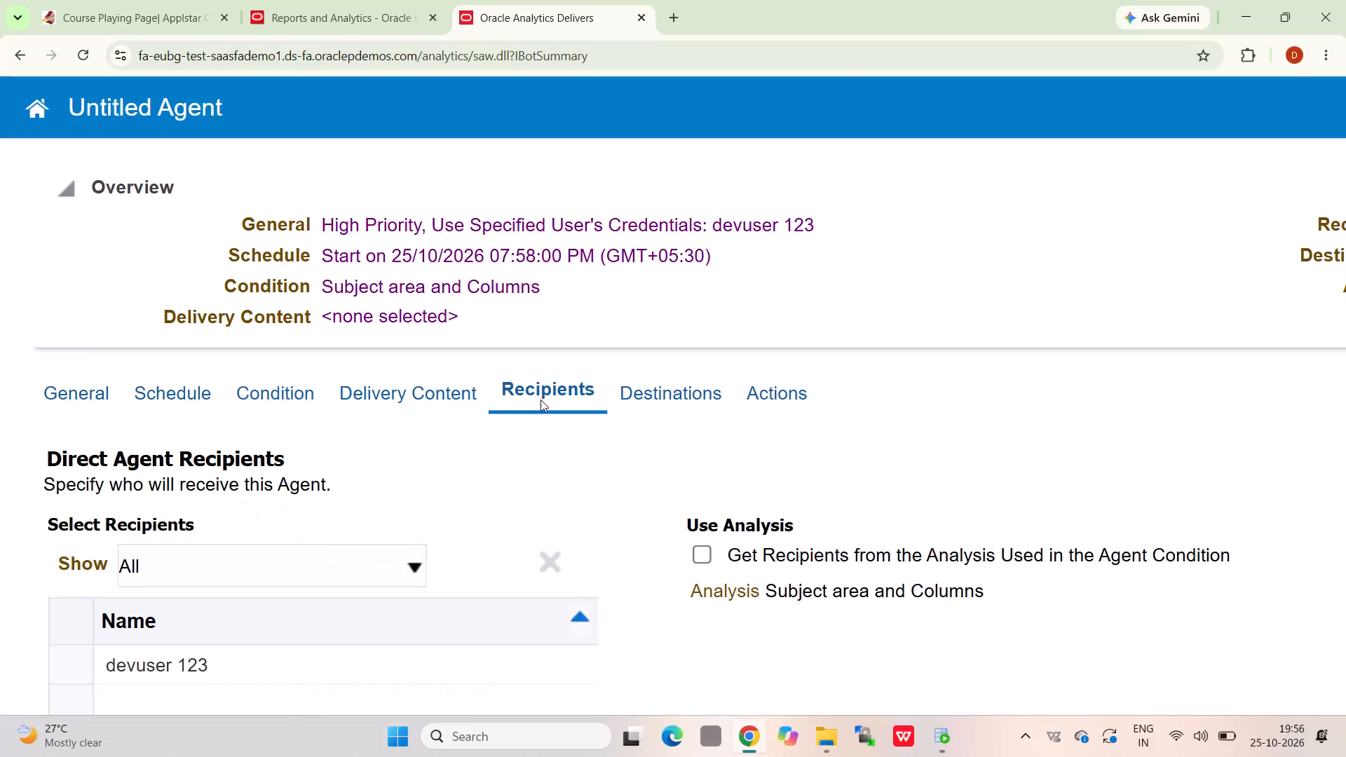
{"action": "scroll", "coordinate": [322, 547], "scroll_direction": "down", "scroll_amount": 3}
{"action": "scroll", "coordinate": [322, 547], "scroll_direction": "right", "scroll_amount": 1}
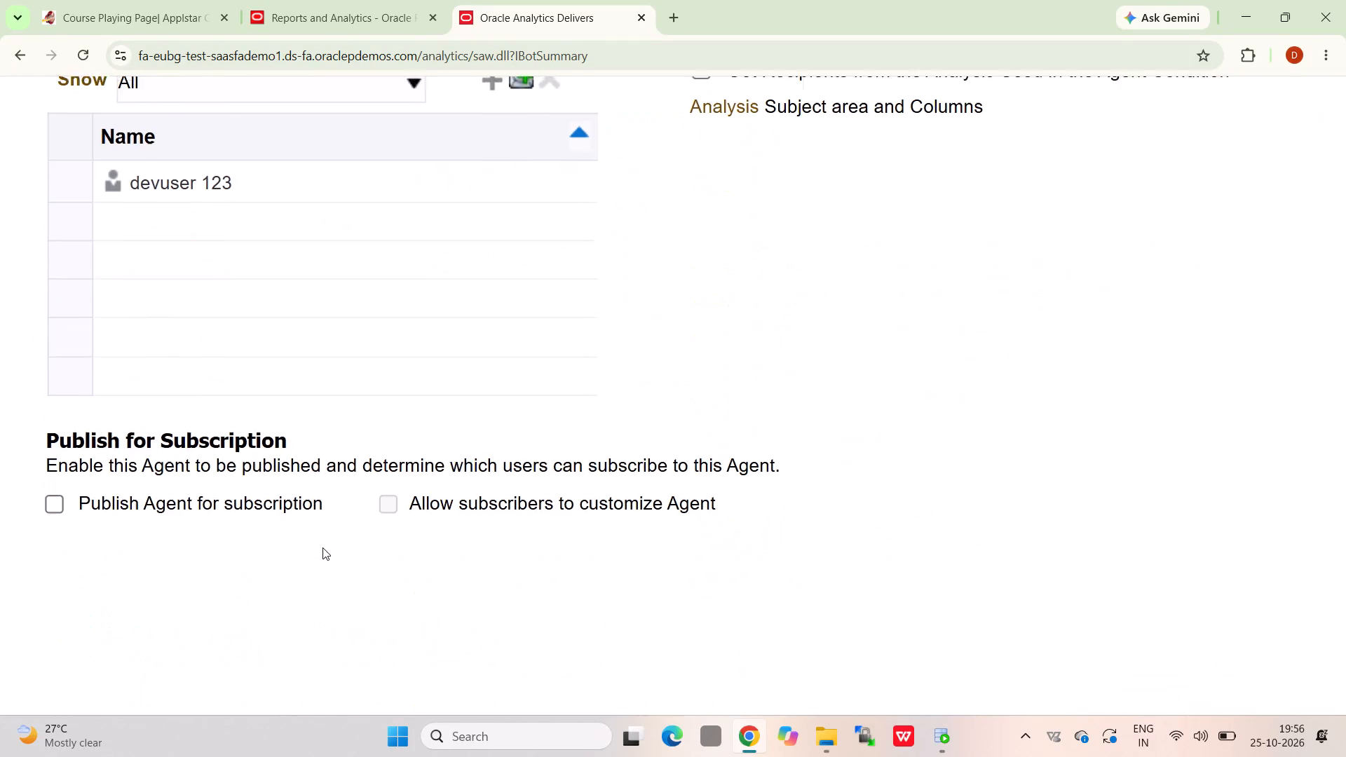
{"action": "scroll", "coordinate": [322, 547], "scroll_direction": "right", "scroll_amount": 1}
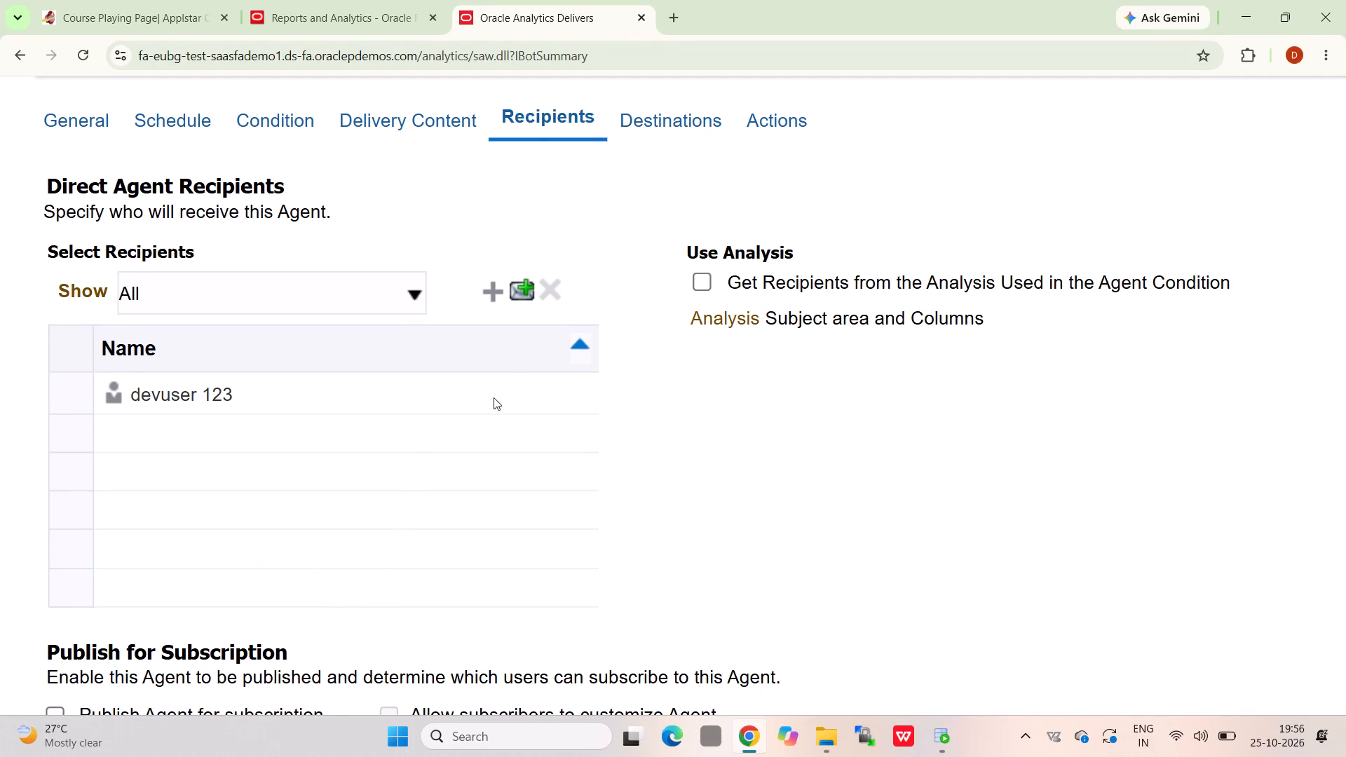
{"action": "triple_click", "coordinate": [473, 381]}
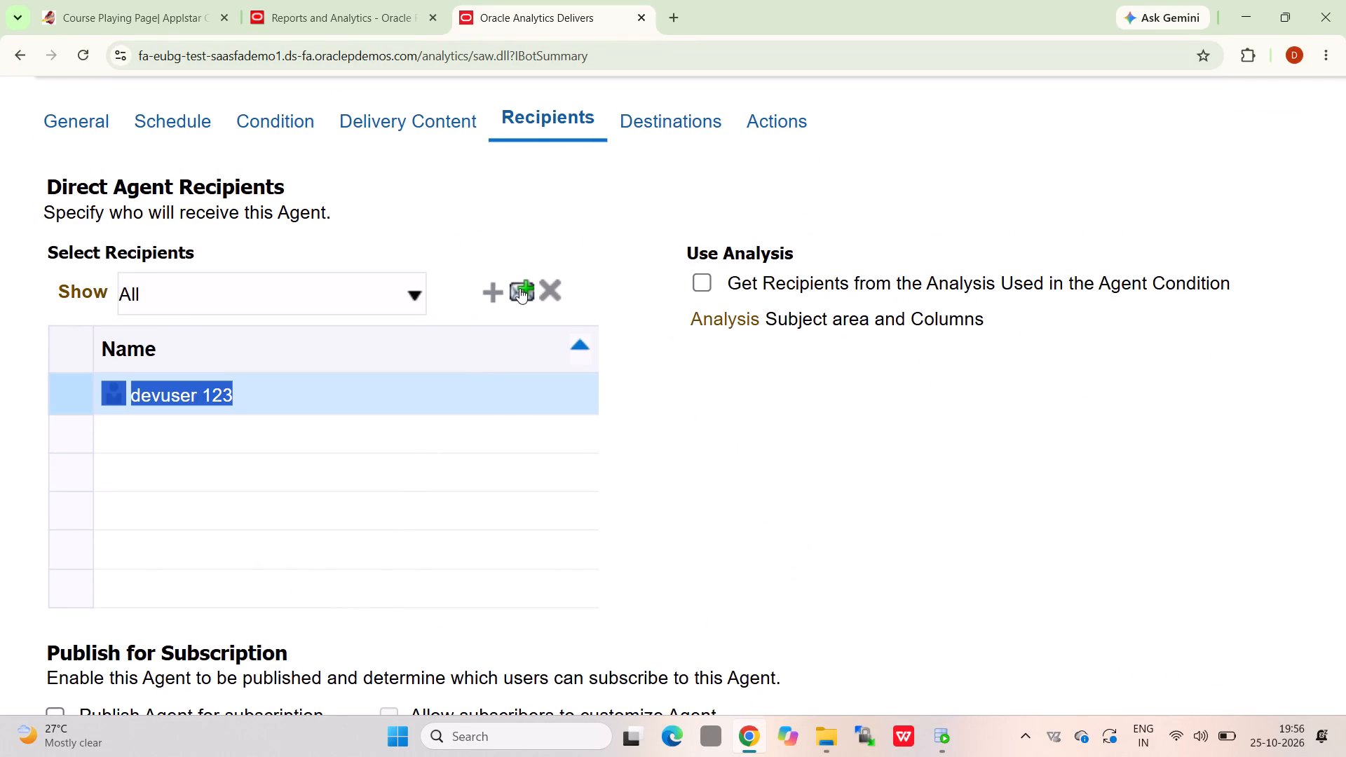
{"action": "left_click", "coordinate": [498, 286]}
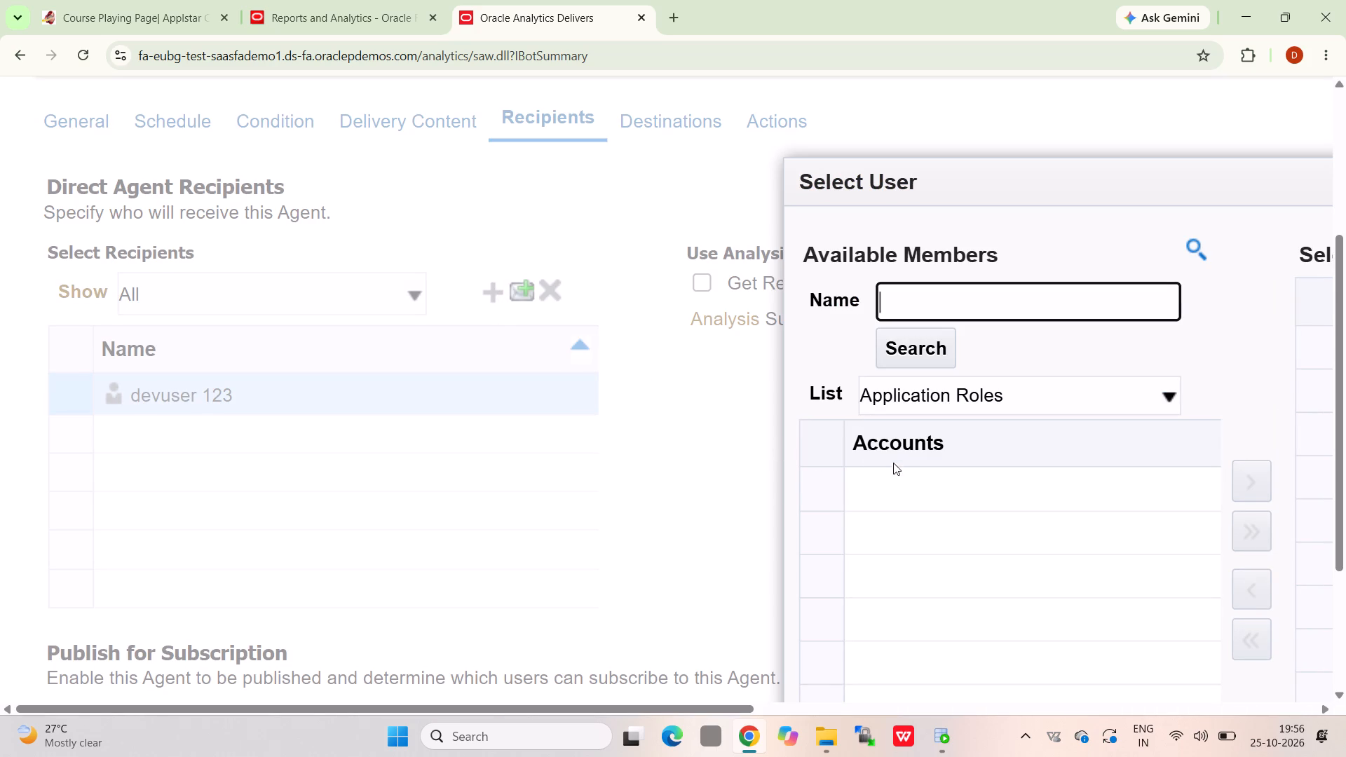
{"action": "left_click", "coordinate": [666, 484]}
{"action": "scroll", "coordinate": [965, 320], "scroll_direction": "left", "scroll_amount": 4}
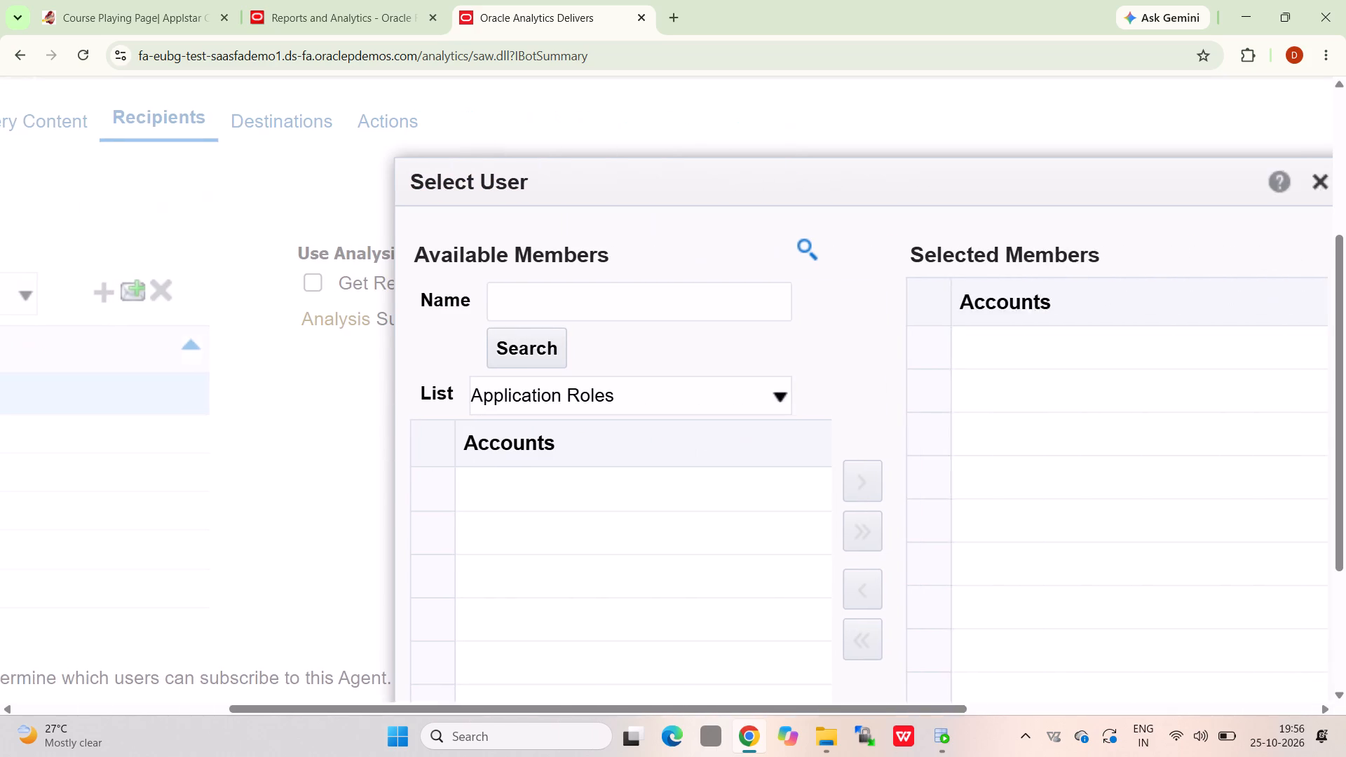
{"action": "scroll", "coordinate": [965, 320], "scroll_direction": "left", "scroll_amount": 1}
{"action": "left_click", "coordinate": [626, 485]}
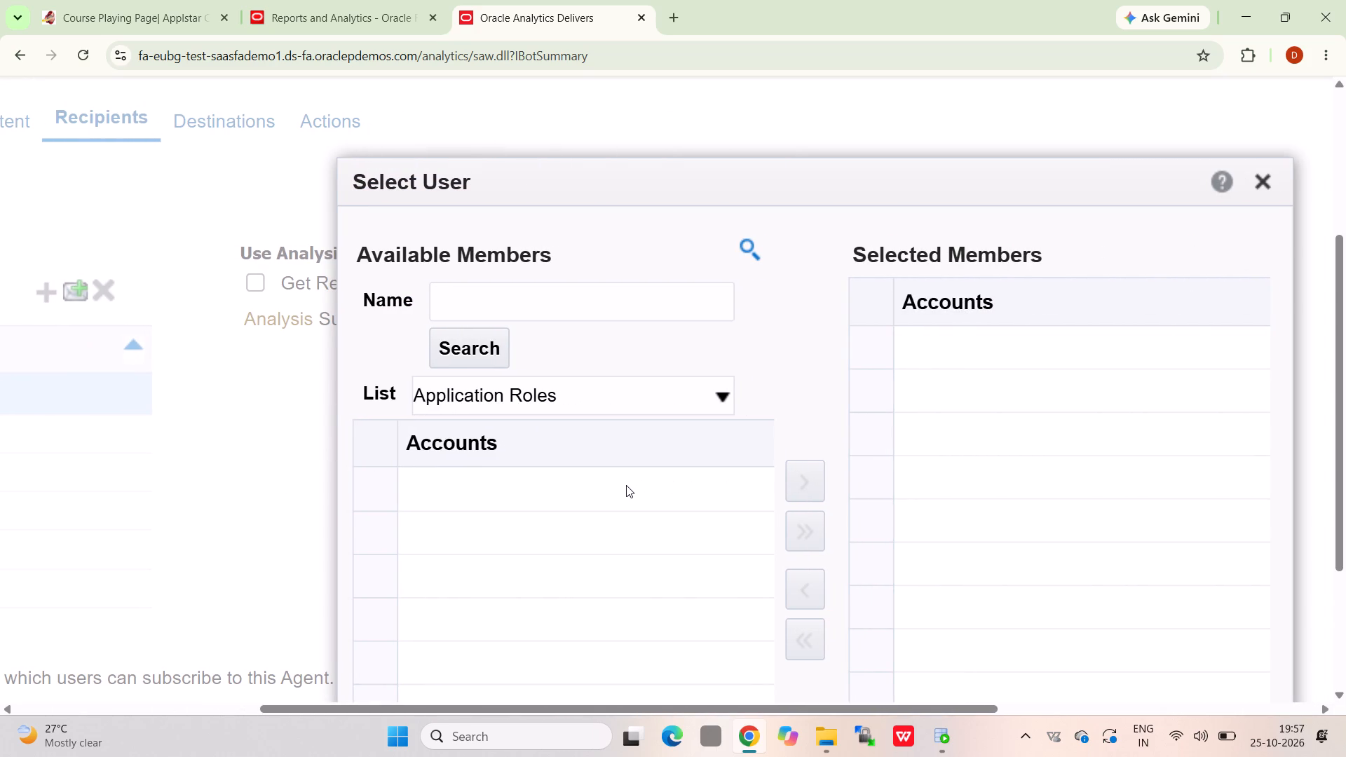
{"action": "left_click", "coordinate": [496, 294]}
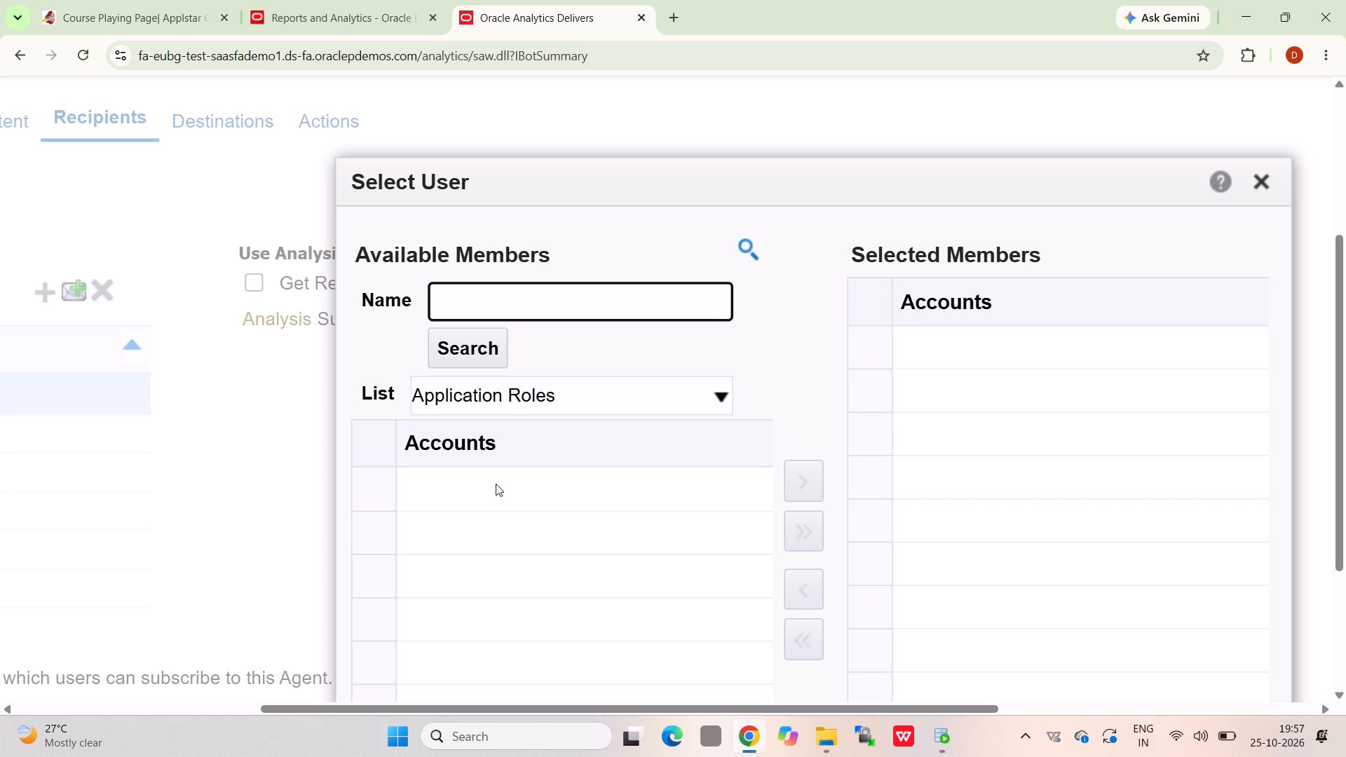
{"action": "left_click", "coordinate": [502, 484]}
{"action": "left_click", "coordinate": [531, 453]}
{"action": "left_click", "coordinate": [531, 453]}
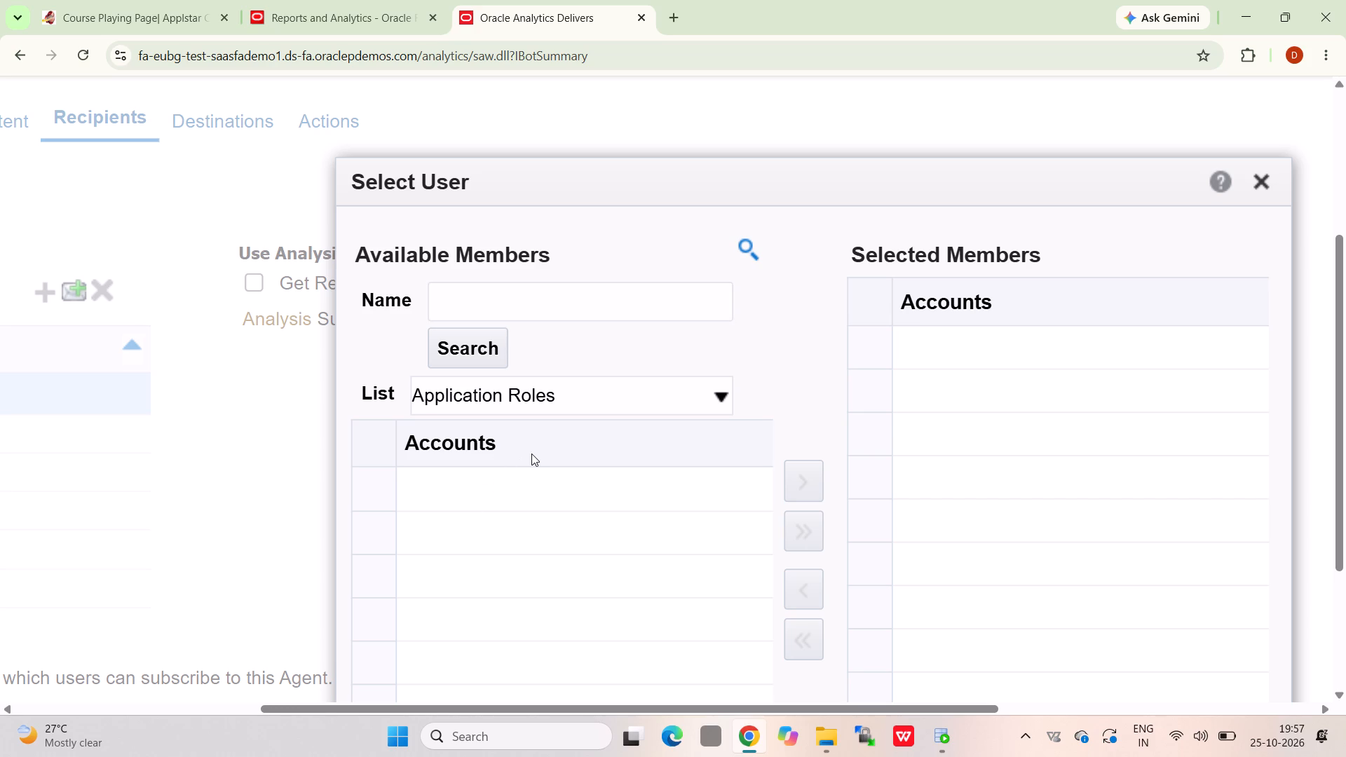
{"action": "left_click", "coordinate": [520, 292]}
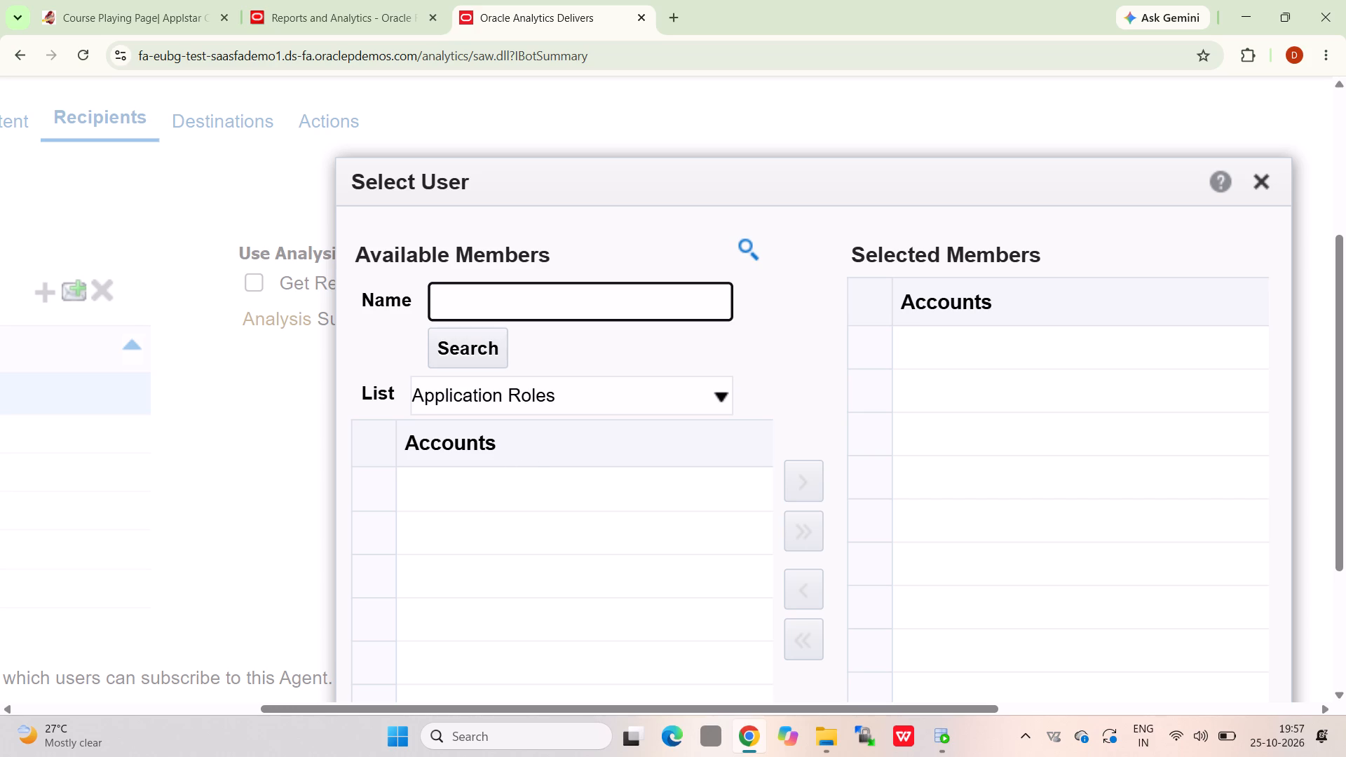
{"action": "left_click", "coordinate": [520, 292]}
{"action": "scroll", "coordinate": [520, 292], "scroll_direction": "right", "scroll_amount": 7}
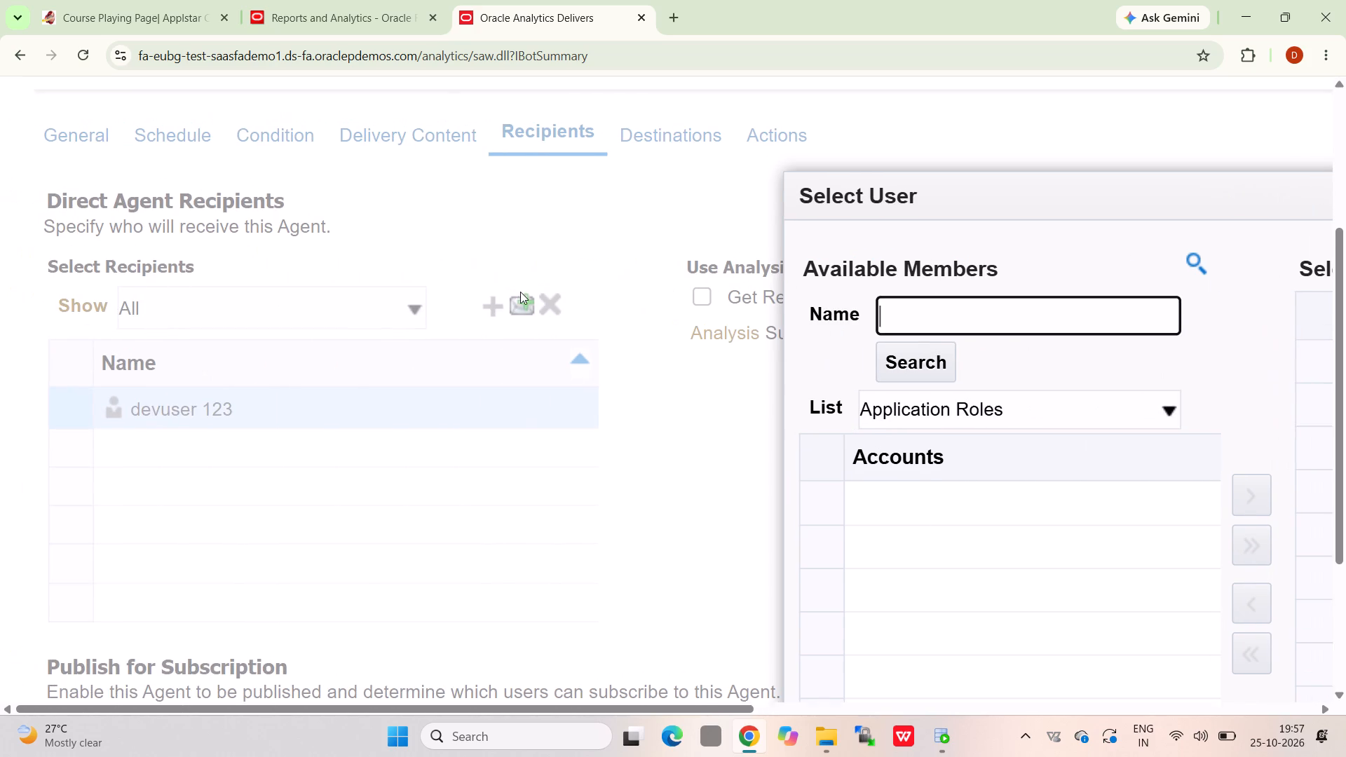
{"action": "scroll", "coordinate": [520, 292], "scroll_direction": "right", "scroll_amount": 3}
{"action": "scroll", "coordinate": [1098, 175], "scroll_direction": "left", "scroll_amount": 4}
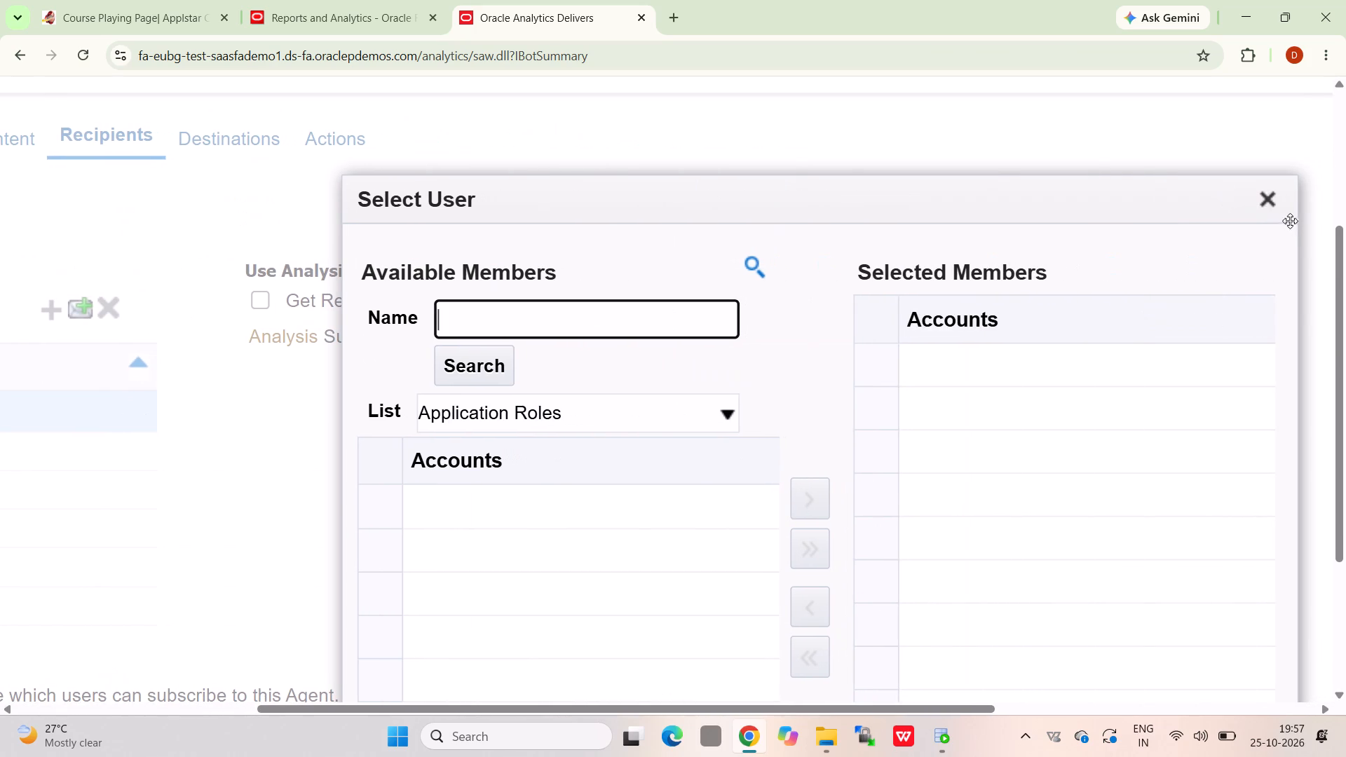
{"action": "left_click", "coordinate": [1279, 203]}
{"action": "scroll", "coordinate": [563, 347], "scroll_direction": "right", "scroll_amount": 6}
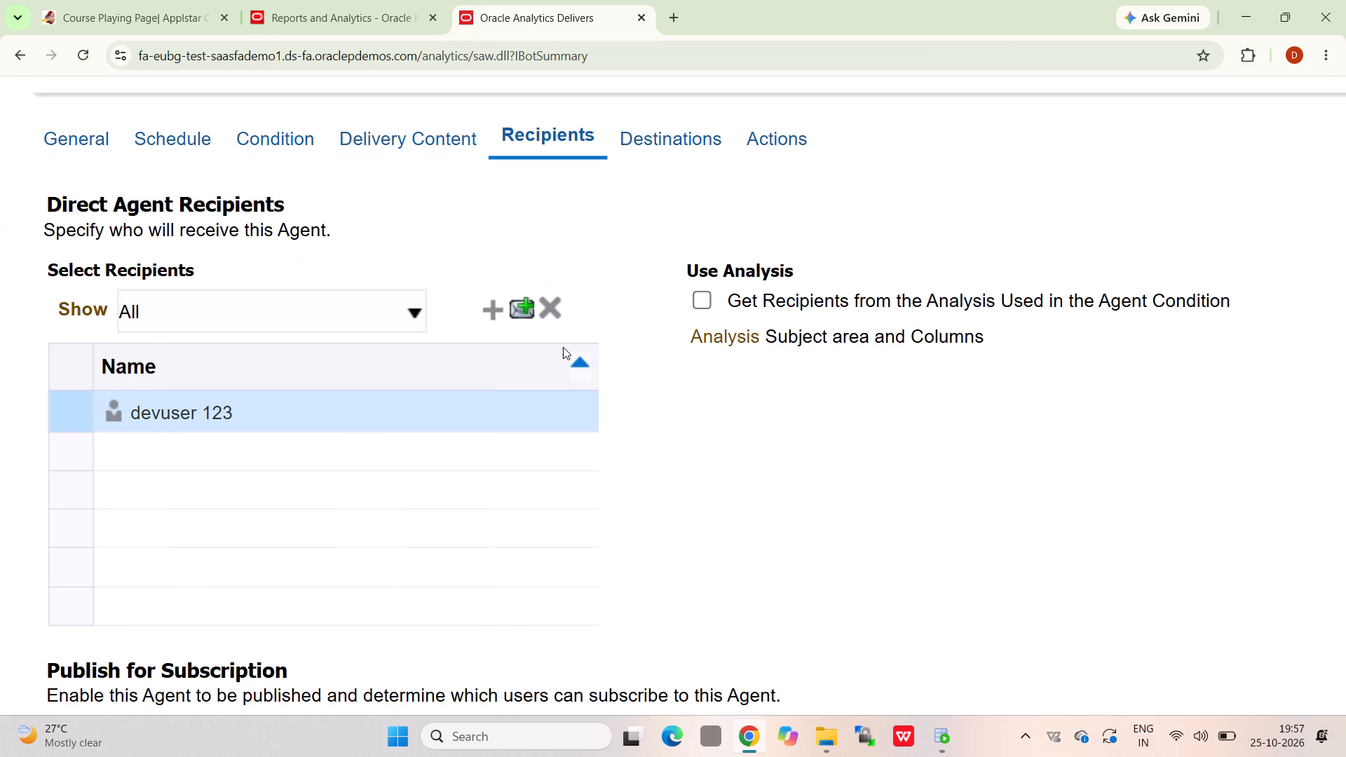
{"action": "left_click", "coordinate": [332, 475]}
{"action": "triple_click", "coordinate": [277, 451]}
Filter the direct recipients to Emails and try to enter an e-mail recipient in the first empty row.
{"action": "left_click", "coordinate": [416, 313]}
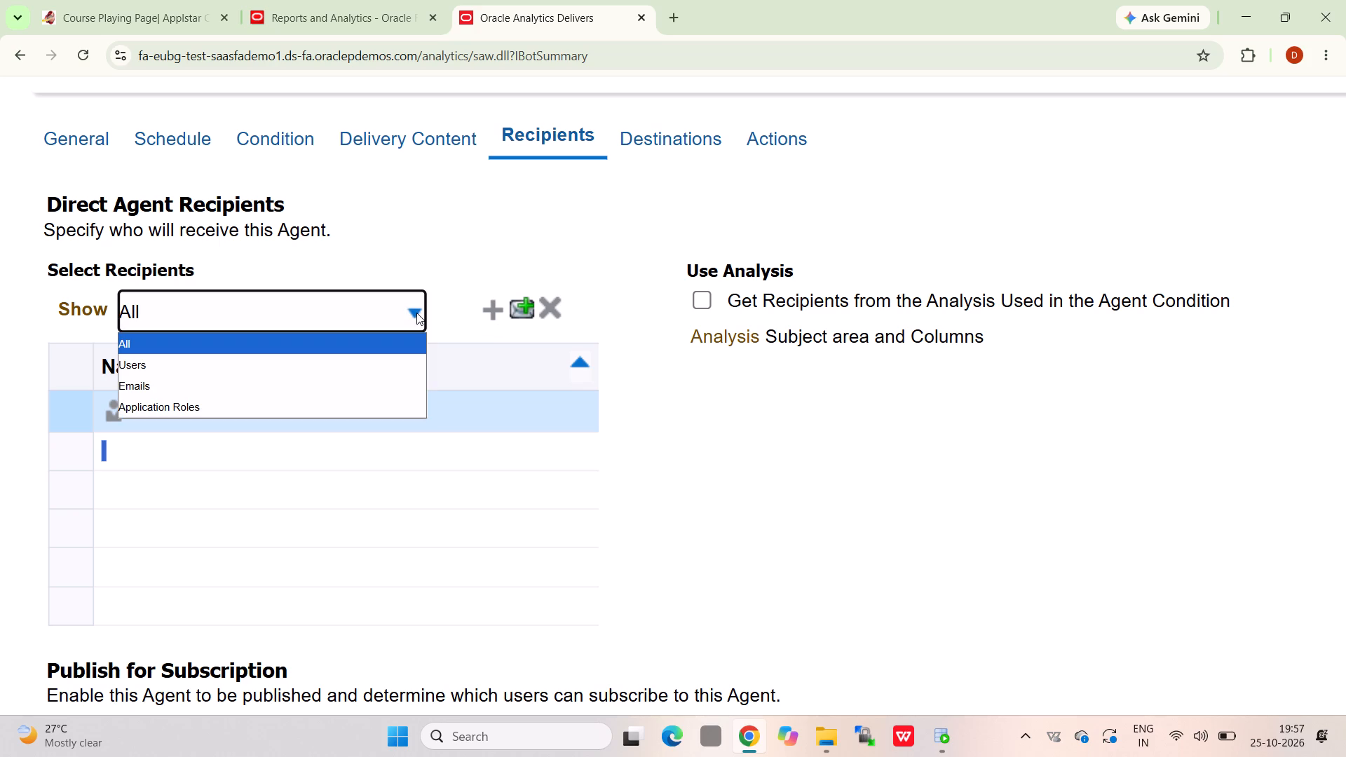
{"action": "left_click", "coordinate": [259, 381]}
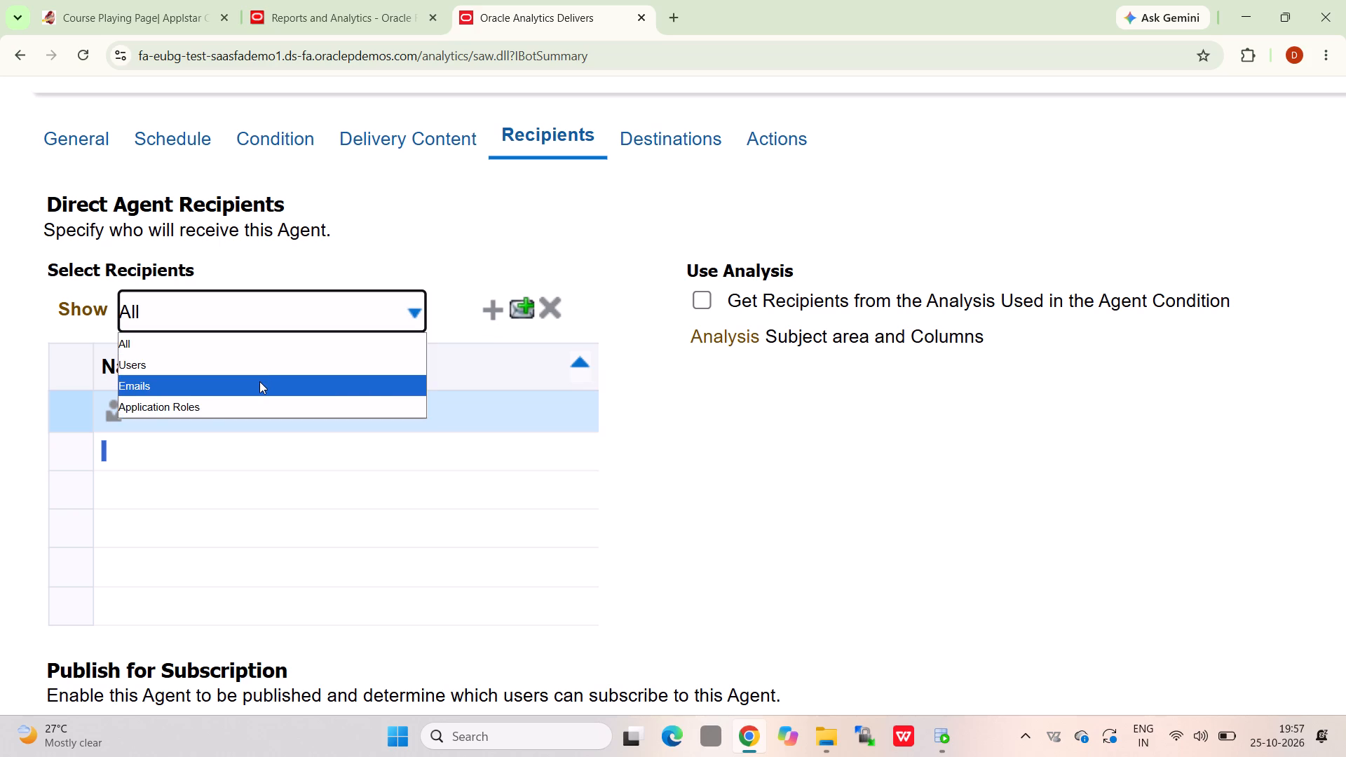
{"action": "double_click", "coordinate": [256, 414]}
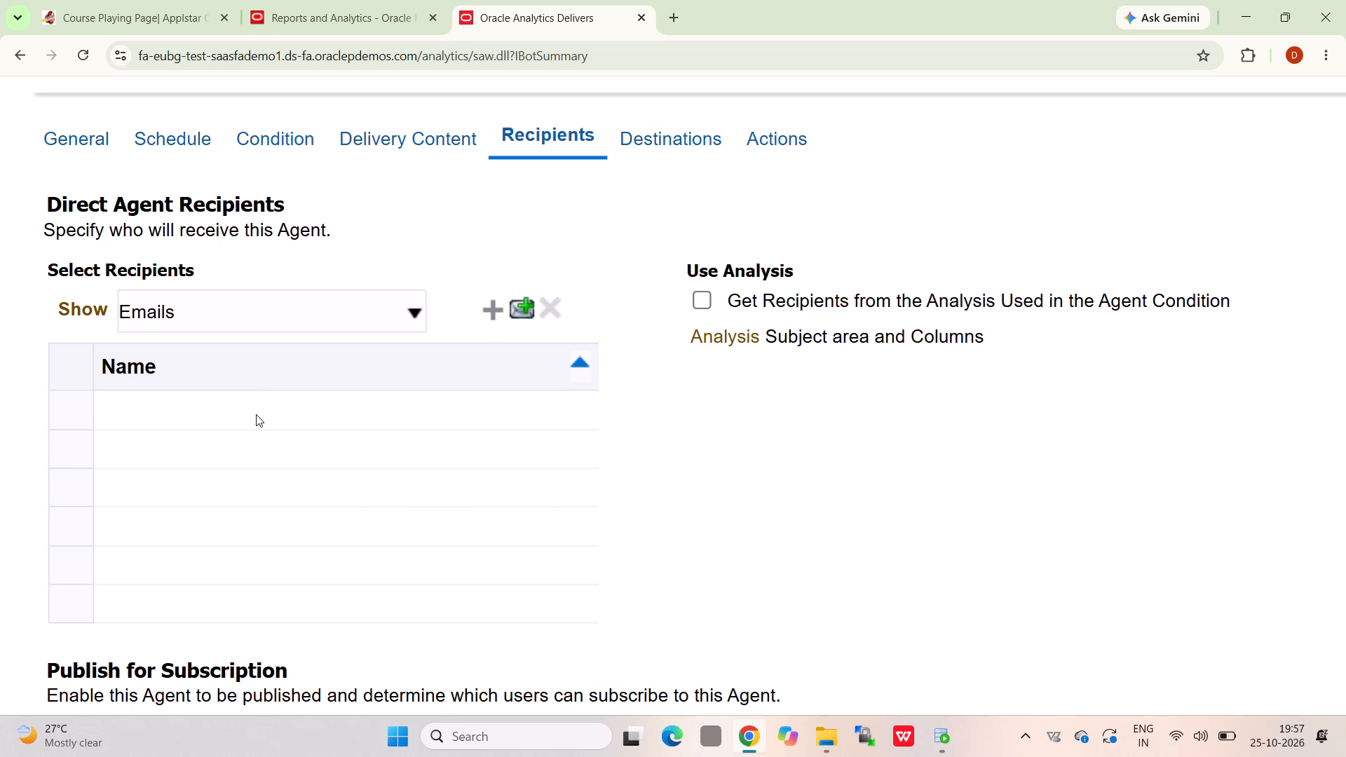
{"action": "left_click", "coordinate": [256, 414]}
{"action": "key", "text": "d"}
{"action": "key", "text": "d"}
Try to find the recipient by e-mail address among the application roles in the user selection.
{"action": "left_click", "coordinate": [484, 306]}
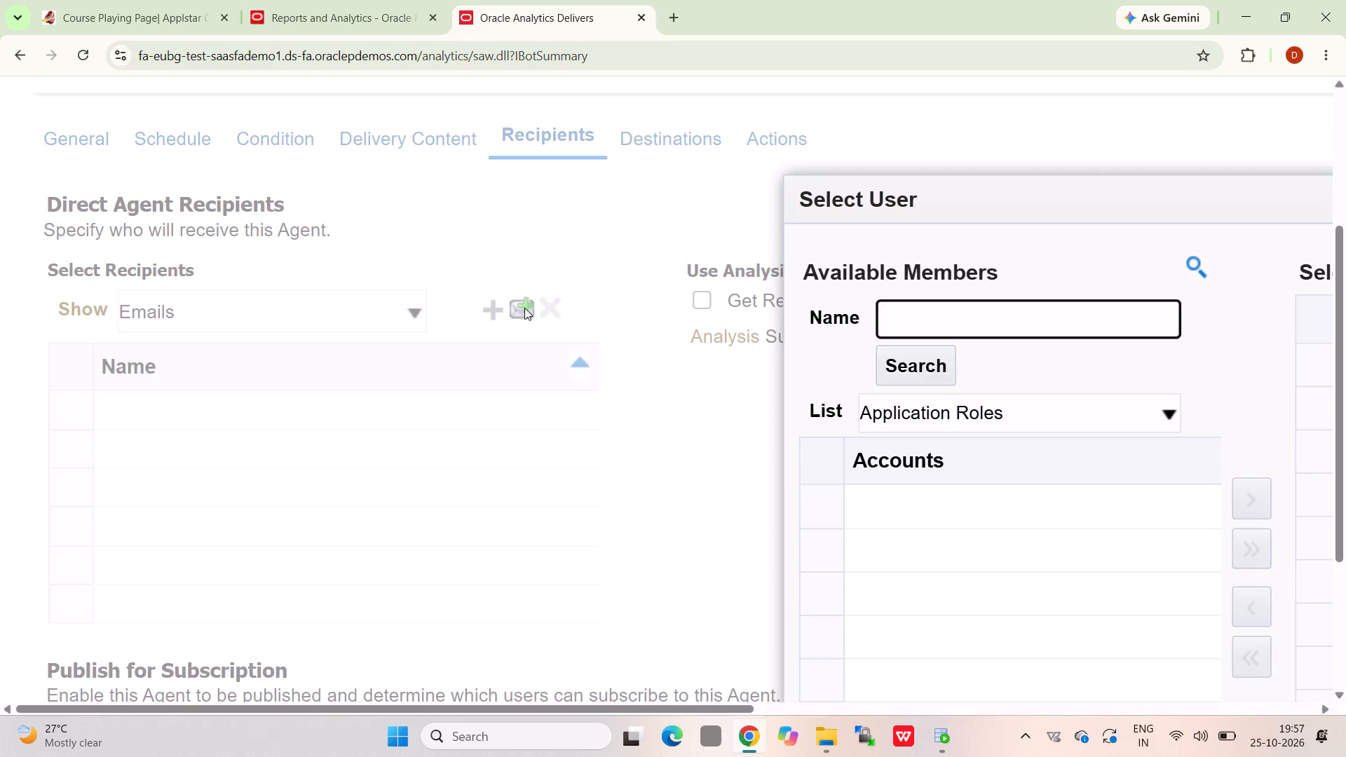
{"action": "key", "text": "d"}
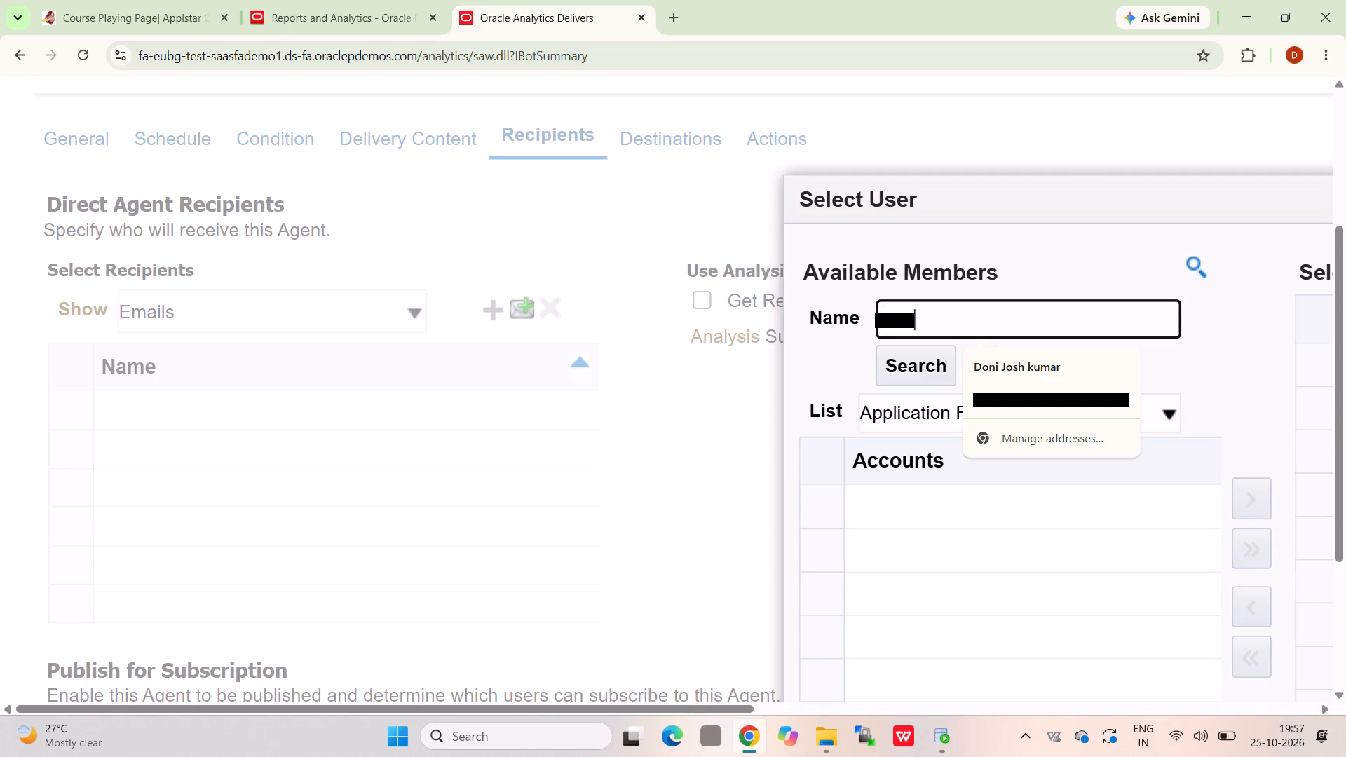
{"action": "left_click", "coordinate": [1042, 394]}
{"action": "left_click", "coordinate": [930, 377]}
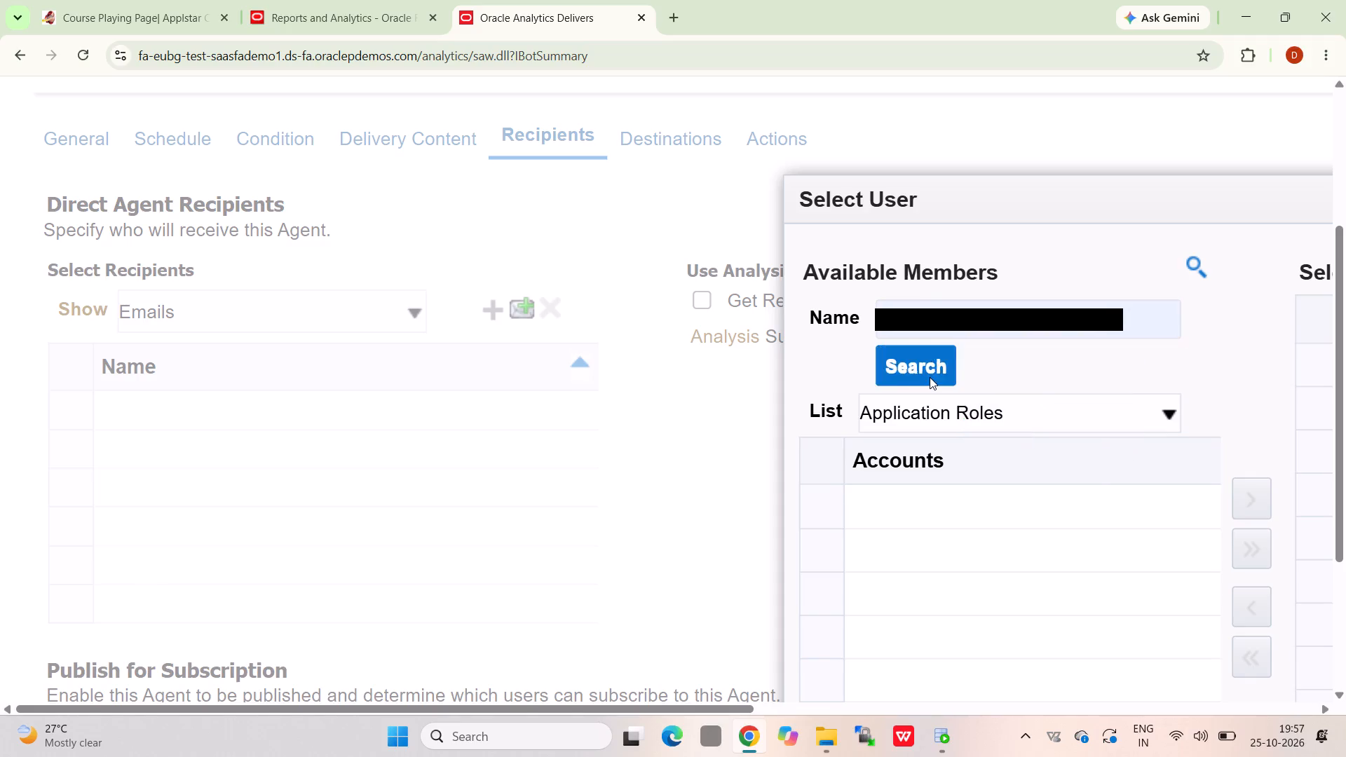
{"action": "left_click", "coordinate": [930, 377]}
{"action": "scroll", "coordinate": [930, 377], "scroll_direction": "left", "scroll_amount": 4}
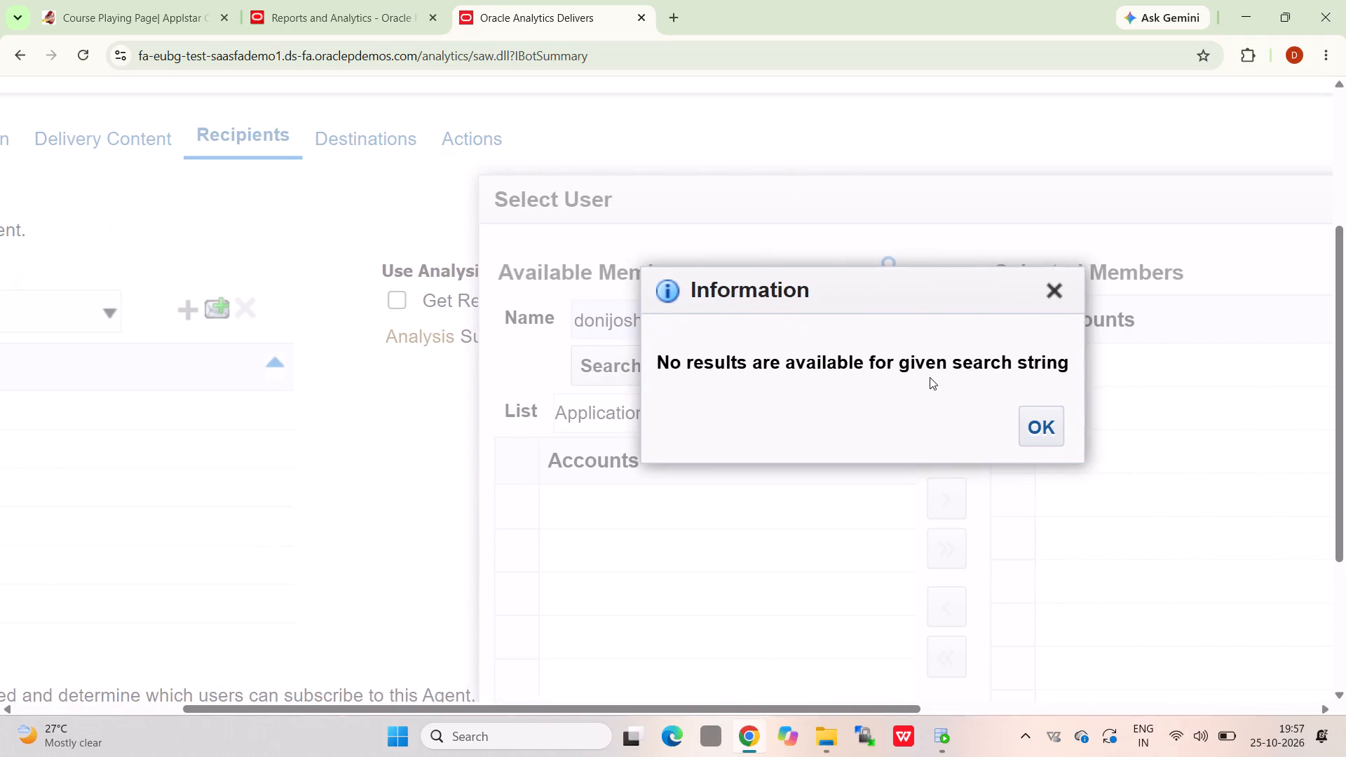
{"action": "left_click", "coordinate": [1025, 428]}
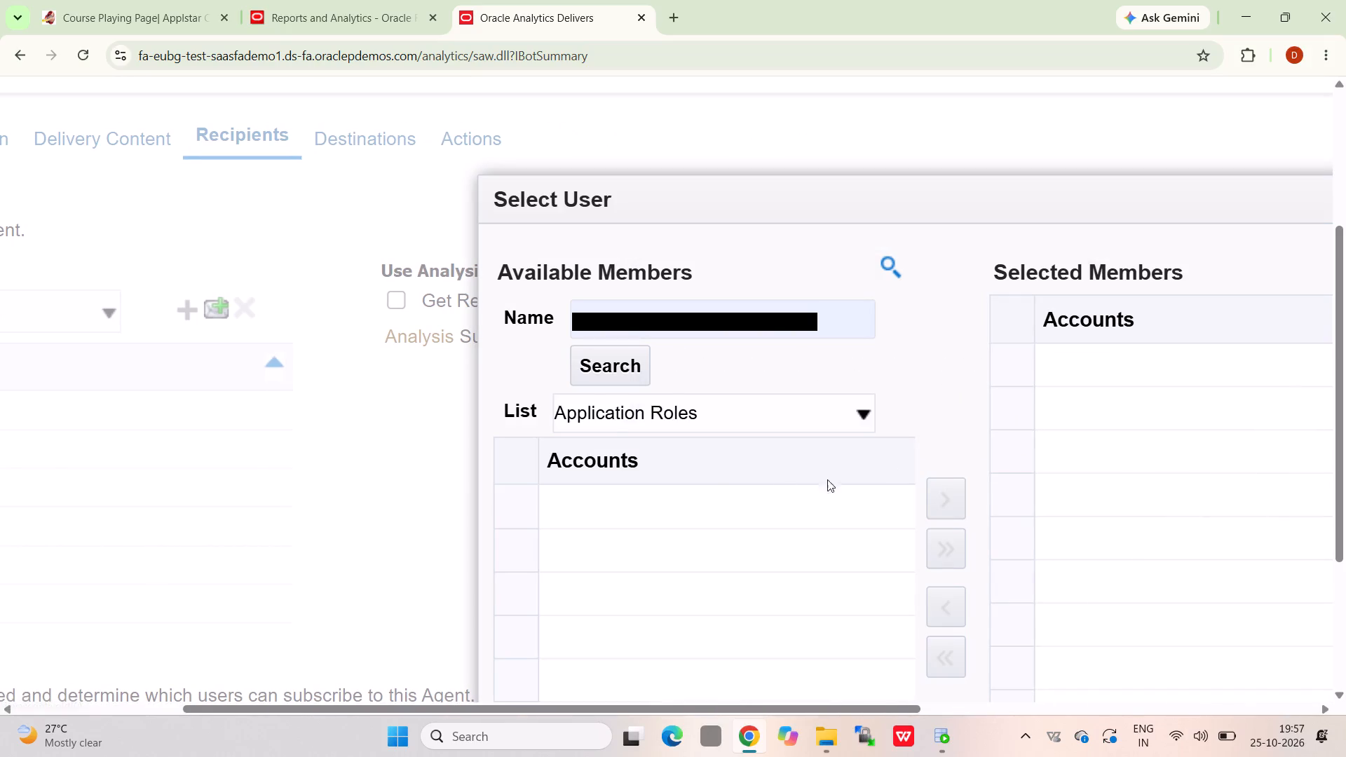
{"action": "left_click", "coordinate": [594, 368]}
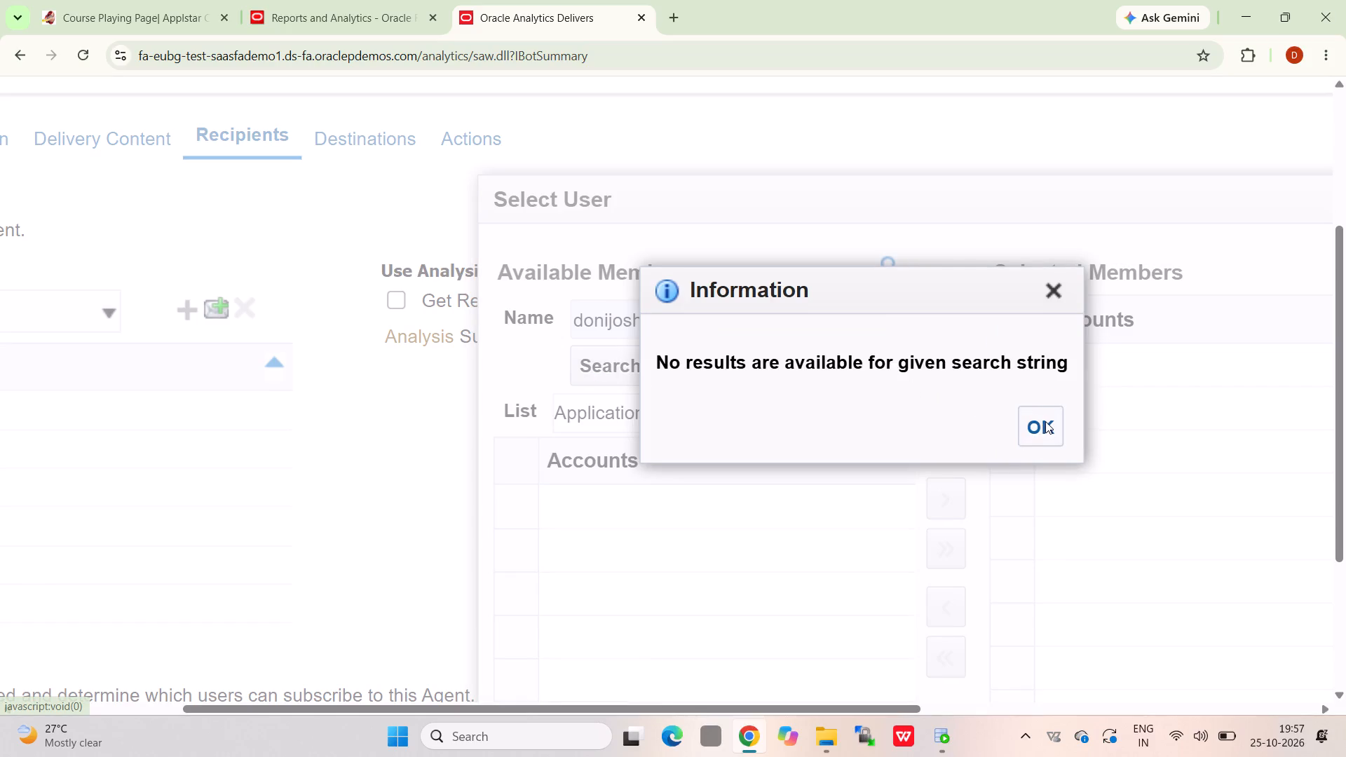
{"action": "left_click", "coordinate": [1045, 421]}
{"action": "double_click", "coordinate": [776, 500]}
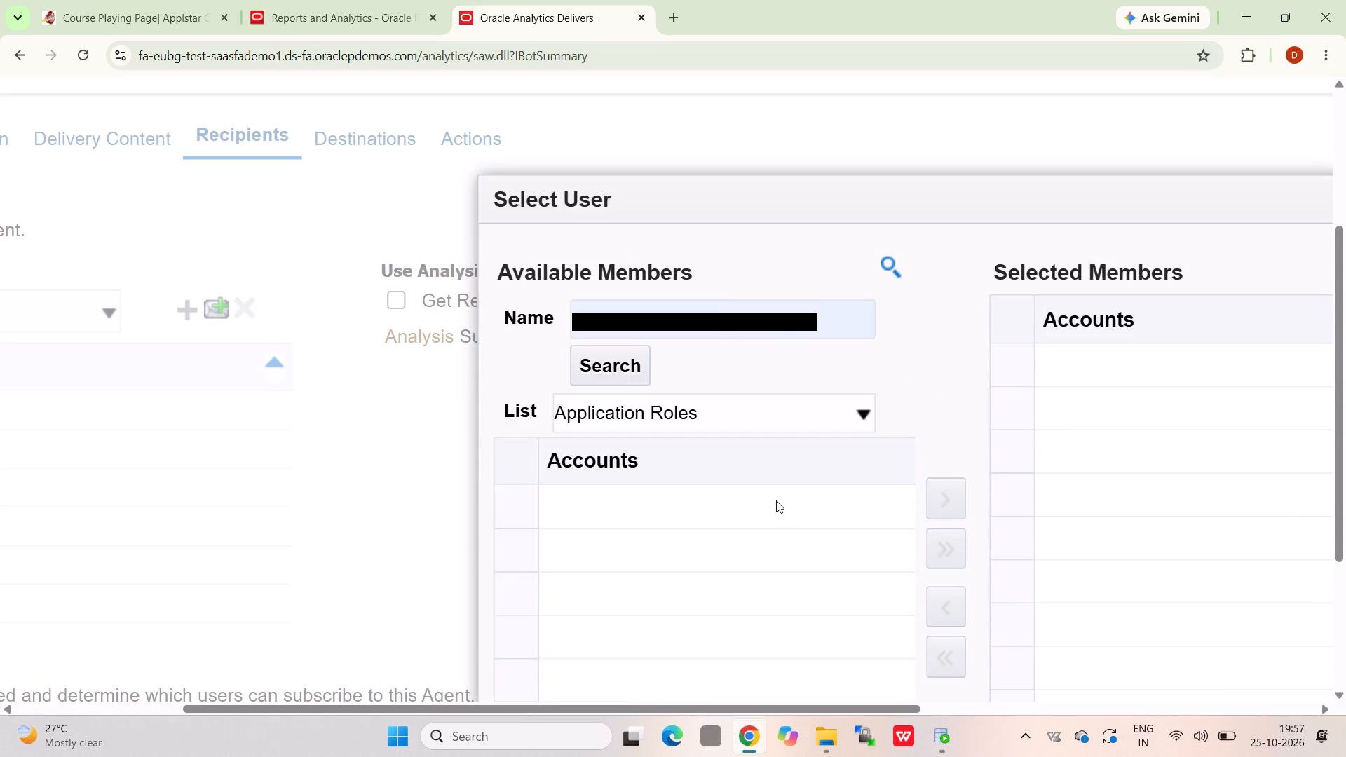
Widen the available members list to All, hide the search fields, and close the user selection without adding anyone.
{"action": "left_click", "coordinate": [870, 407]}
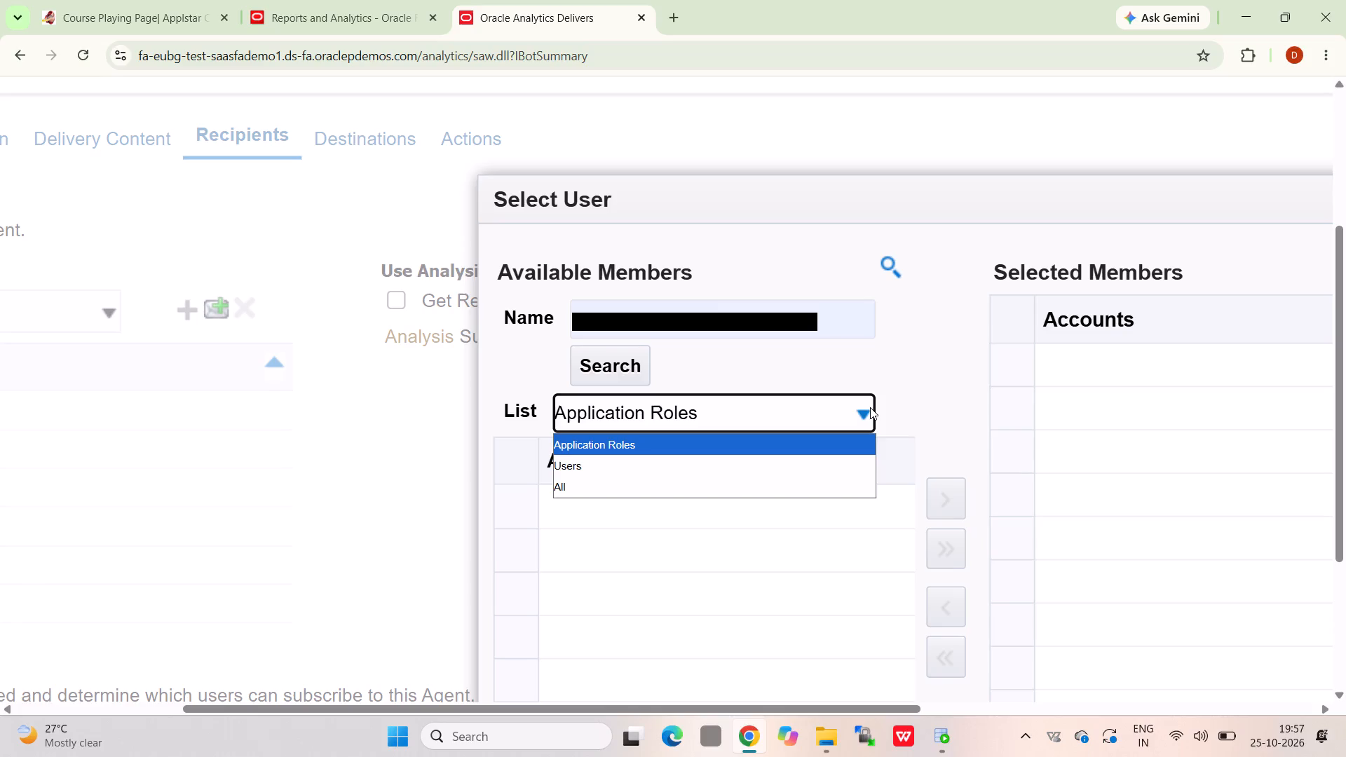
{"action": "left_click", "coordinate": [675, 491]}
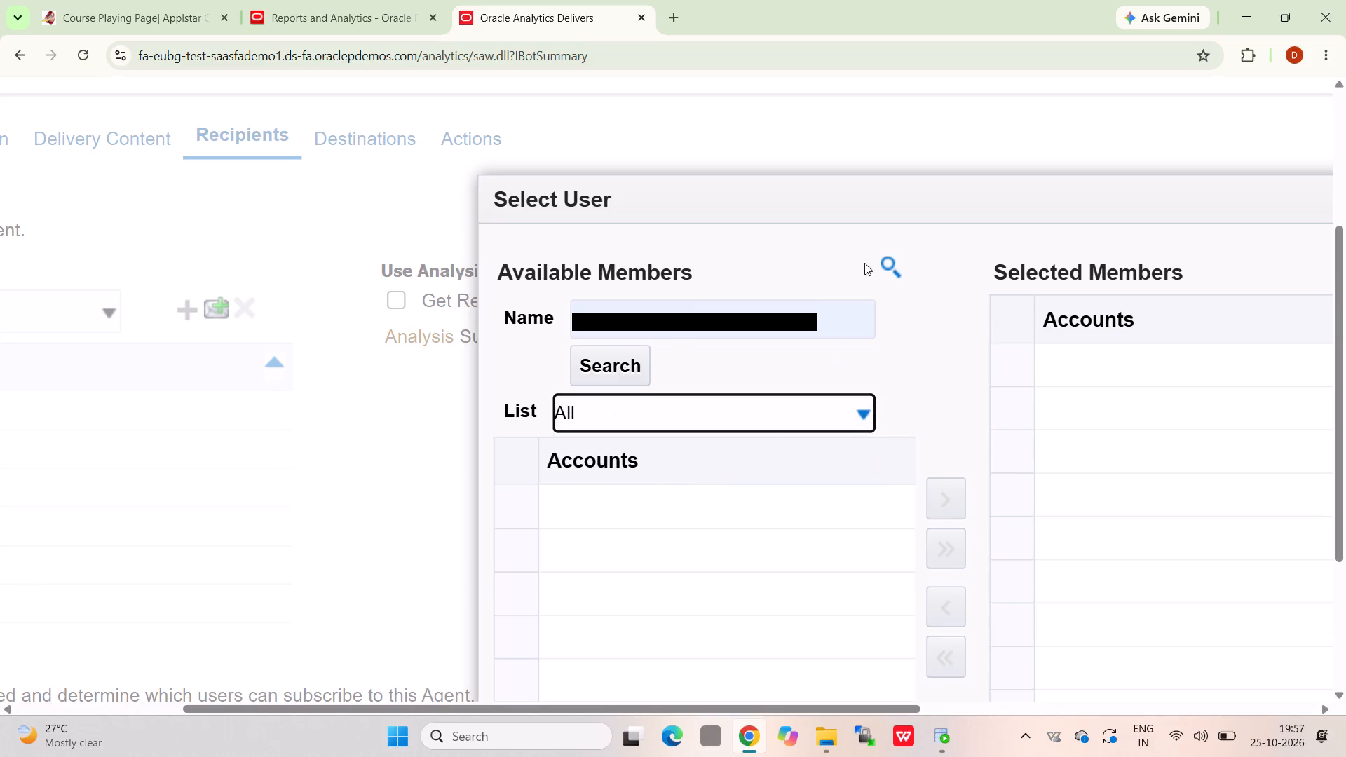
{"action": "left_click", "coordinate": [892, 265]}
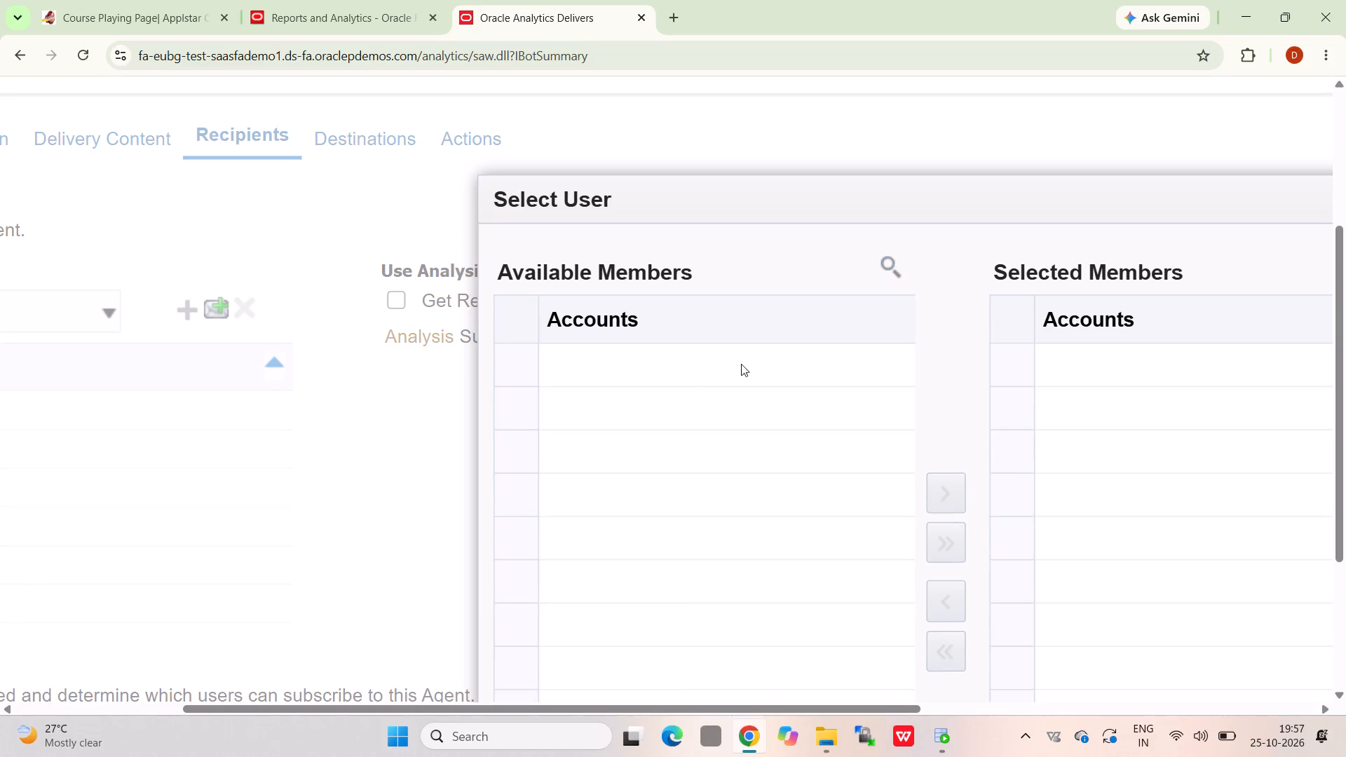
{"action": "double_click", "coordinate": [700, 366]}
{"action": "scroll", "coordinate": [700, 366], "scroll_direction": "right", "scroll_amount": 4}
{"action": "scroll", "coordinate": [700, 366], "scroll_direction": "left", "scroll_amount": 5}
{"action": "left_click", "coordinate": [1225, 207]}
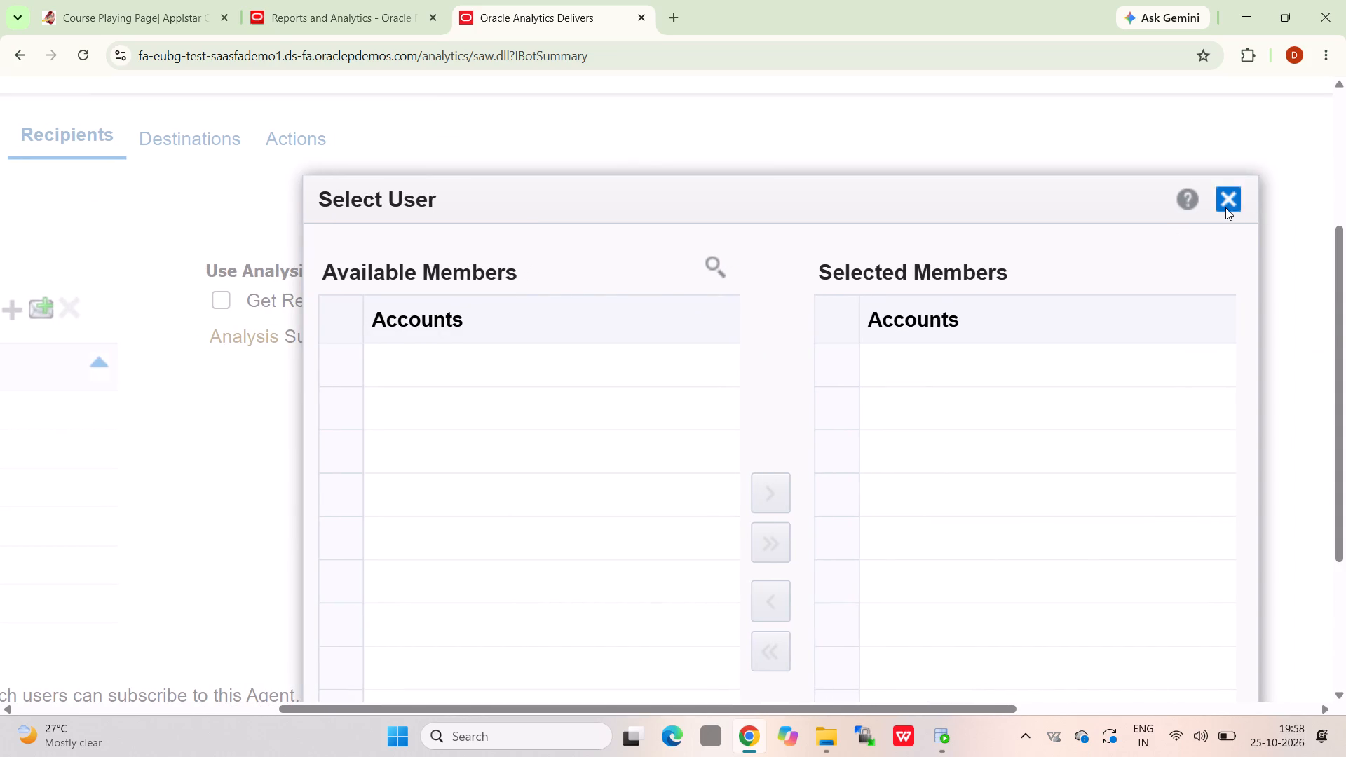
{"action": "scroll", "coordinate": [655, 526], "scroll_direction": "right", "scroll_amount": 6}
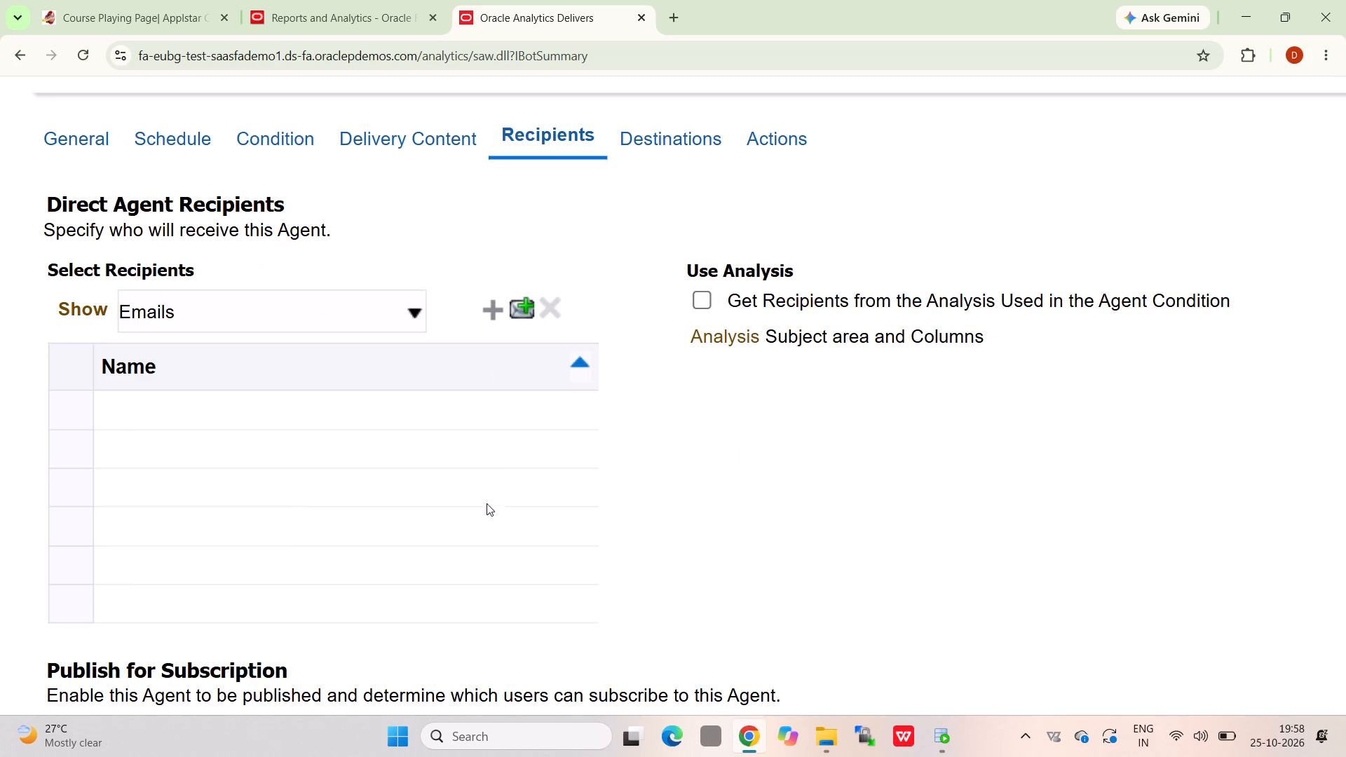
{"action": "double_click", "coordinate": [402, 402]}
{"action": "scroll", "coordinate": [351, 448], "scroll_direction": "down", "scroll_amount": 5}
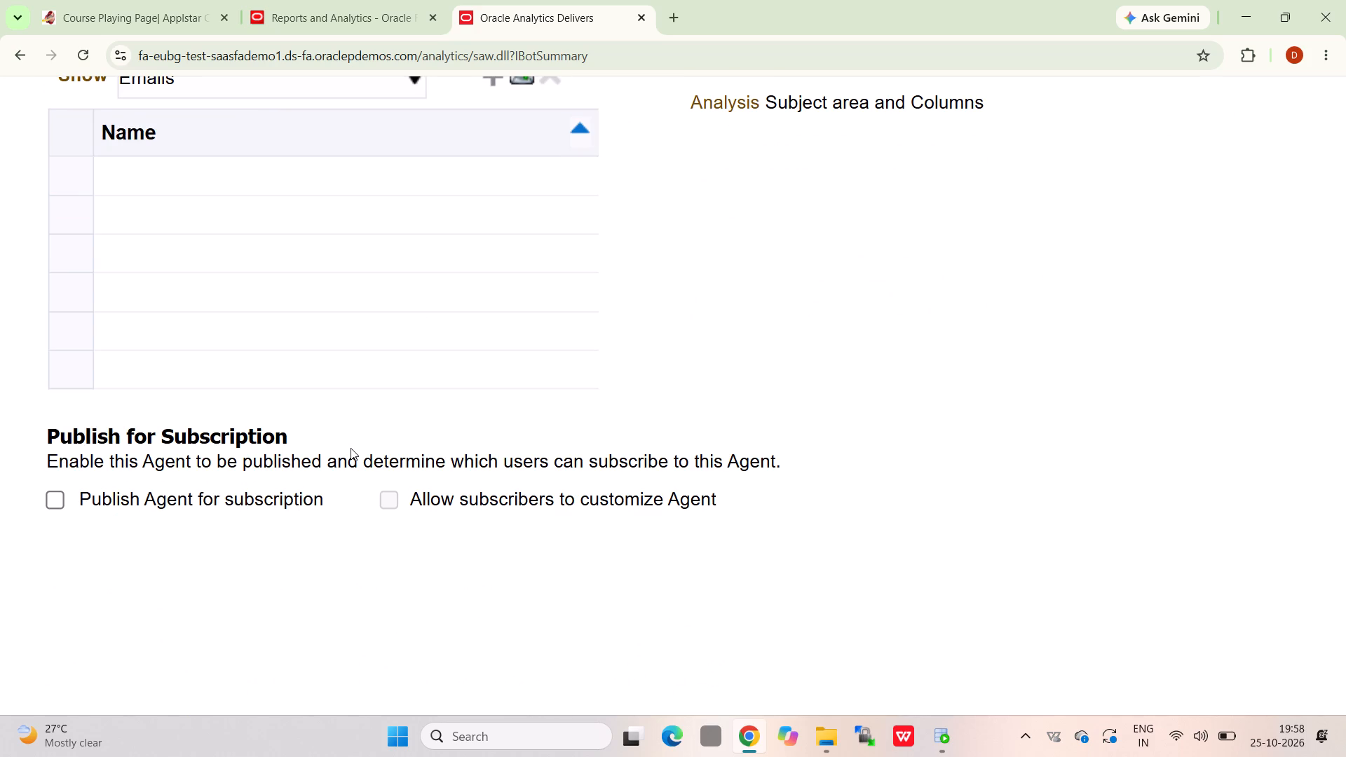
Set the agent's schedule start to 25/10/2026 08:10:00 PM.
{"action": "scroll", "coordinate": [269, 411], "scroll_direction": "up", "scroll_amount": 3}
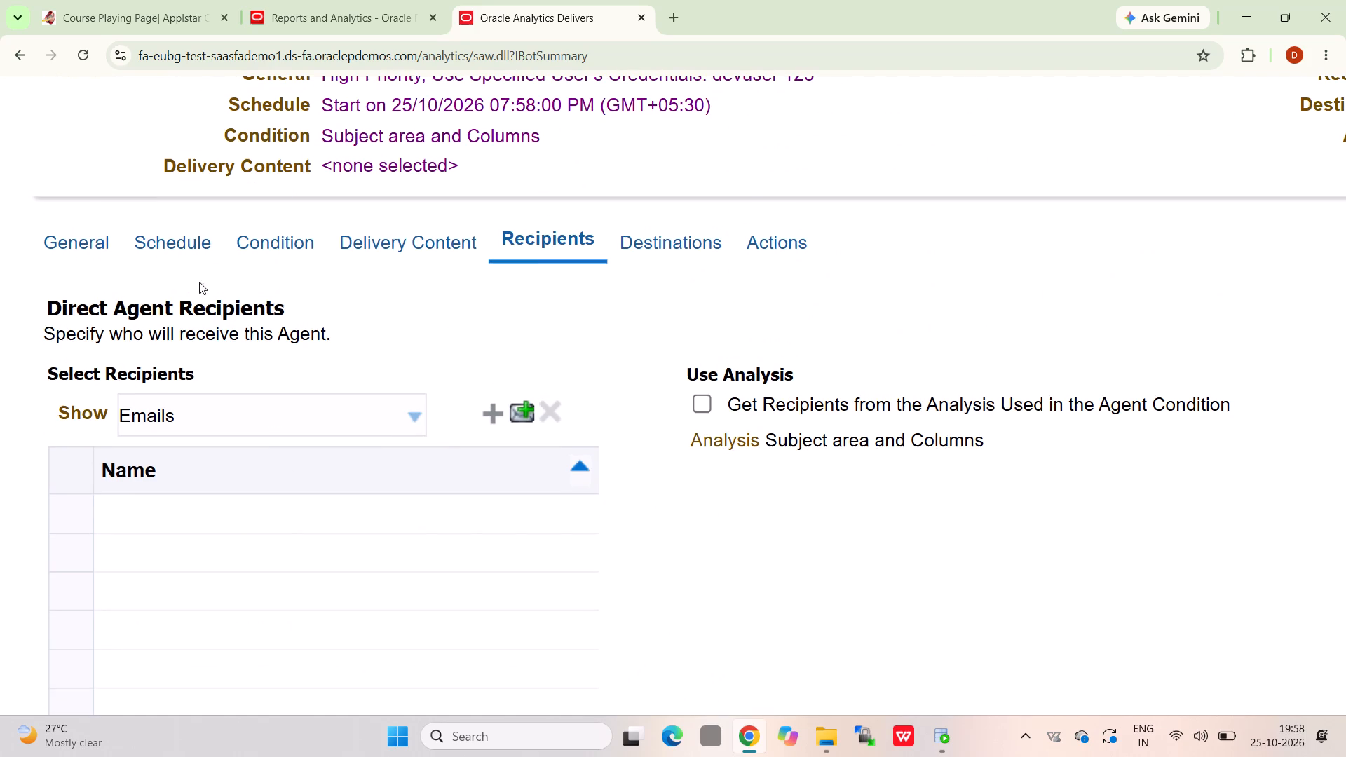
{"action": "left_click", "coordinate": [161, 237]}
{"action": "left_click", "coordinate": [161, 237]}
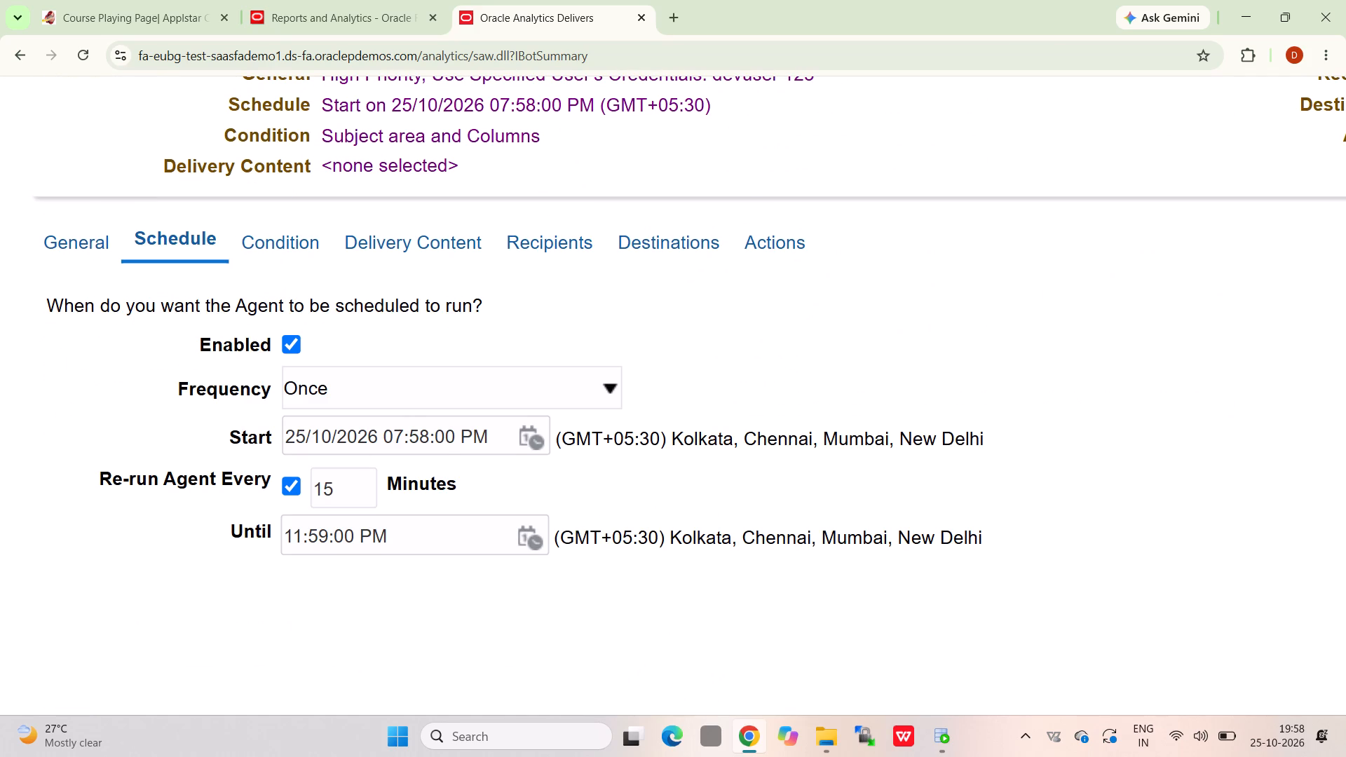
{"action": "left_click", "coordinate": [527, 438]}
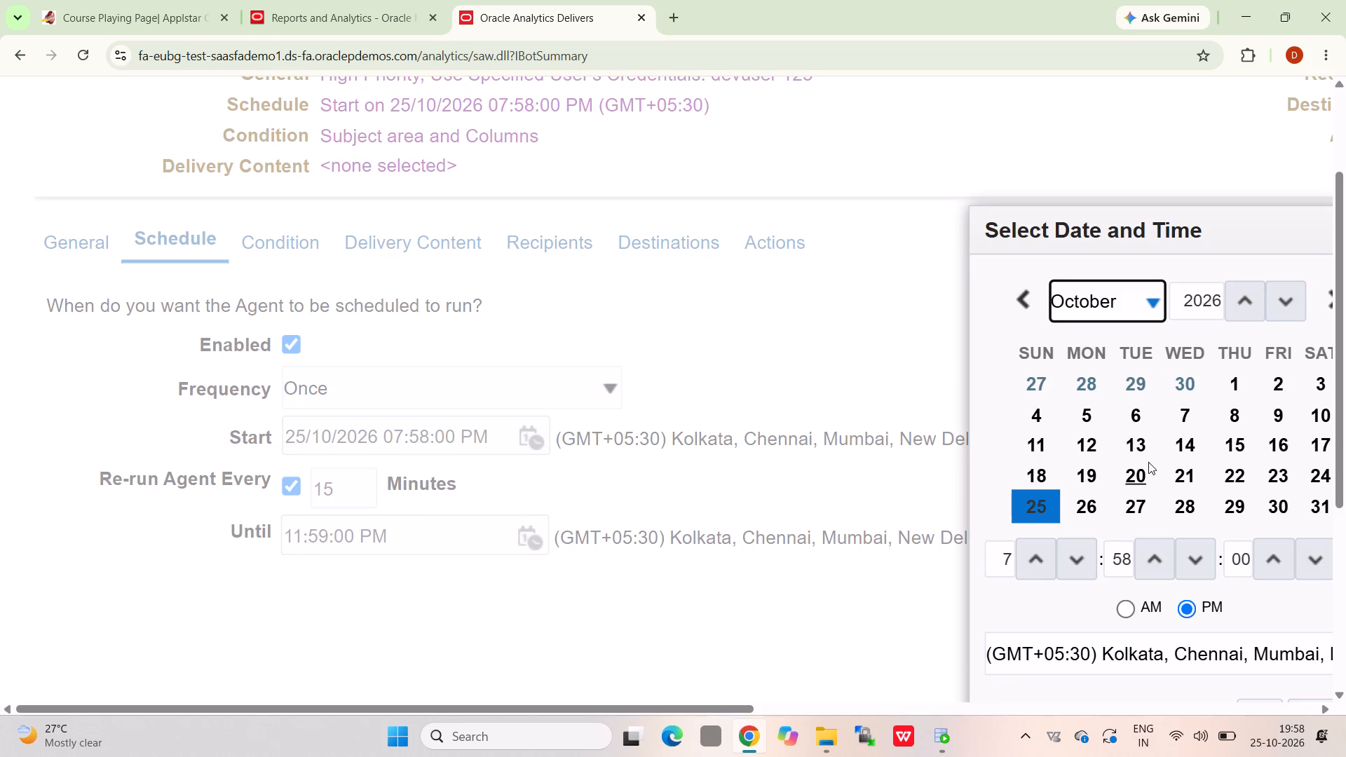
{"action": "scroll", "coordinate": [1157, 374], "scroll_direction": "left", "scroll_amount": 2}
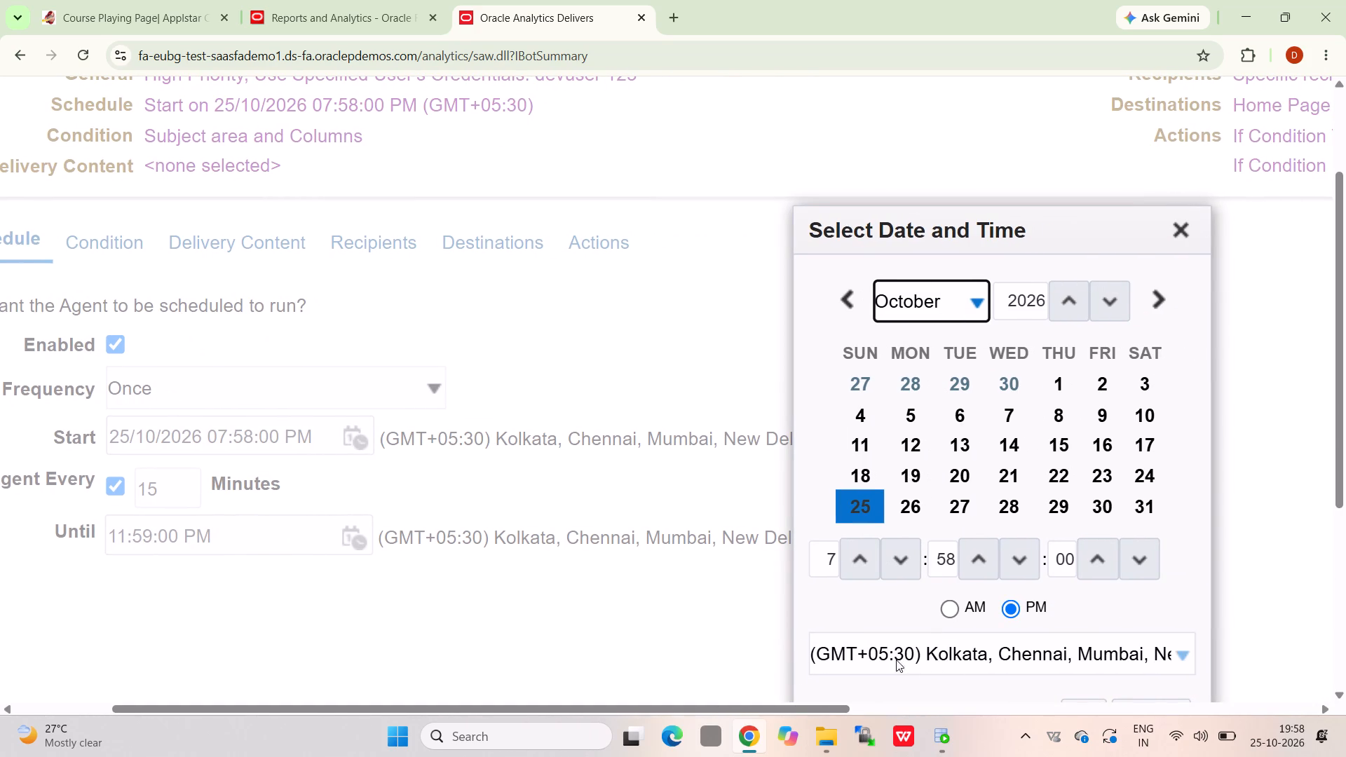
{"action": "left_click", "coordinate": [870, 571]}
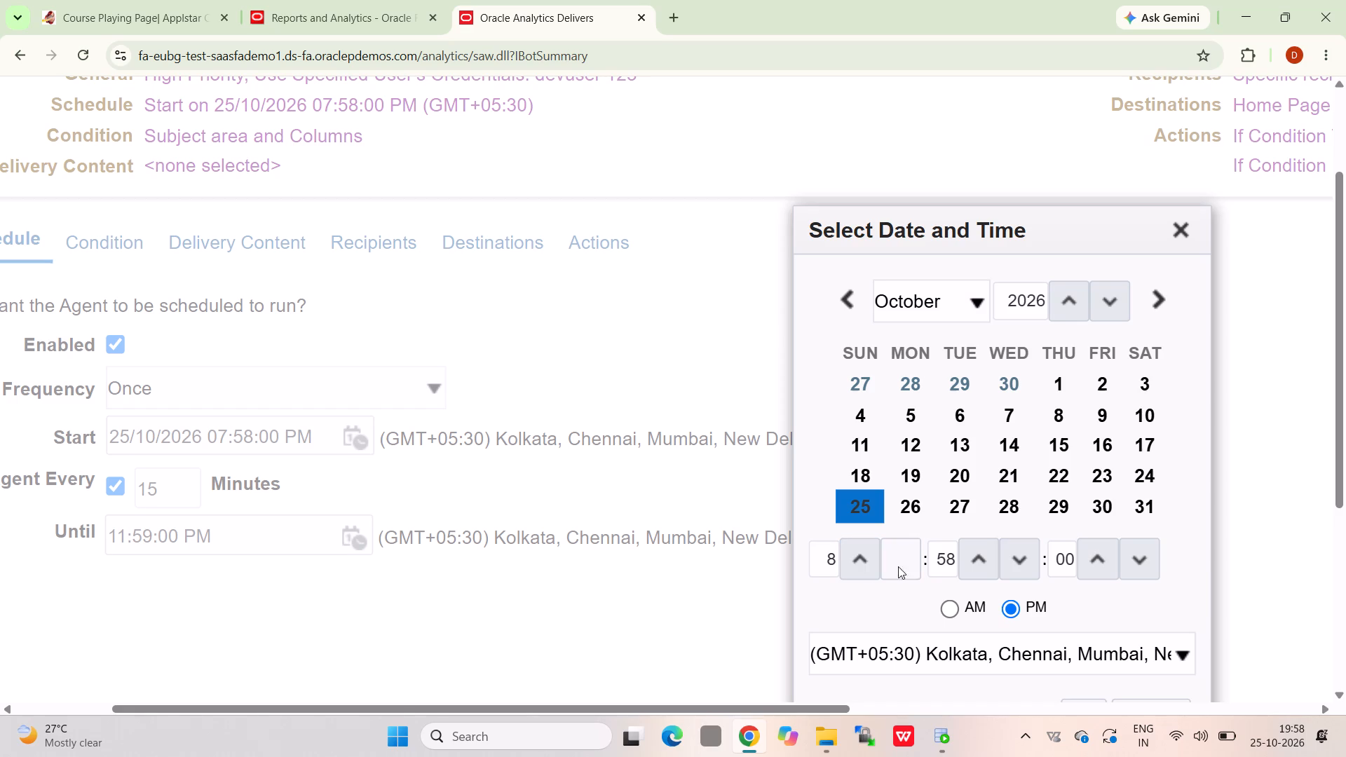
{"action": "triple_click", "coordinate": [984, 557]}
{"action": "triple_click", "coordinate": [984, 557]}
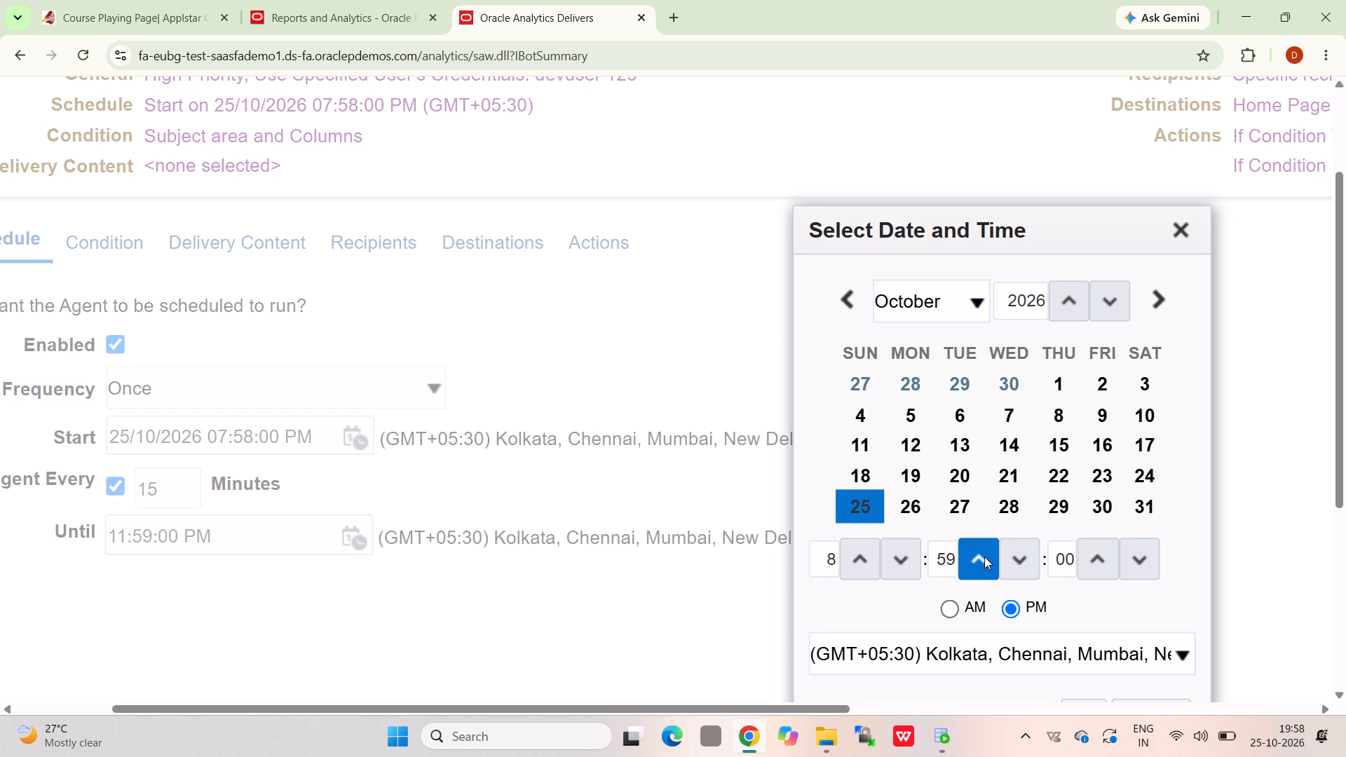
{"action": "left_click", "coordinate": [986, 557]}
{"action": "left_click", "coordinate": [986, 557]}
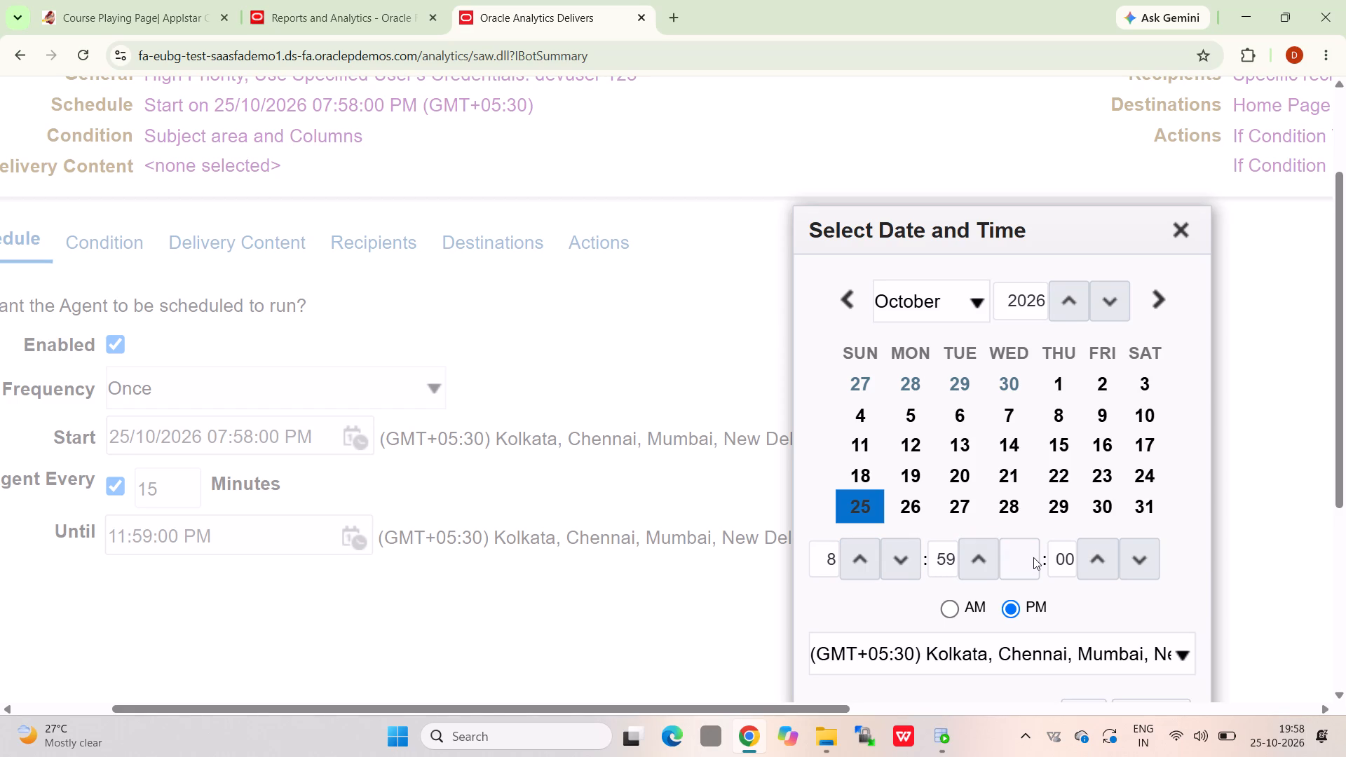
{"action": "triple_click", "coordinate": [1028, 559]}
{"action": "double_click", "coordinate": [1028, 559]}
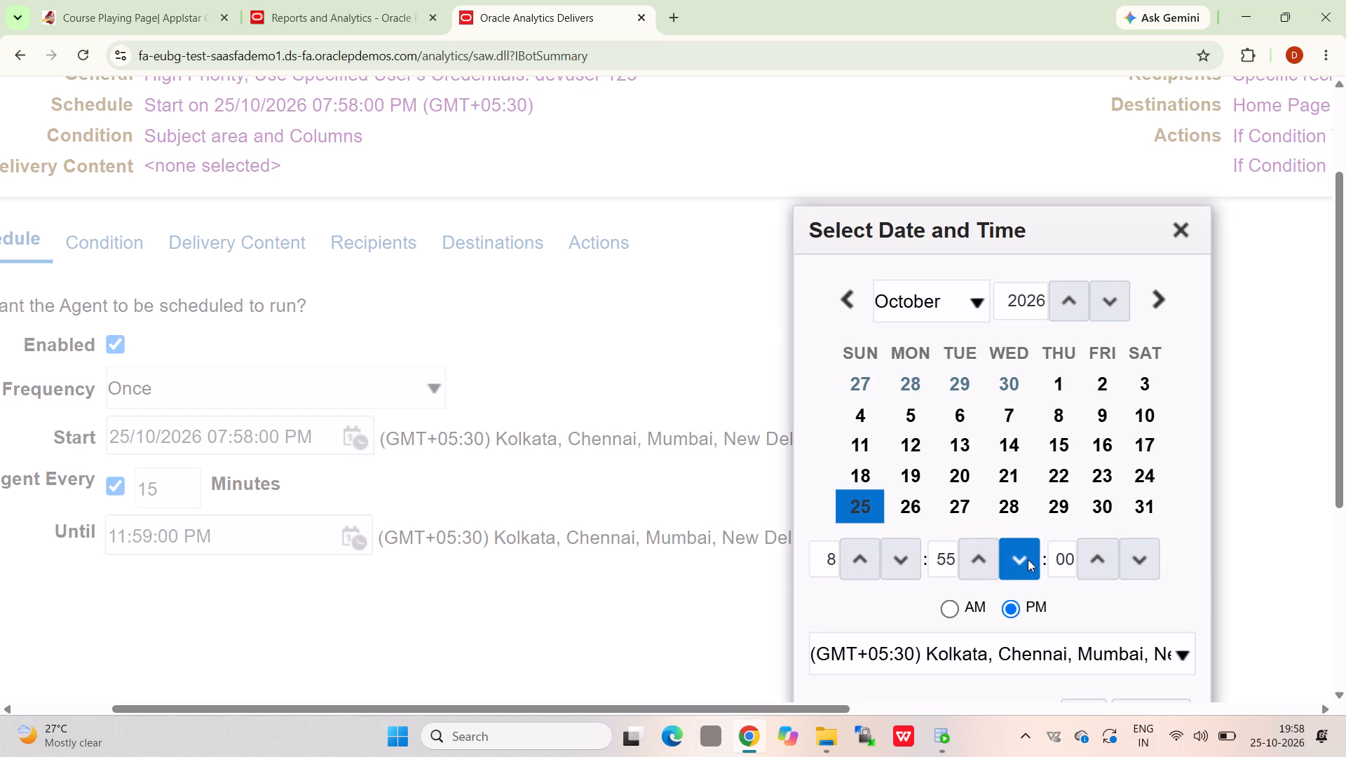
{"action": "double_click", "coordinate": [1026, 562]}
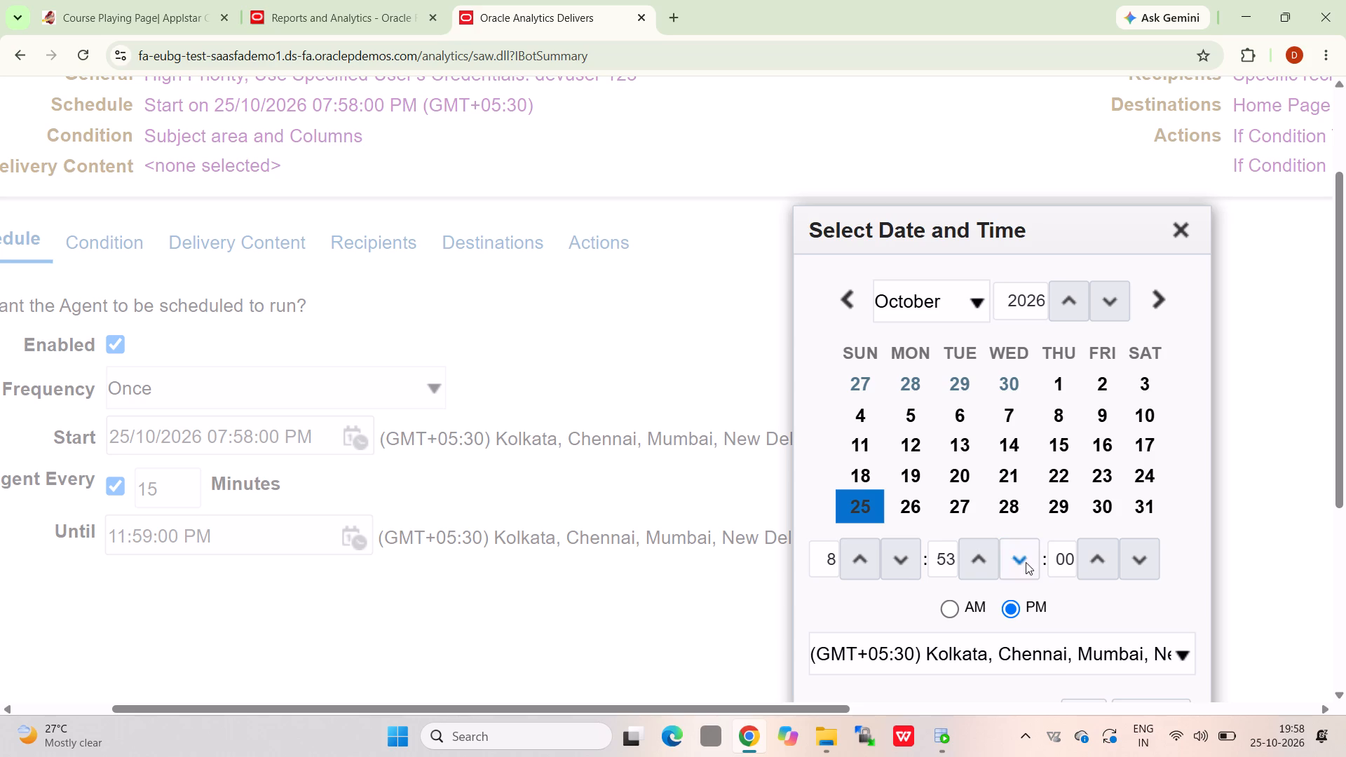
{"action": "double_click", "coordinate": [1026, 562]}
{"action": "left_click", "coordinate": [1026, 562]}
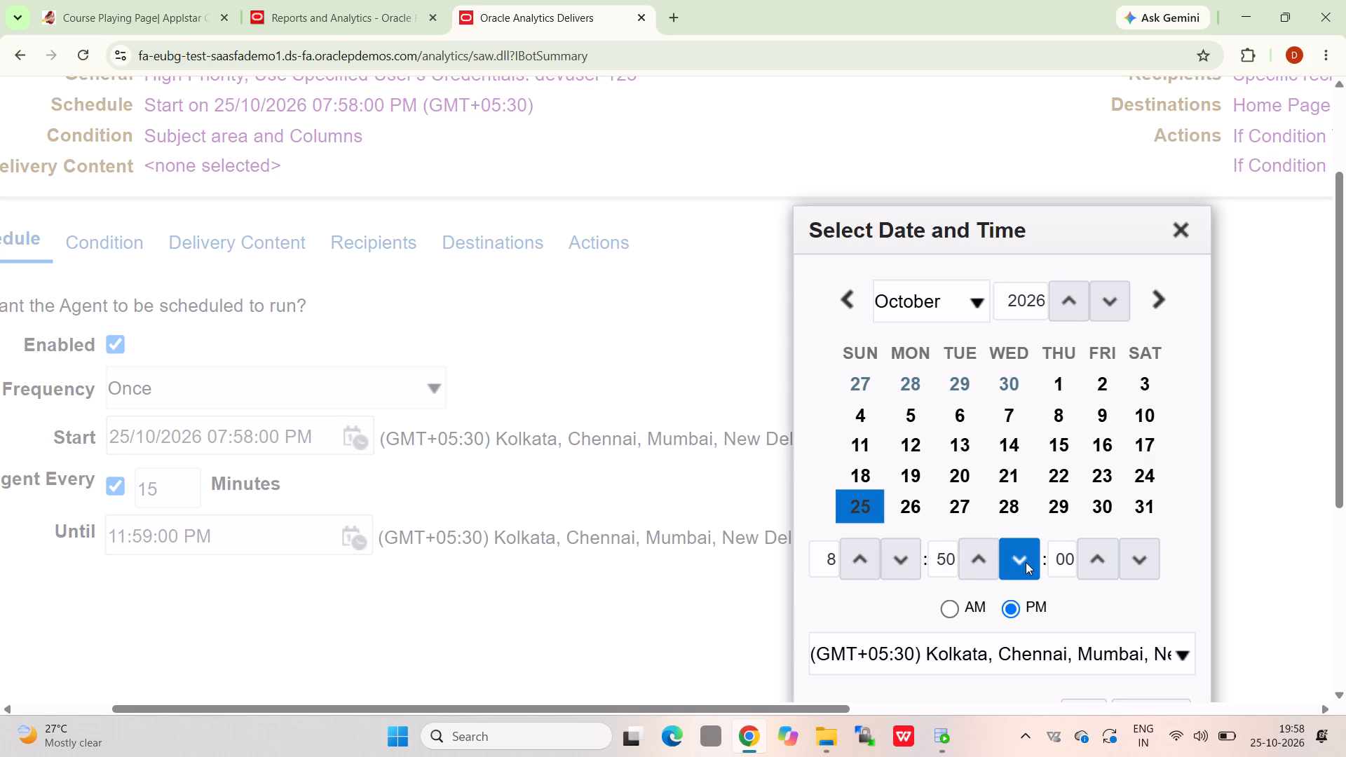
{"action": "triple_click", "coordinate": [1026, 562]}
{"action": "triple_click", "coordinate": [1026, 562]}
{"action": "triple_click", "coordinate": [1026, 562]}
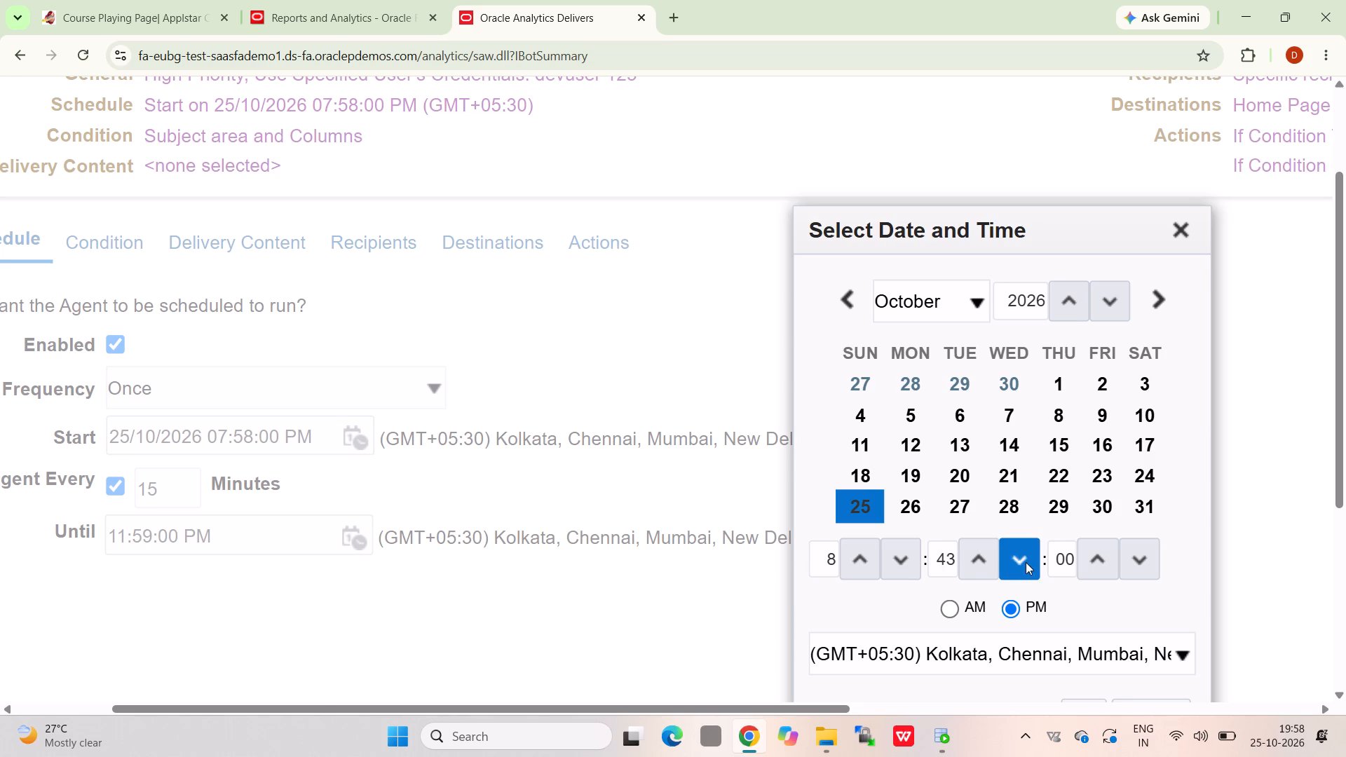
{"action": "triple_click", "coordinate": [1026, 562]}
{"action": "triple_click", "coordinate": [1026, 562]}
{"action": "triple_click", "coordinate": [1026, 562]}
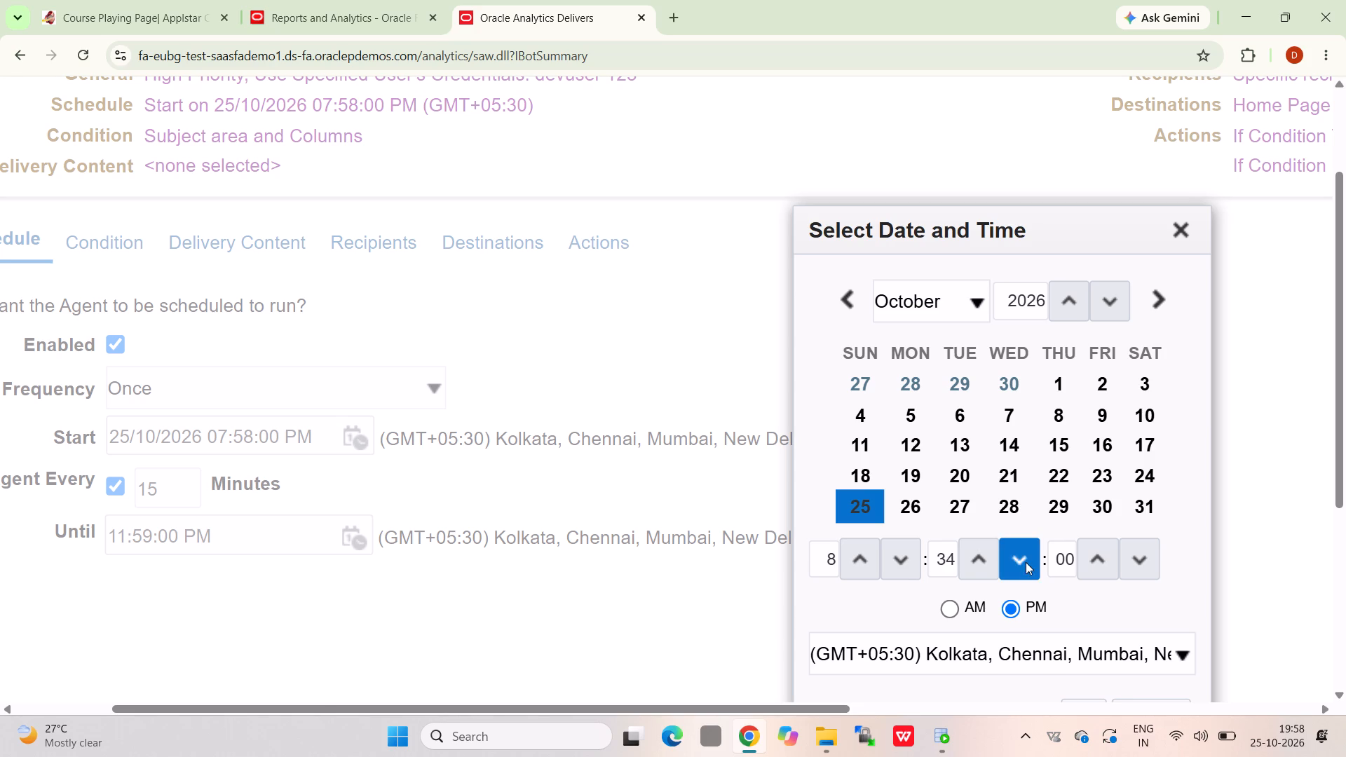
{"action": "triple_click", "coordinate": [1026, 562]}
{"action": "triple_click", "coordinate": [1026, 562]}
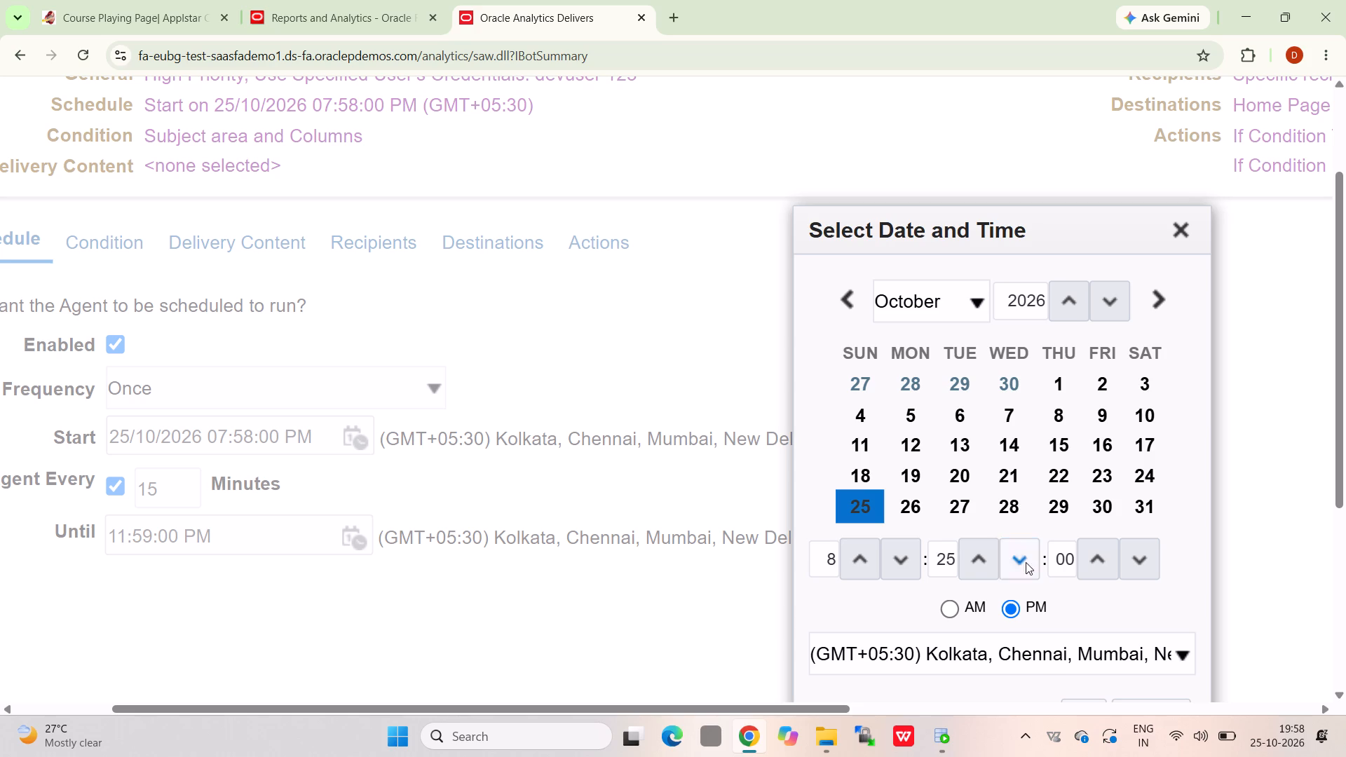
{"action": "triple_click", "coordinate": [1026, 562]}
{"action": "triple_click", "coordinate": [1026, 562]}
{"action": "triple_click", "coordinate": [1026, 562]}
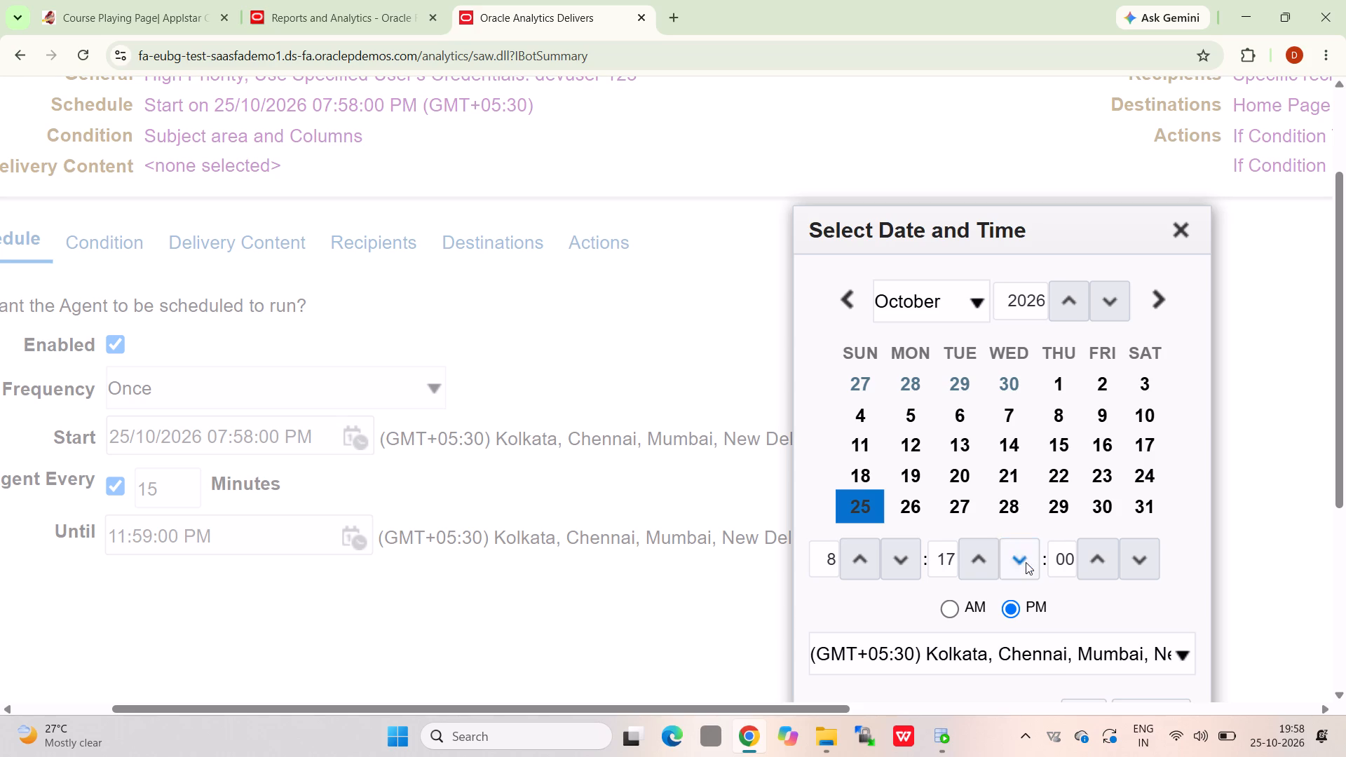
{"action": "triple_click", "coordinate": [1026, 562]}
{"action": "triple_click", "coordinate": [1026, 562]}
{"action": "triple_click", "coordinate": [1026, 562]}
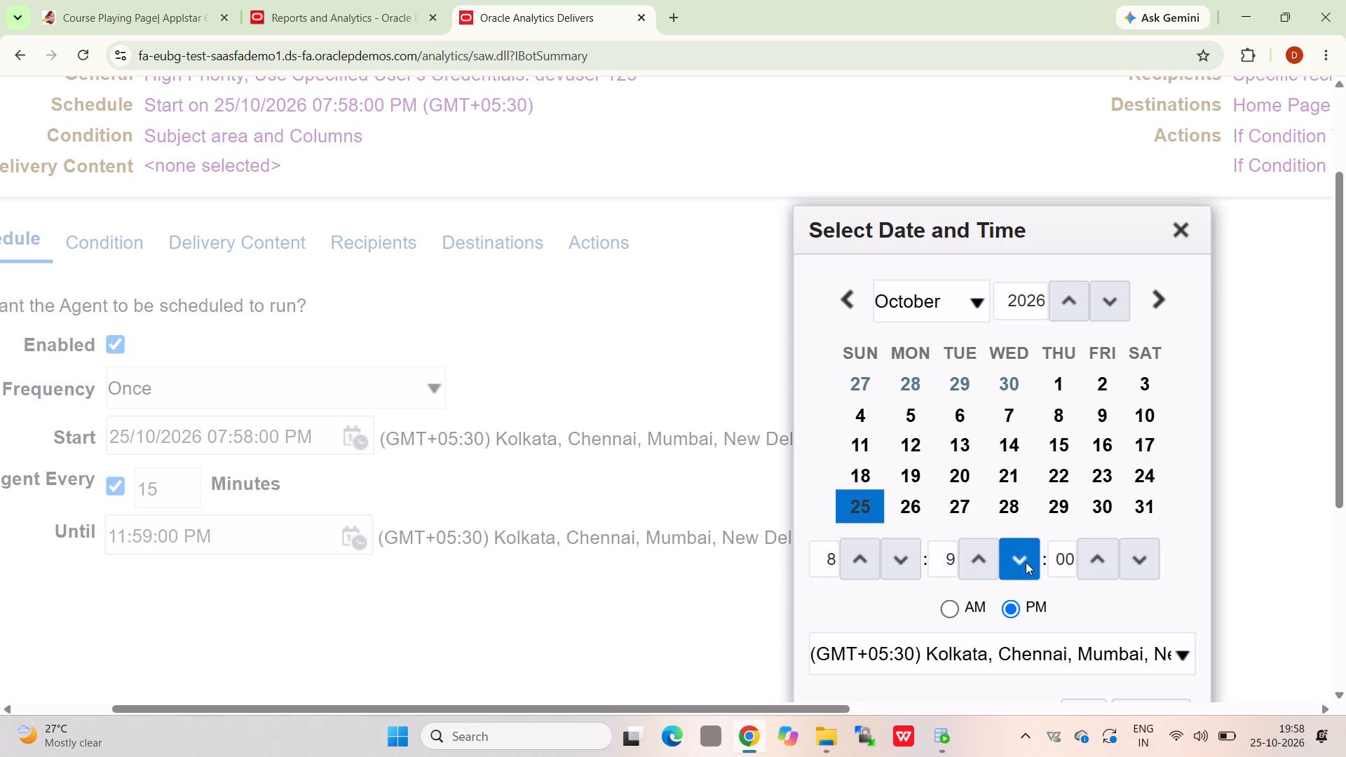
{"action": "double_click", "coordinate": [1026, 562]}
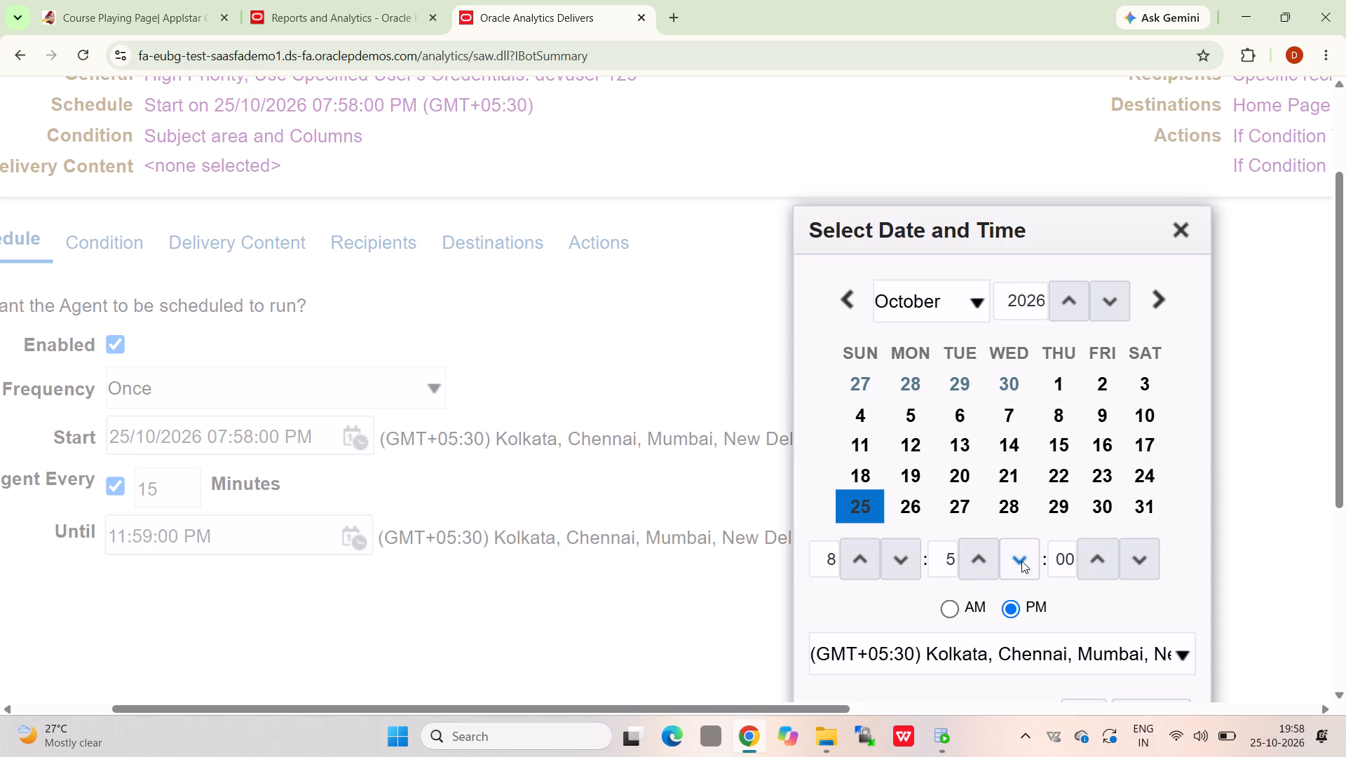
{"action": "left_click", "coordinate": [978, 559]}
{"action": "triple_click", "coordinate": [978, 559]}
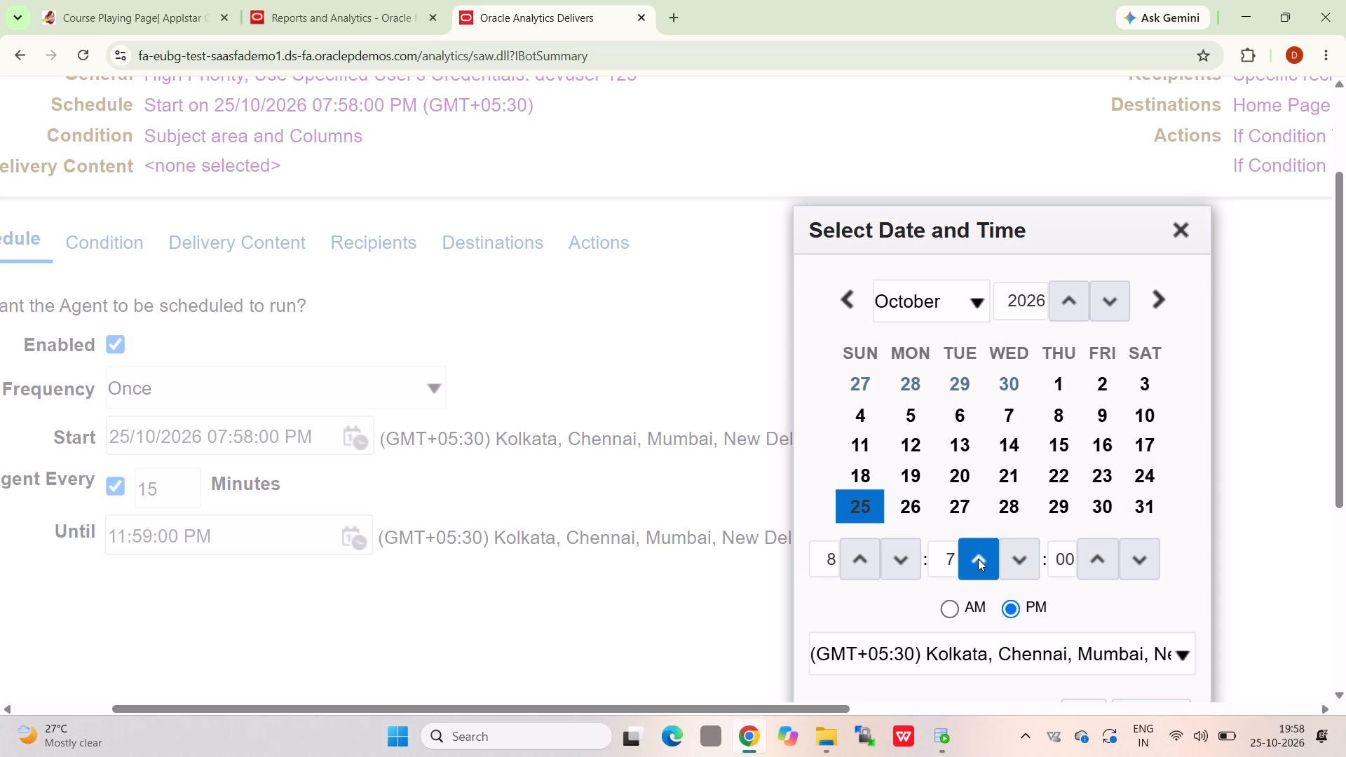
{"action": "left_click", "coordinate": [978, 559]}
{"action": "left_click", "coordinate": [978, 559]}
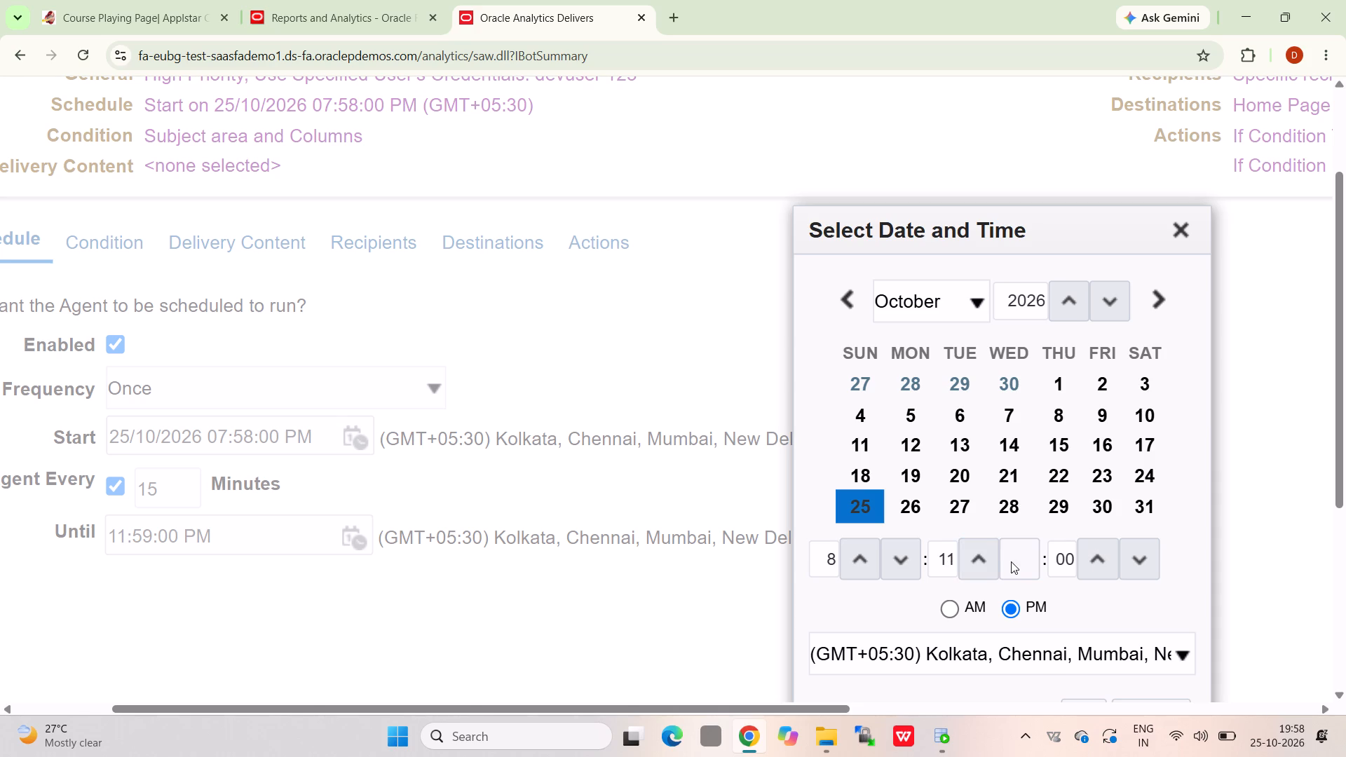
{"action": "left_click", "coordinate": [1015, 561]}
{"action": "scroll", "coordinate": [1105, 533], "scroll_direction": "down", "scroll_amount": 3}
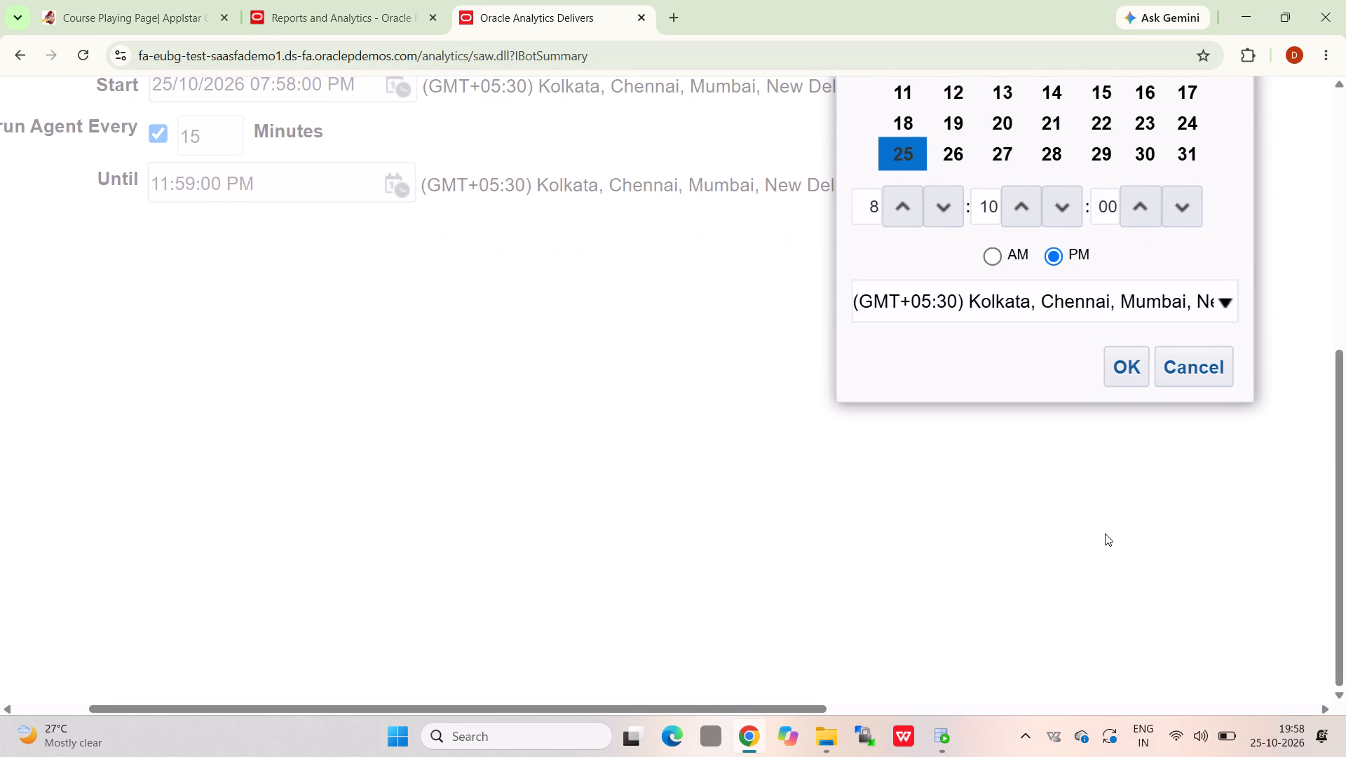
{"action": "left_click", "coordinate": [1131, 364]}
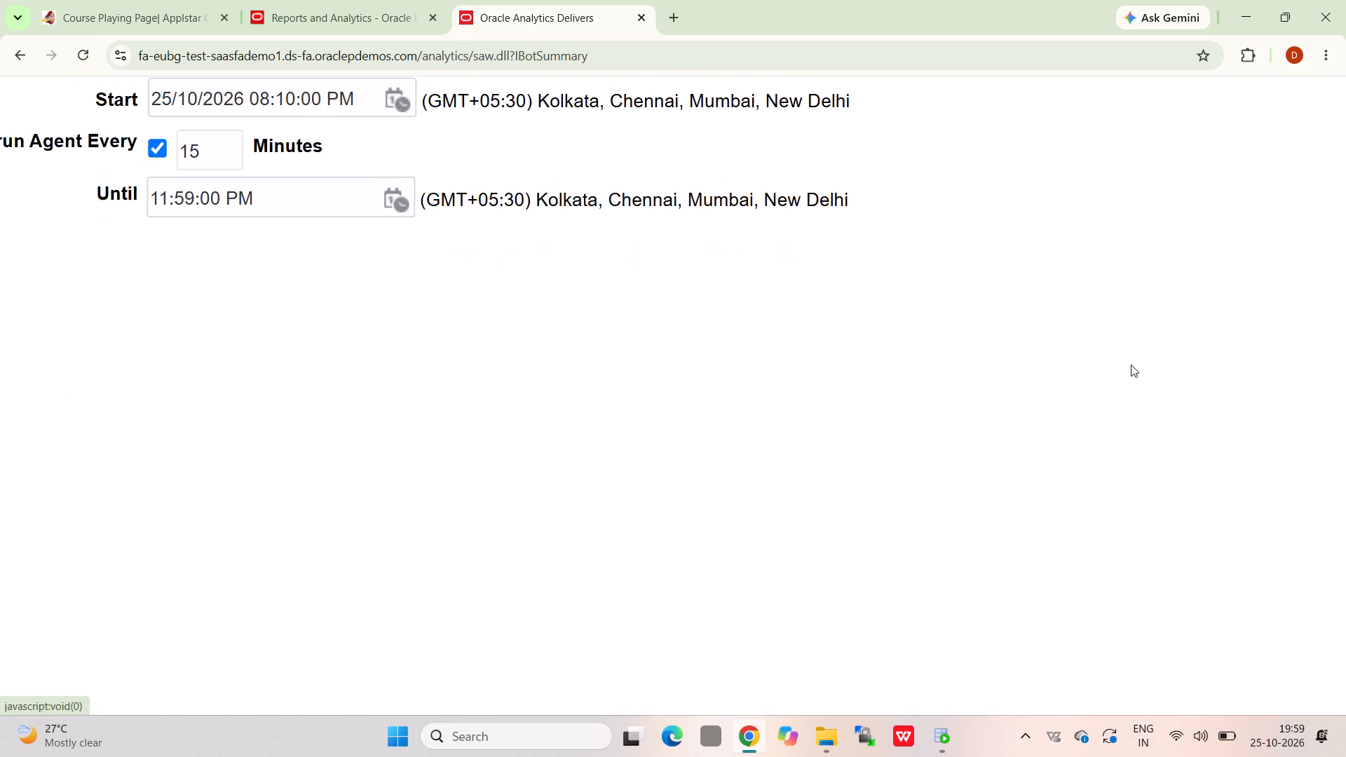
Review the agent's condition and its delivery content settings, including the message for a false condition.
{"action": "scroll", "coordinate": [490, 463], "scroll_direction": "right", "scroll_amount": 3}
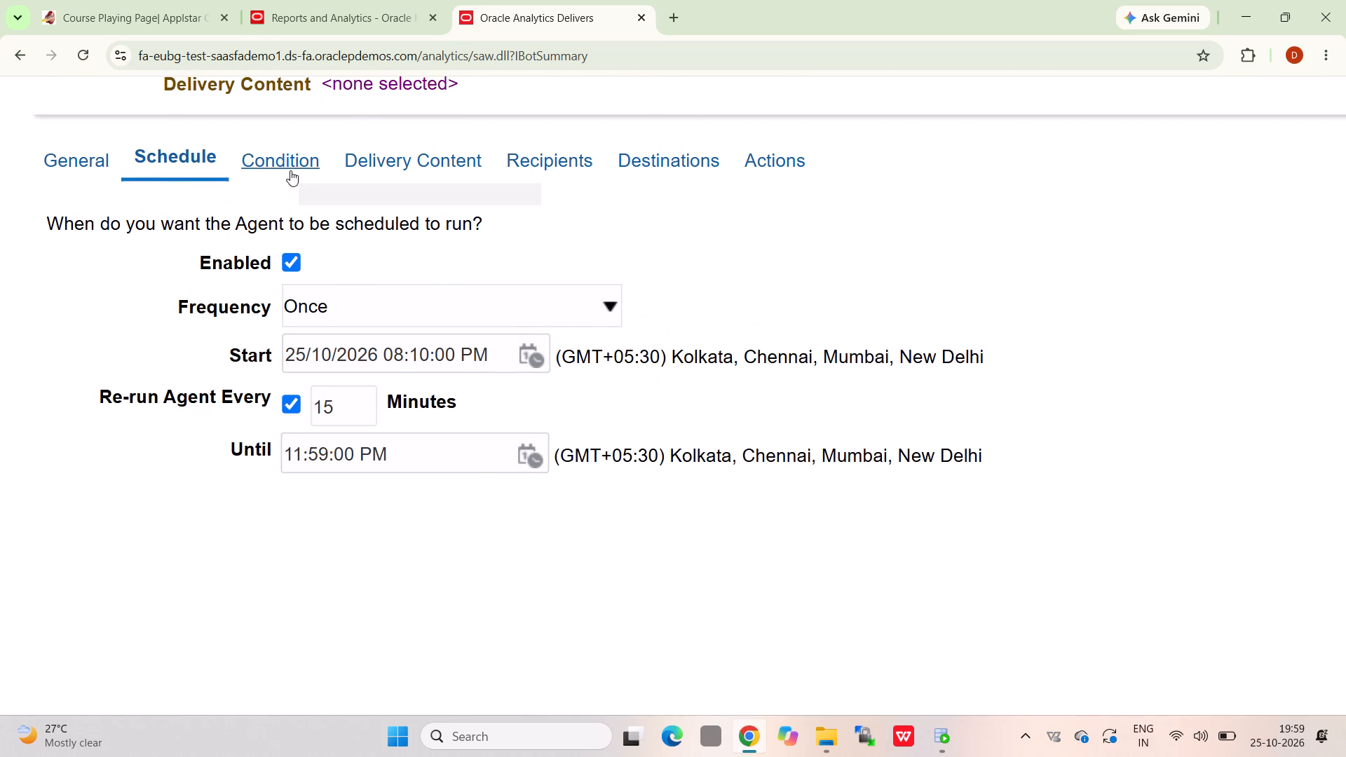
{"action": "left_click", "coordinate": [290, 170]}
{"action": "left_click", "coordinate": [284, 155]}
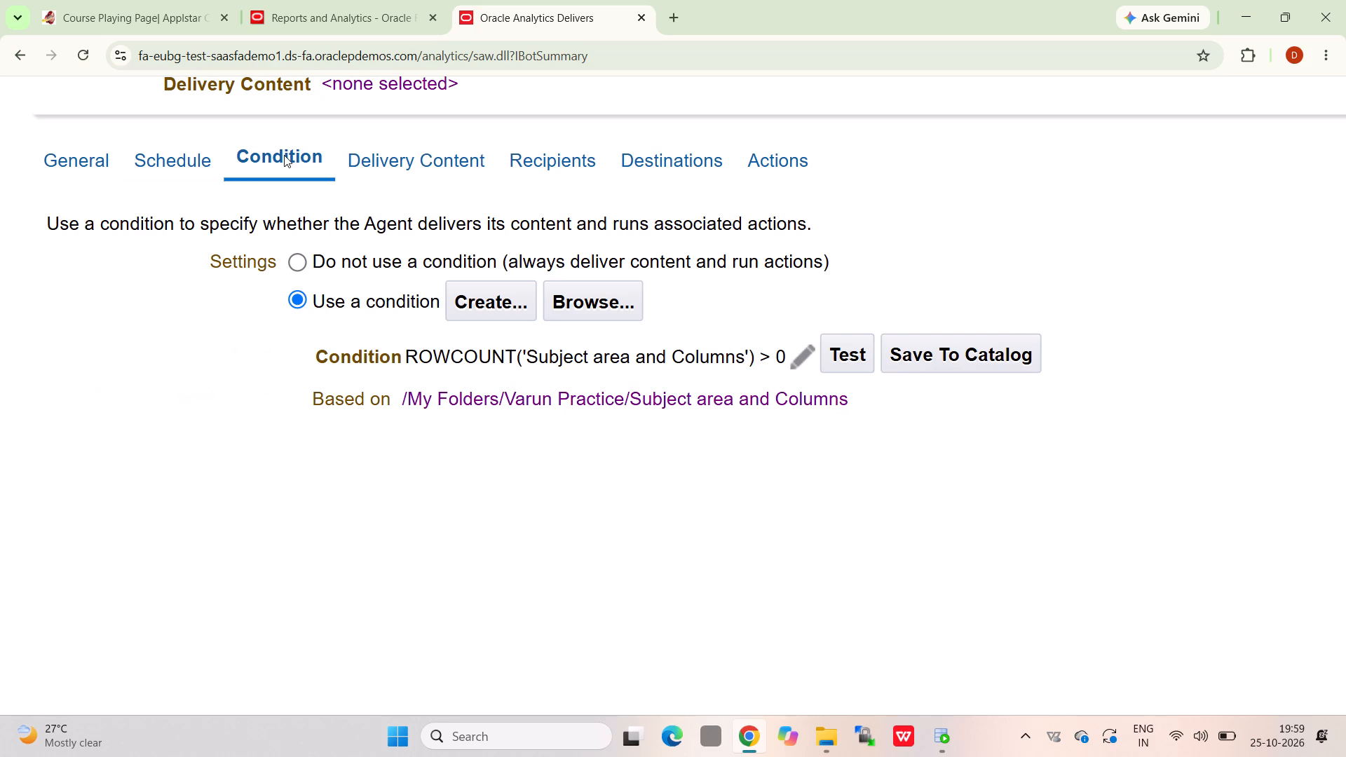
{"action": "left_click", "coordinate": [412, 166]}
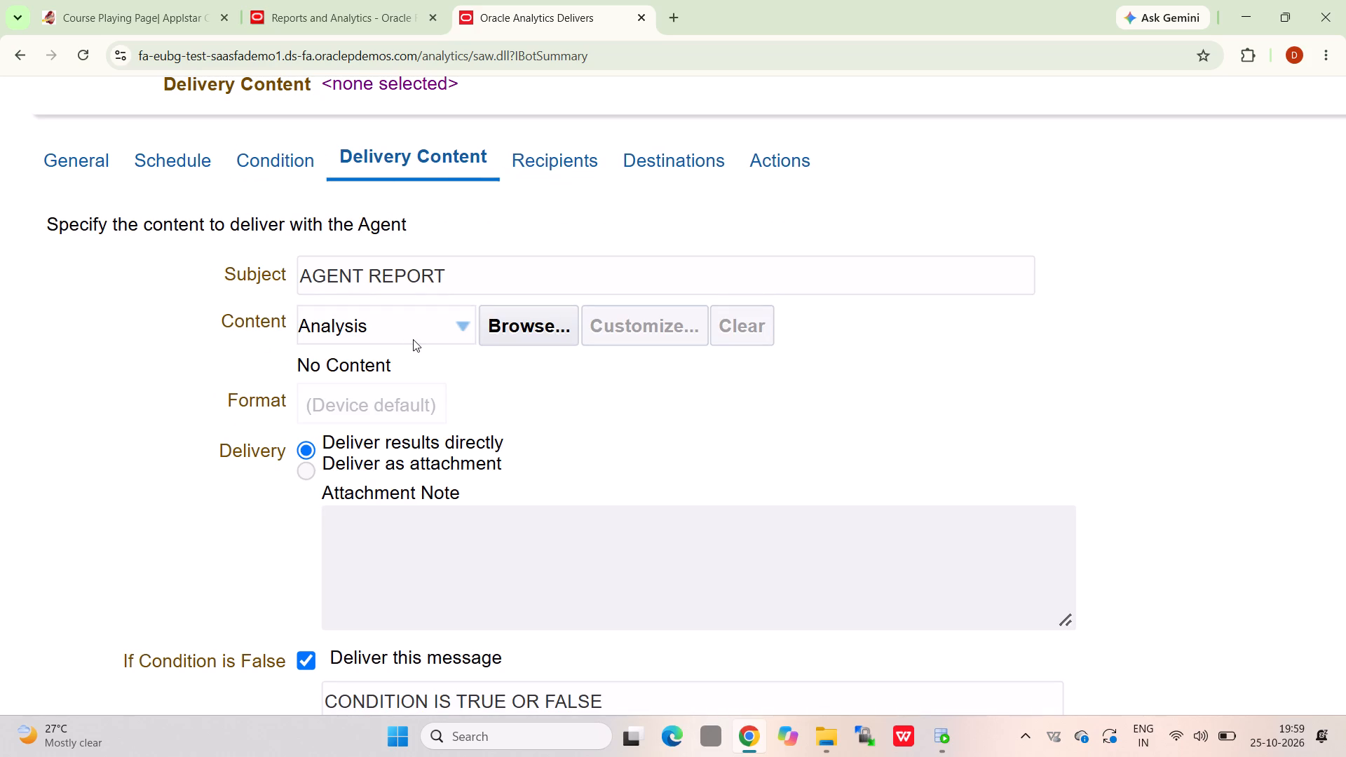
{"action": "scroll", "coordinate": [424, 470], "scroll_direction": "down", "scroll_amount": 1}
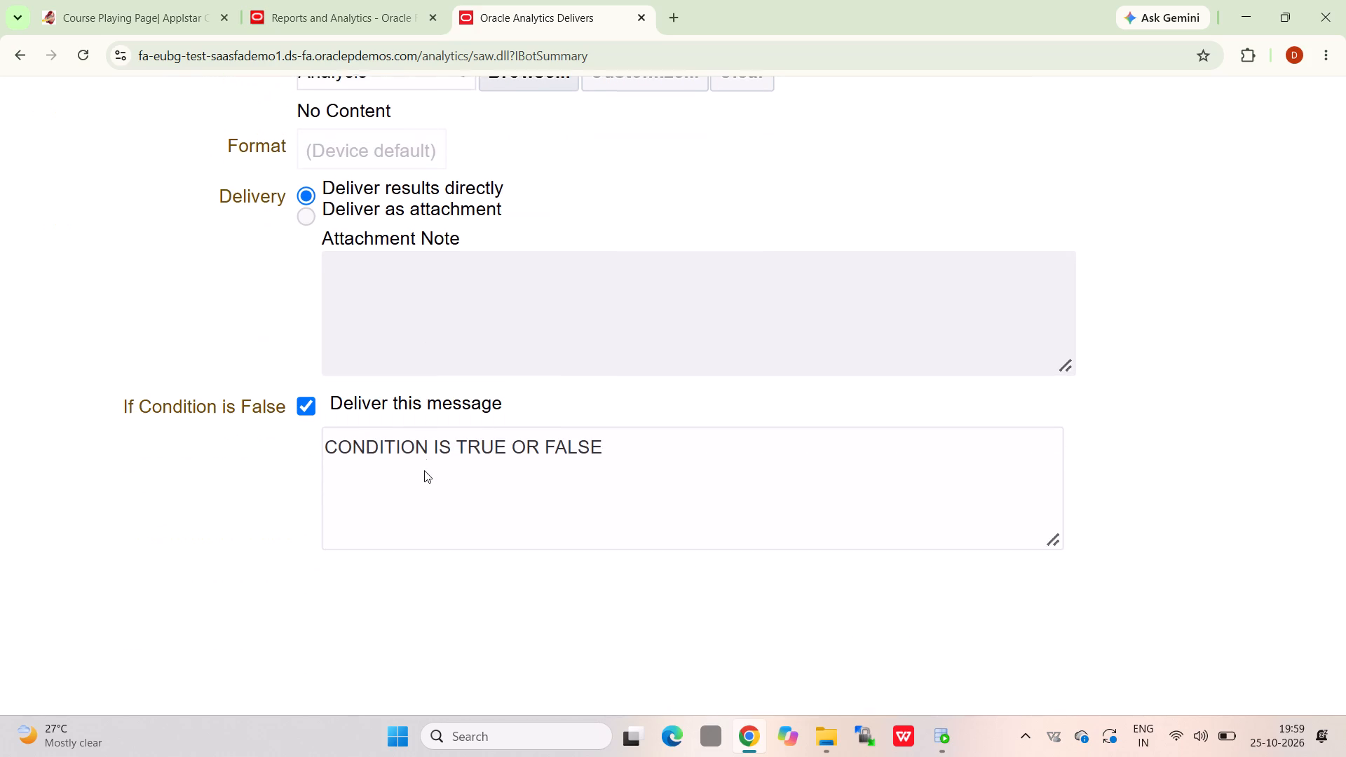
{"action": "scroll", "coordinate": [424, 470], "scroll_direction": "down", "scroll_amount": 1}
{"action": "triple_click", "coordinate": [461, 383]}
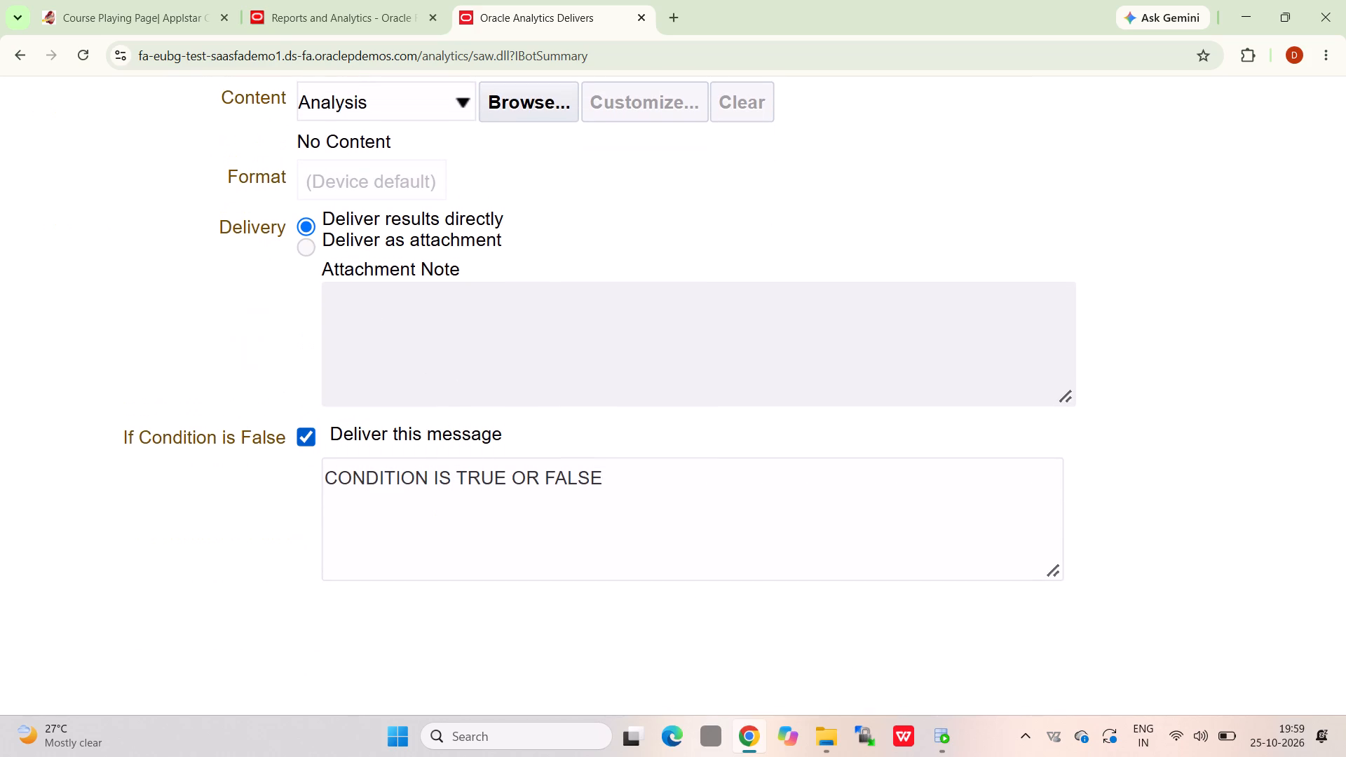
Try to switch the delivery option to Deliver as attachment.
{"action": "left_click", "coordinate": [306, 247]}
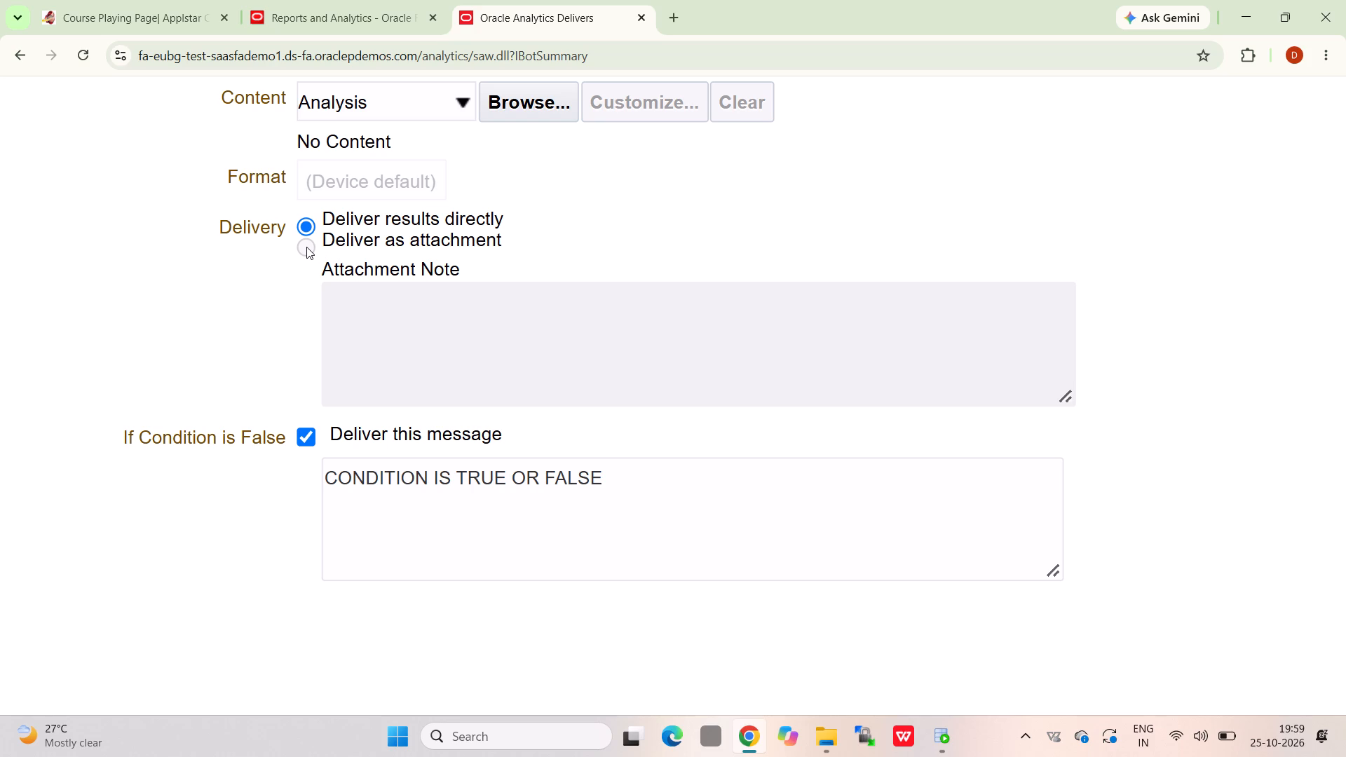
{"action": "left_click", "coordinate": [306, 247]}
Set the delivery content type to Dashboard Page.
{"action": "scroll", "coordinate": [306, 247], "scroll_direction": "up", "scroll_amount": 3}
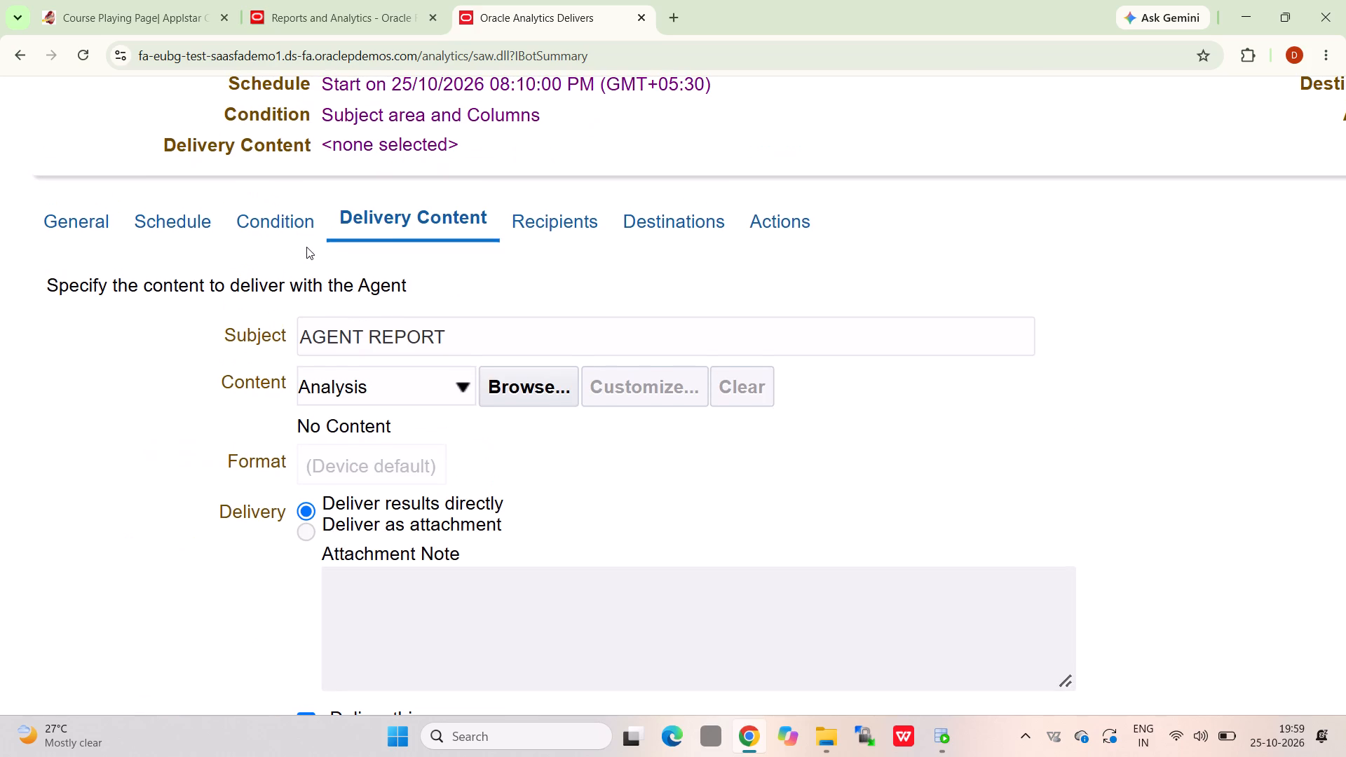
{"action": "left_click", "coordinate": [456, 386]}
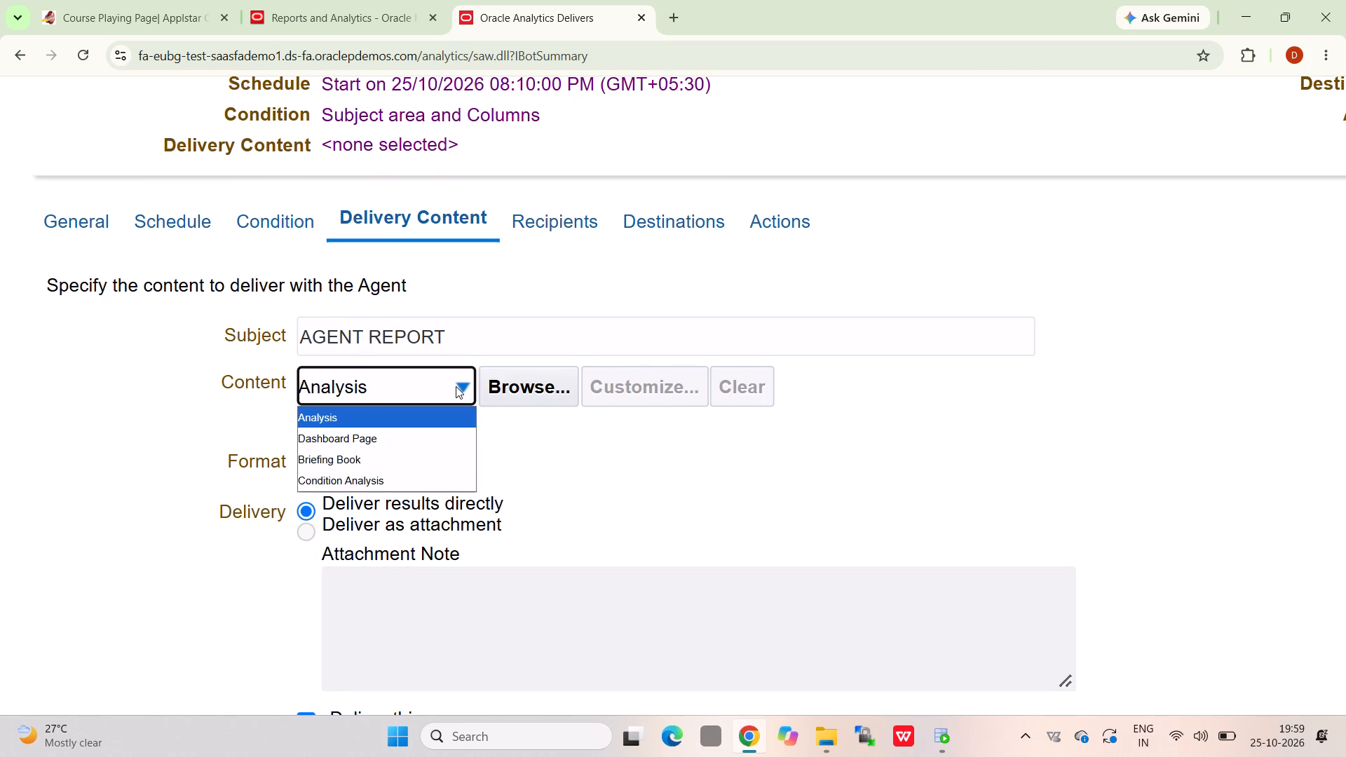
{"action": "left_click", "coordinate": [419, 443]}
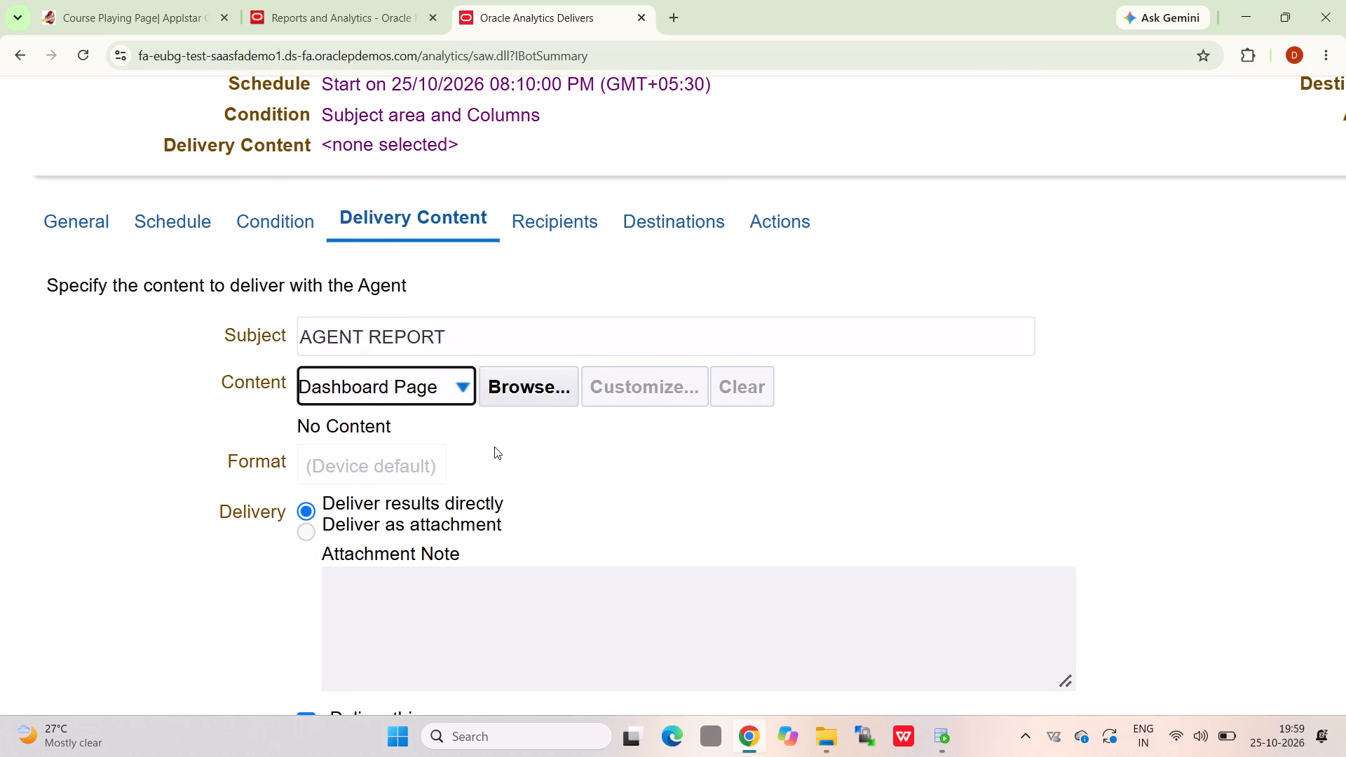
Select the devuser 123 row in the agent's direct recipients and open the e-mail address entry.
{"action": "left_click", "coordinate": [551, 219]}
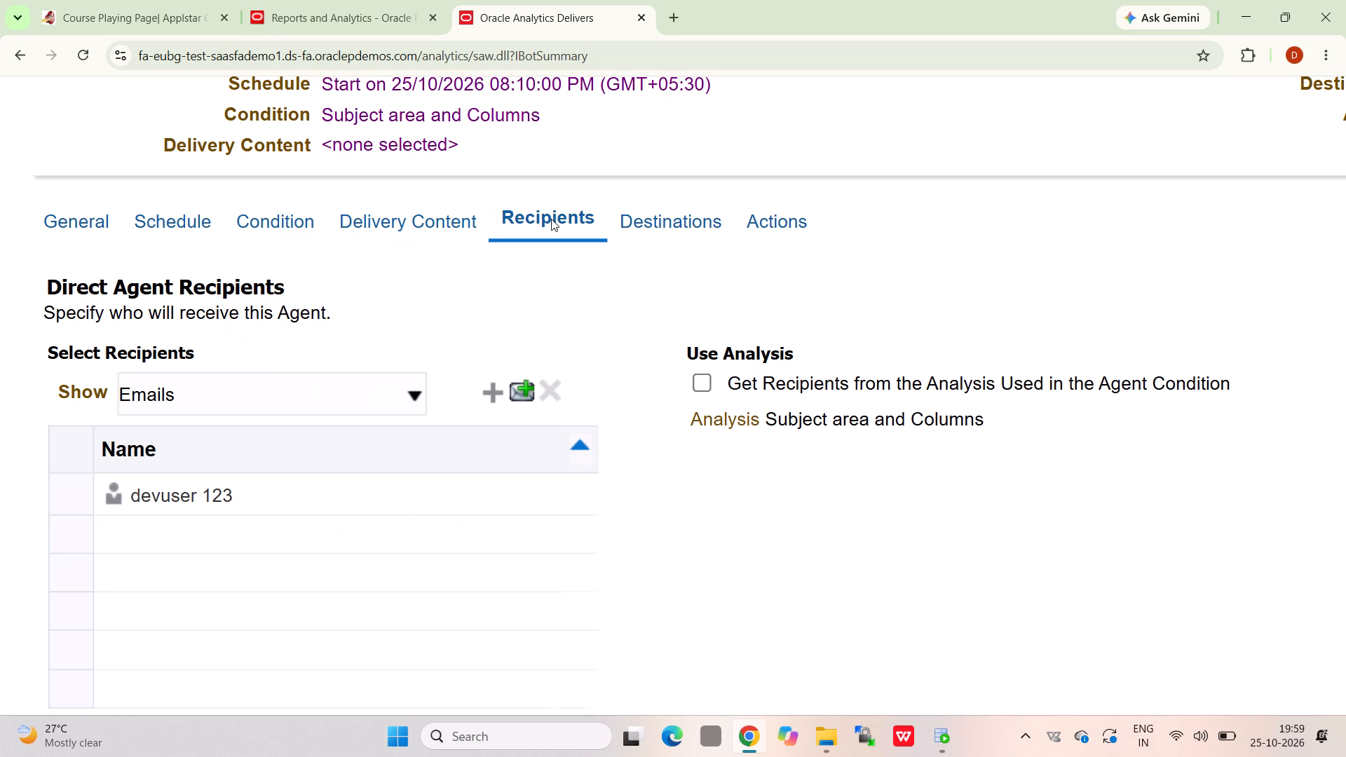
{"action": "scroll", "coordinate": [551, 224], "scroll_direction": "up", "scroll_amount": 3}
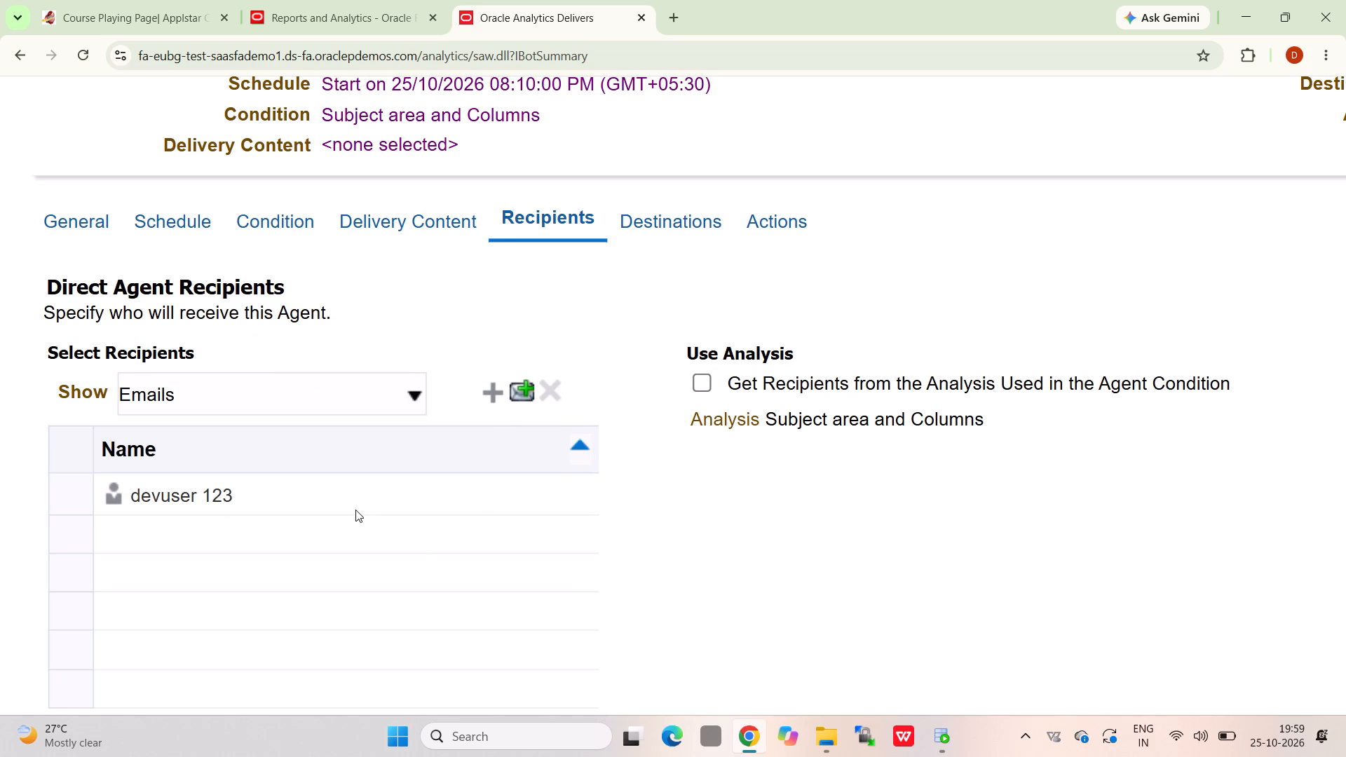
{"action": "double_click", "coordinate": [355, 510]}
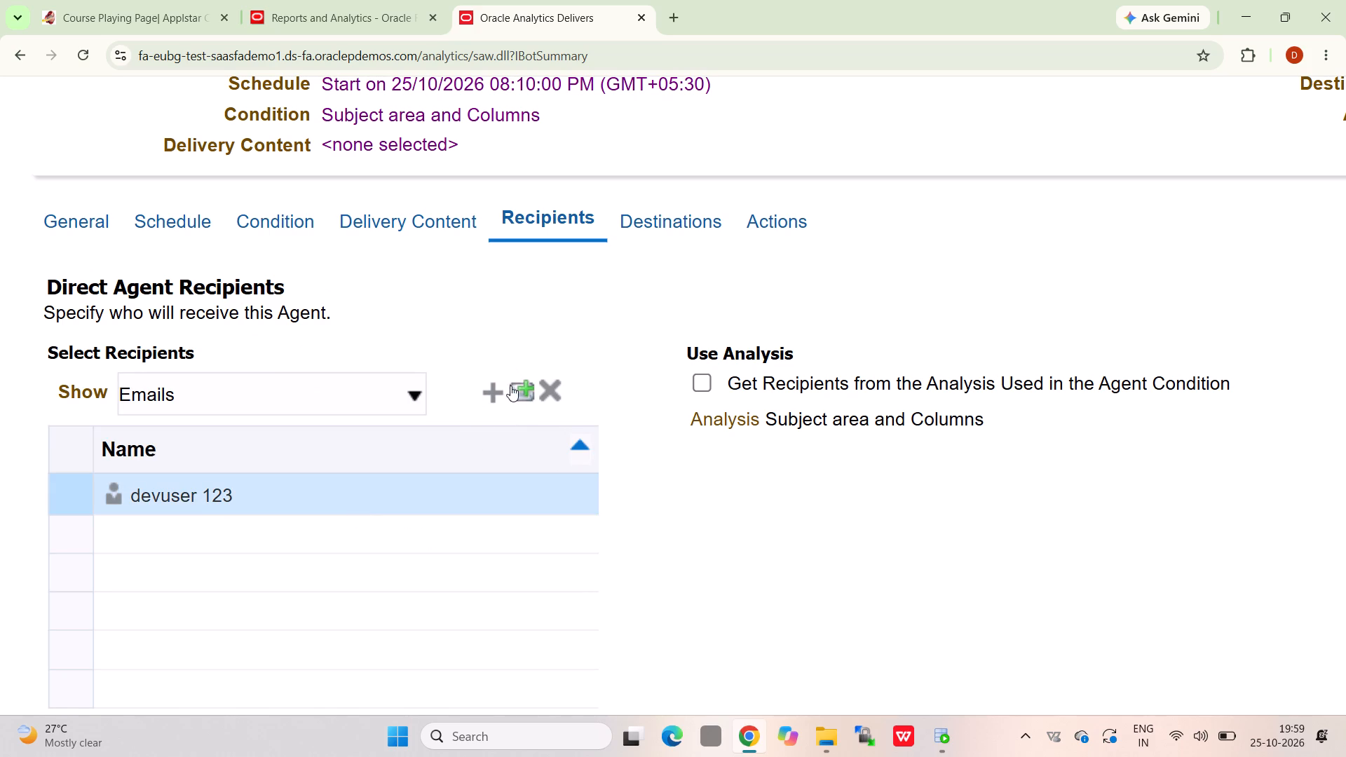
{"action": "left_click", "coordinate": [529, 387]}
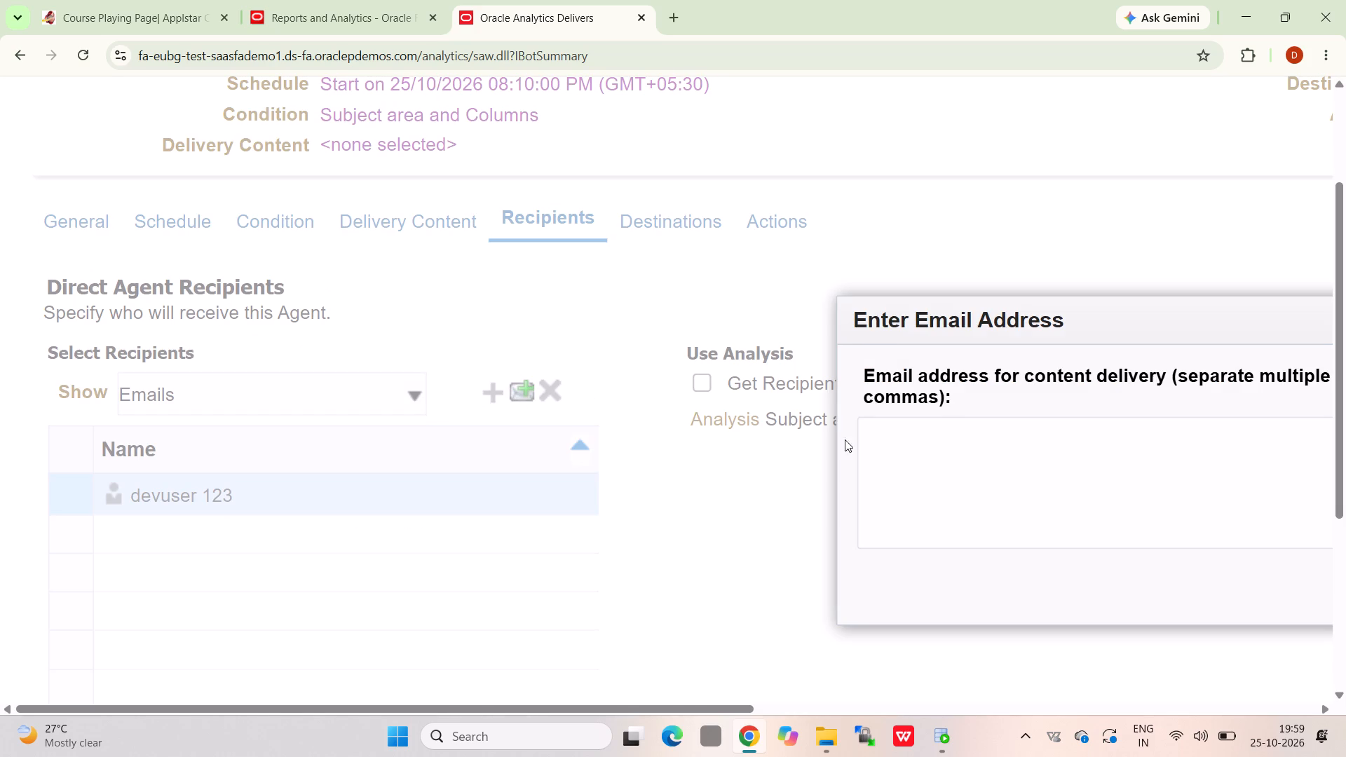
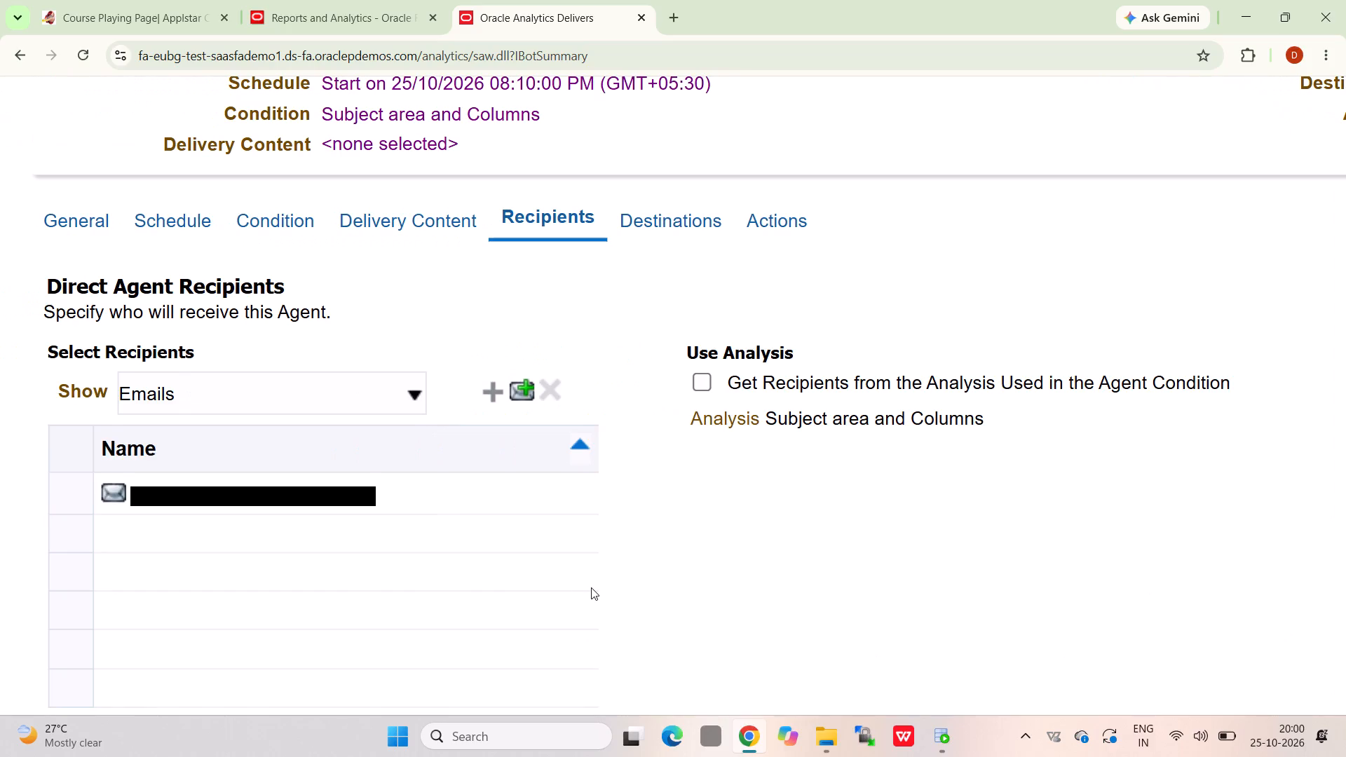
Open the agent's destination settings to view where it will be delivered.
{"action": "left_click", "coordinate": [635, 231]}
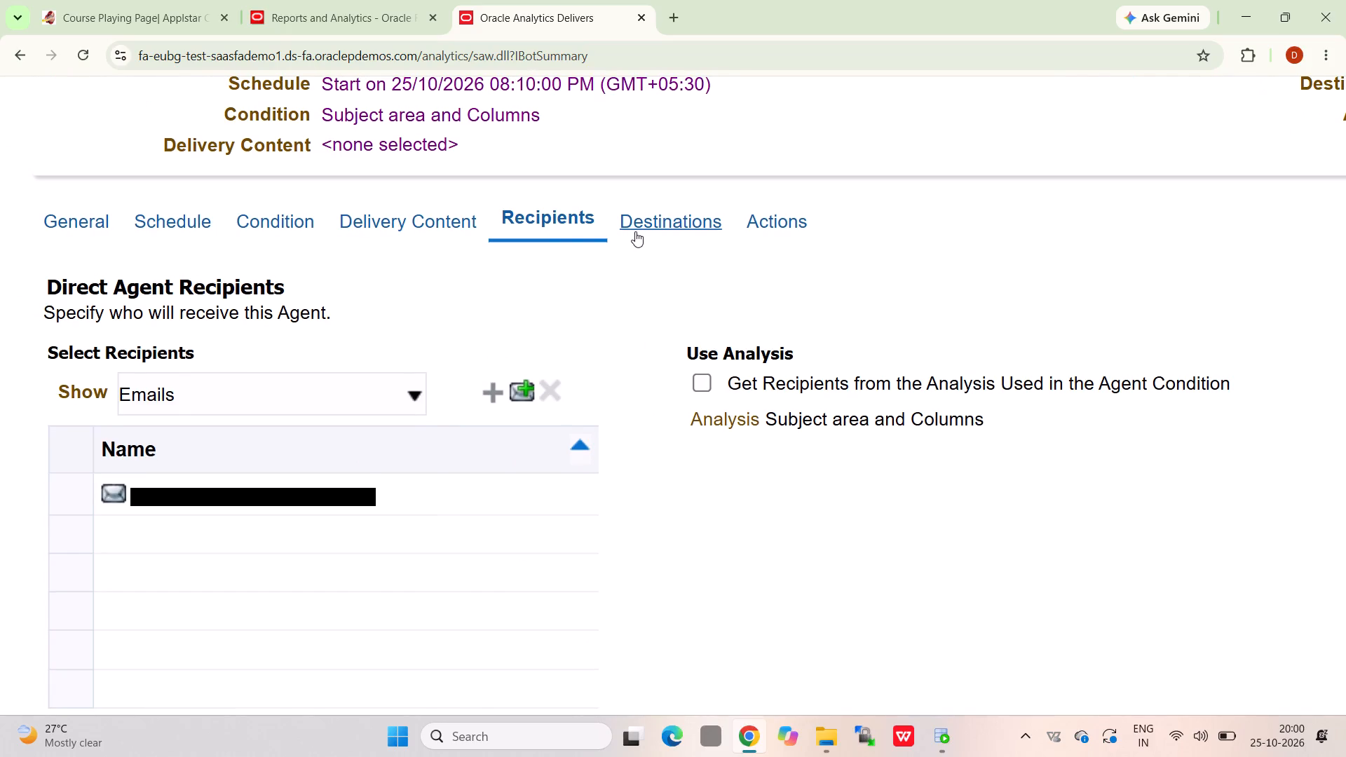
{"action": "left_click", "coordinate": [672, 216]}
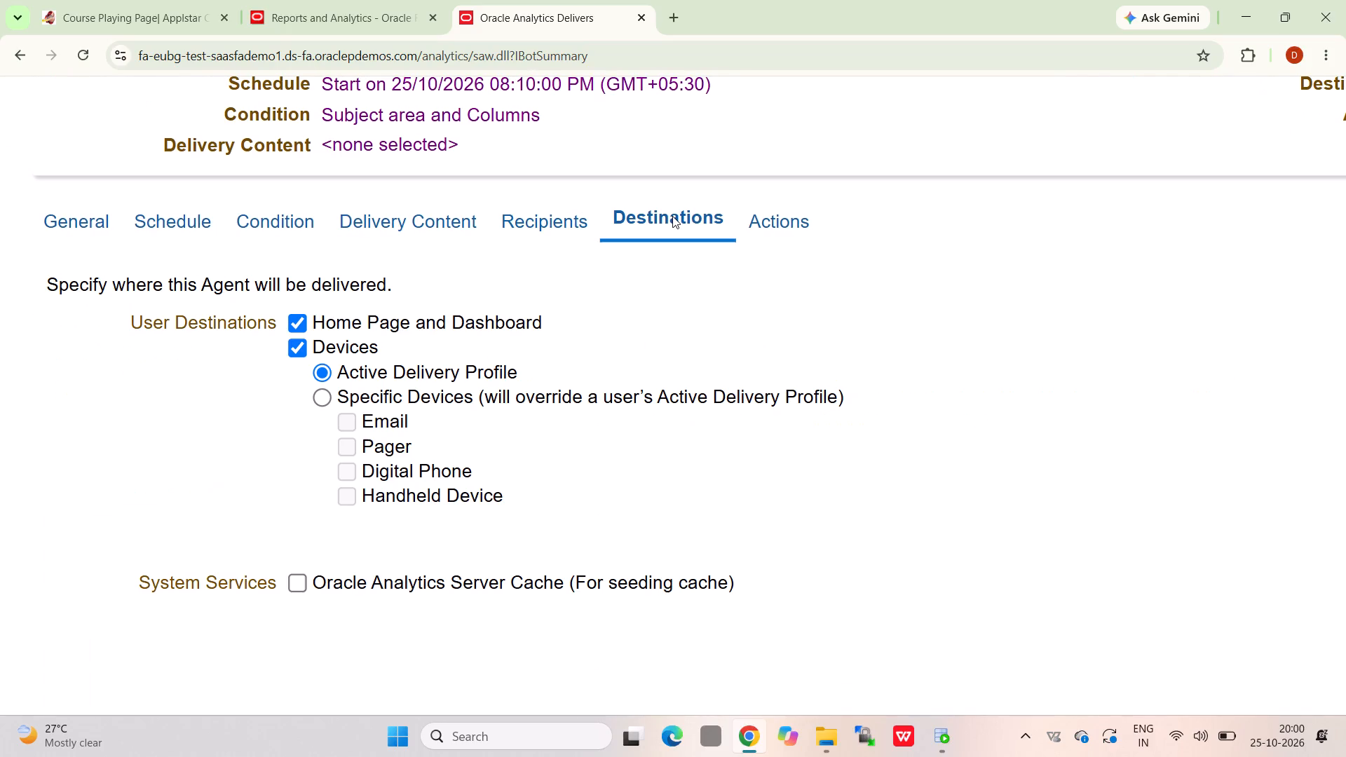
Set the agent's user destinations to Specific Devices with Email selected.
{"action": "left_click", "coordinate": [347, 423]}
{"action": "left_click_drag", "start_coordinate": [347, 423], "coordinate": [328, 404]}
{"action": "left_click", "coordinate": [328, 404]}
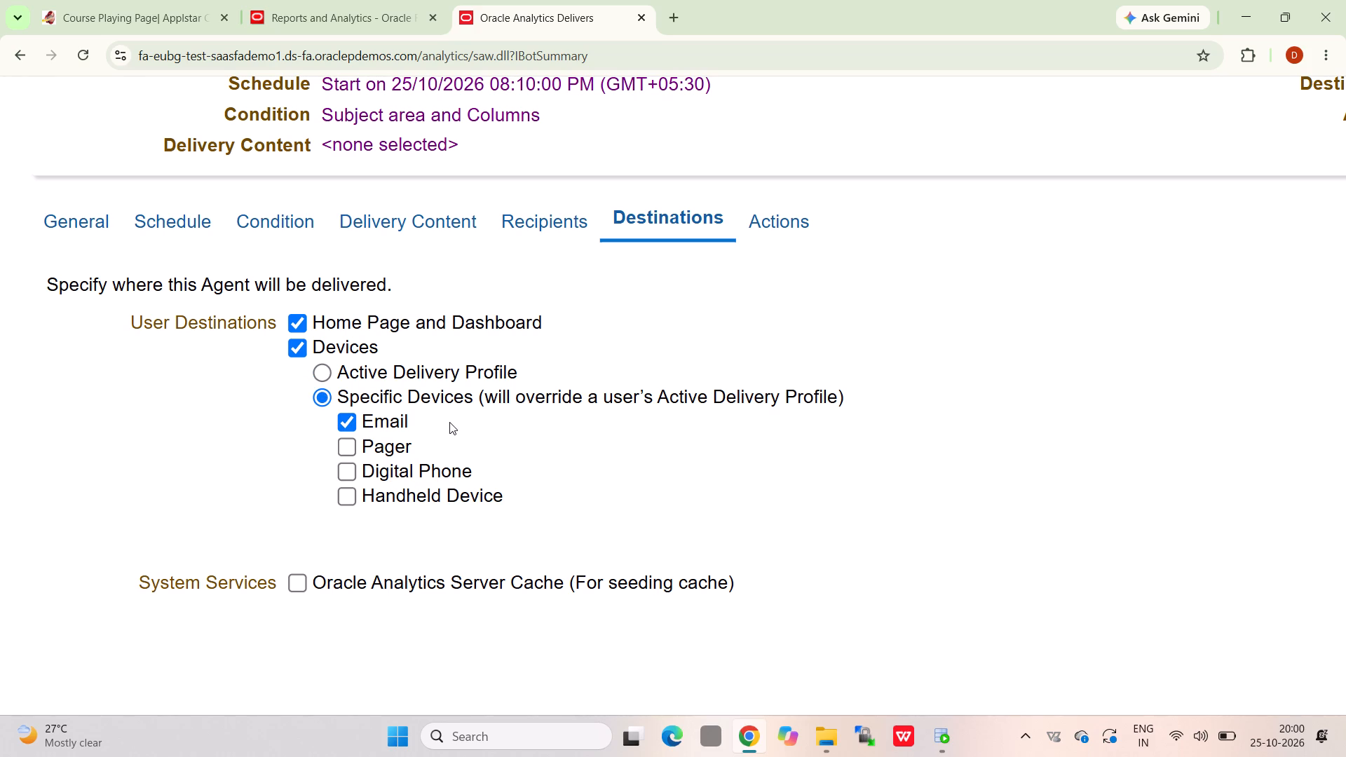
Review the agent's actions for the true and false conditions, the overview summary and the available agent commands.
{"action": "left_click", "coordinate": [764, 222]}
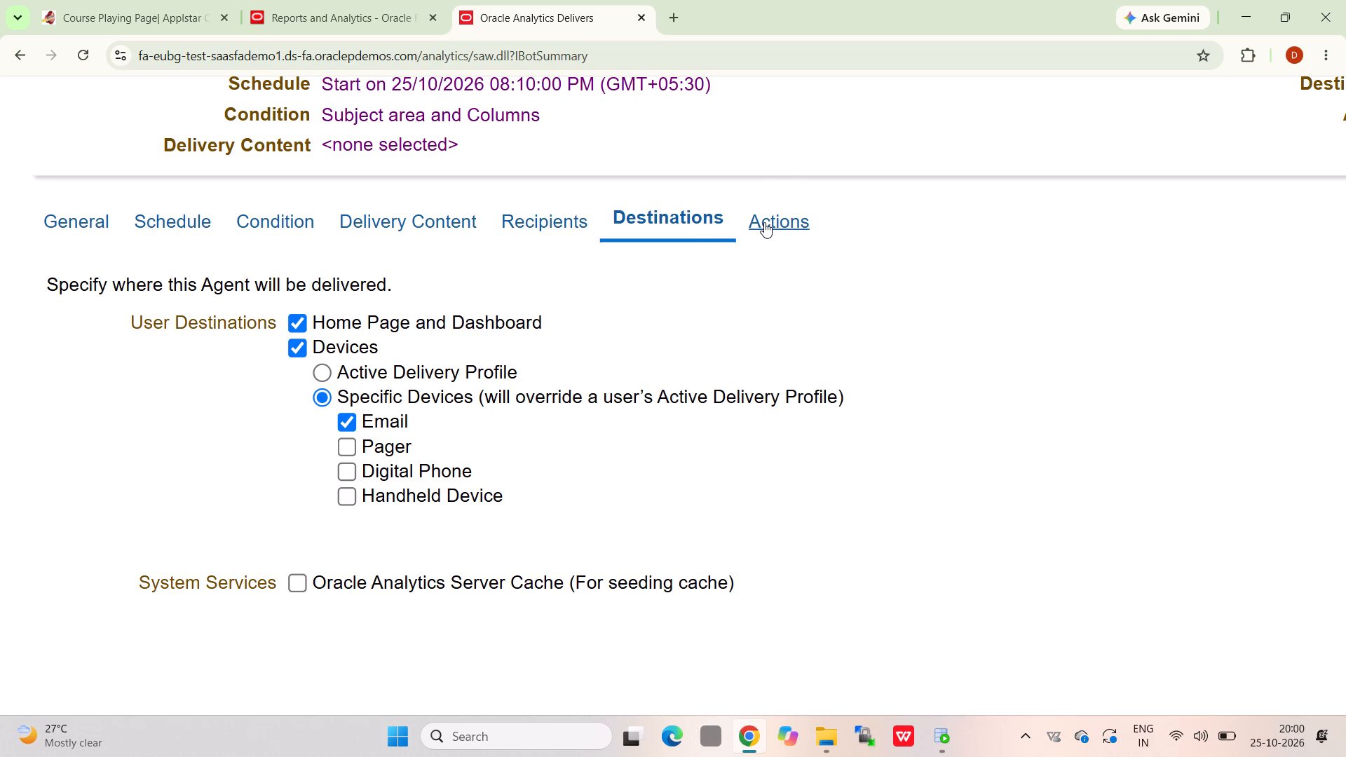
{"action": "left_click", "coordinate": [764, 222]}
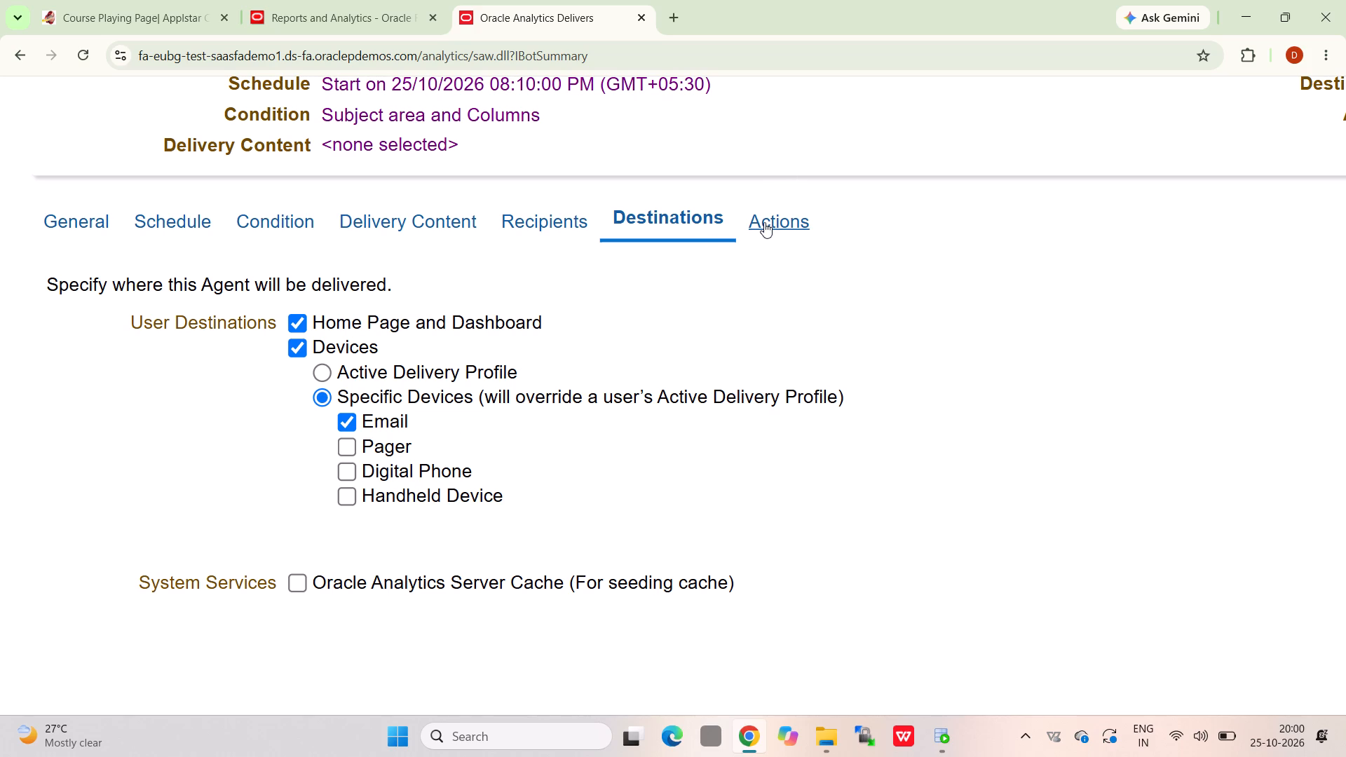
{"action": "left_click", "coordinate": [764, 222]}
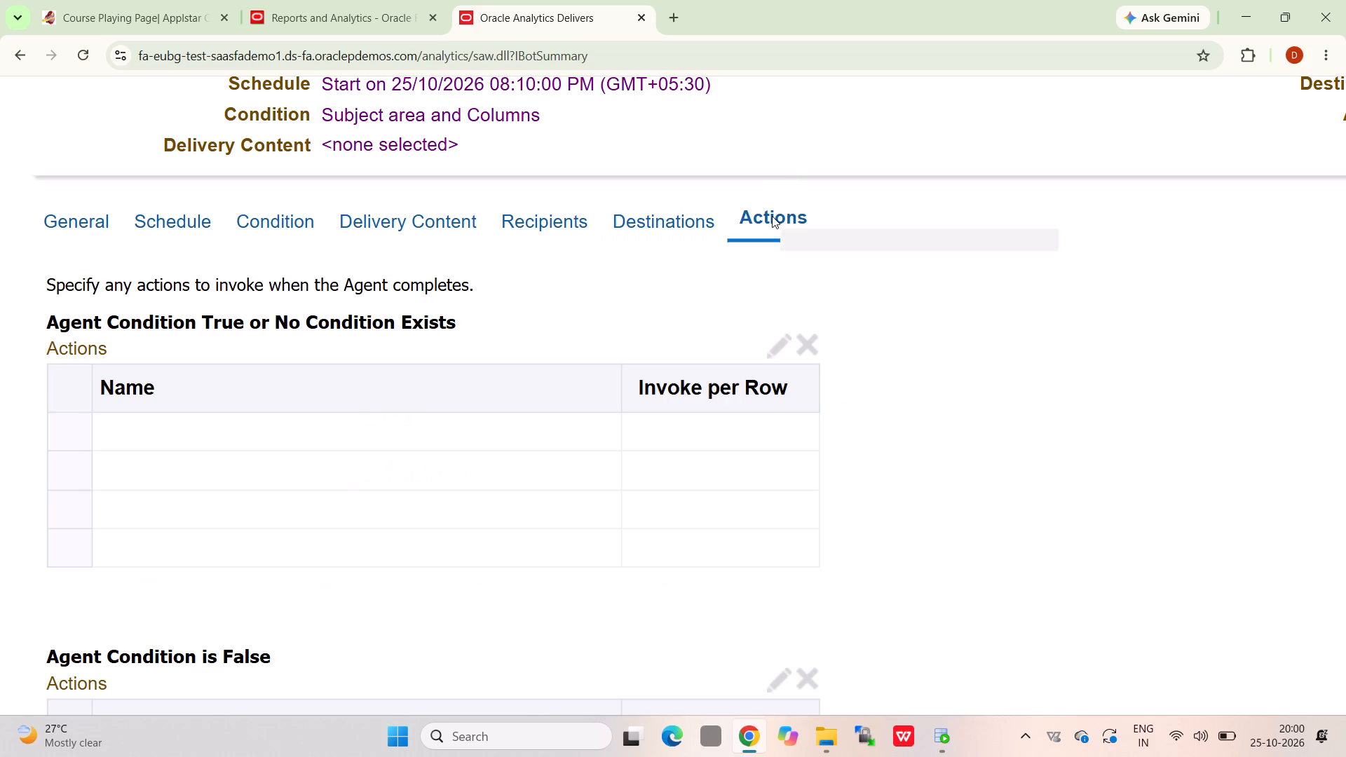
{"action": "scroll", "coordinate": [875, 340], "scroll_direction": "up", "scroll_amount": 8}
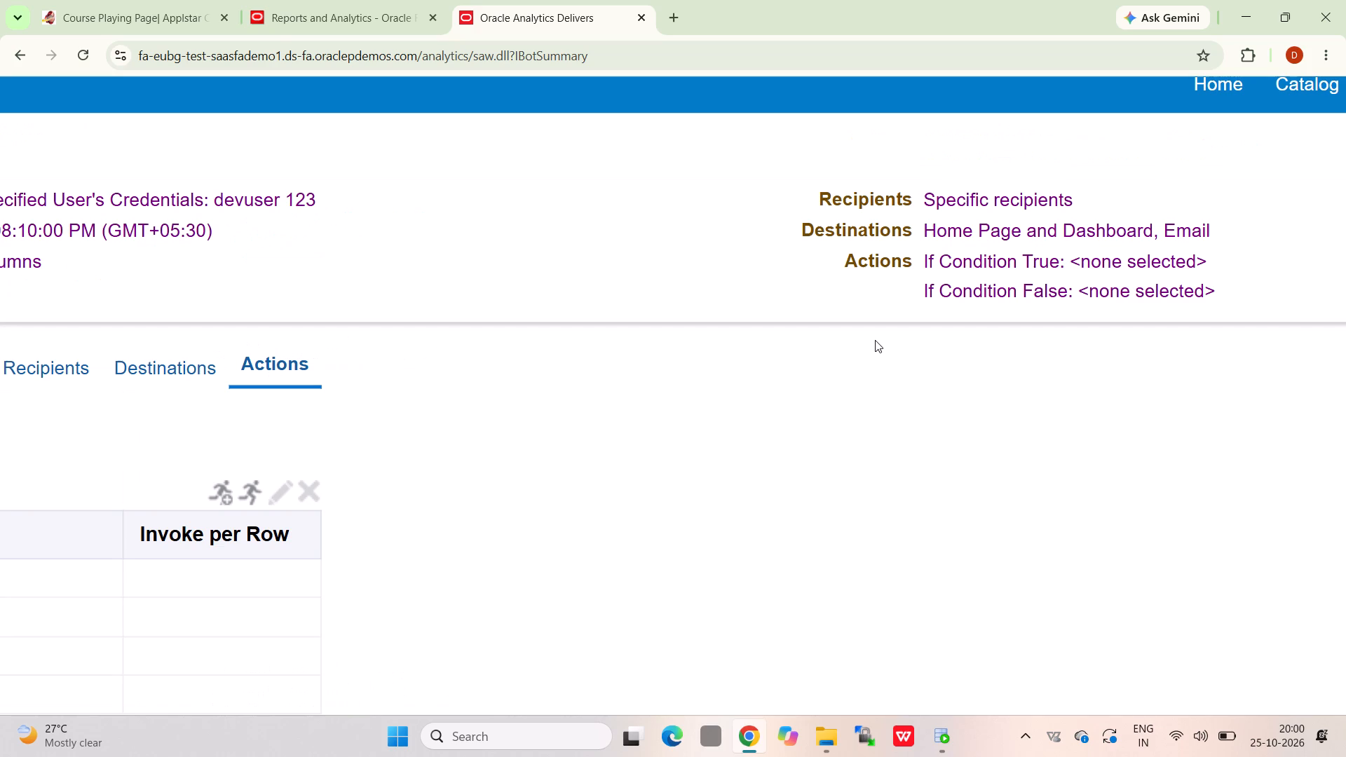
{"action": "scroll", "coordinate": [875, 340], "scroll_direction": "left", "scroll_amount": 17}
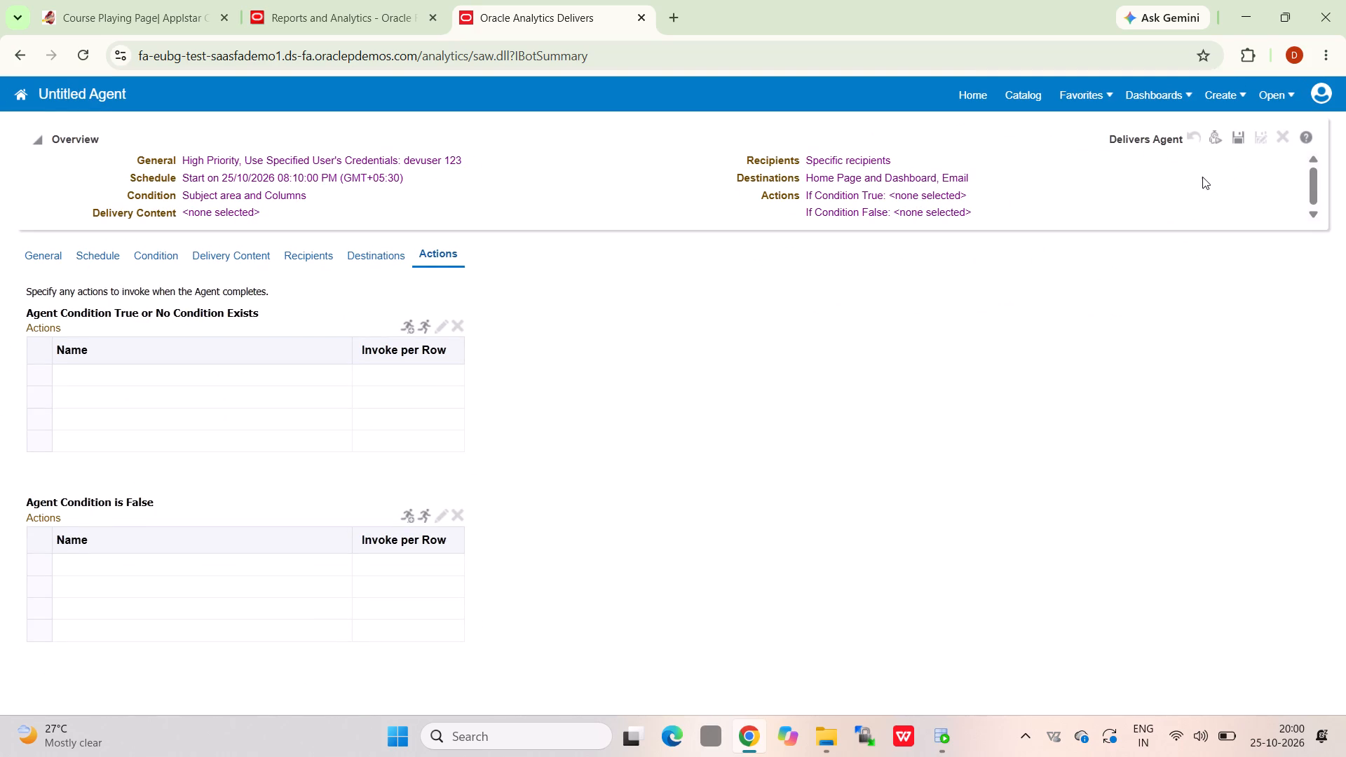
{"action": "scroll", "coordinate": [1202, 177], "scroll_direction": "up", "scroll_amount": 1}
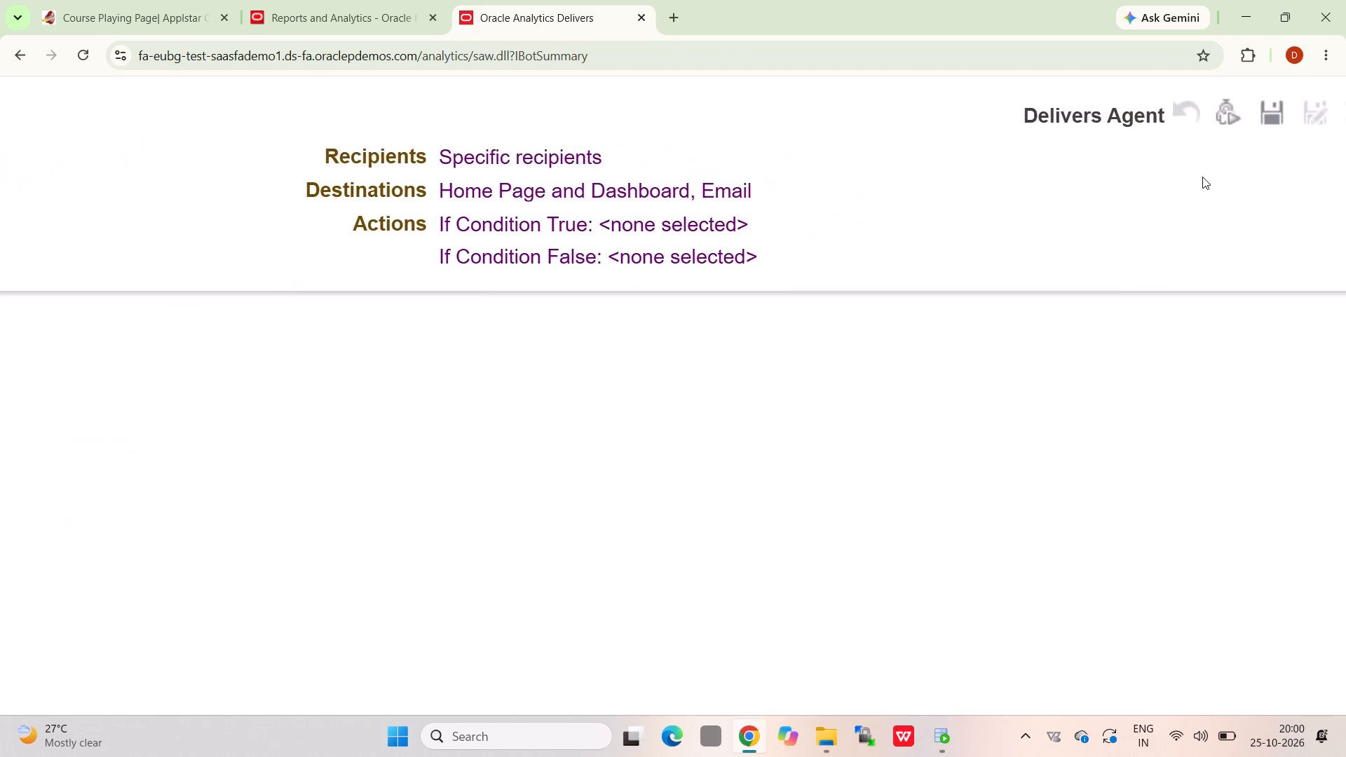
{"action": "scroll", "coordinate": [1202, 177], "scroll_direction": "up", "scroll_amount": 1}
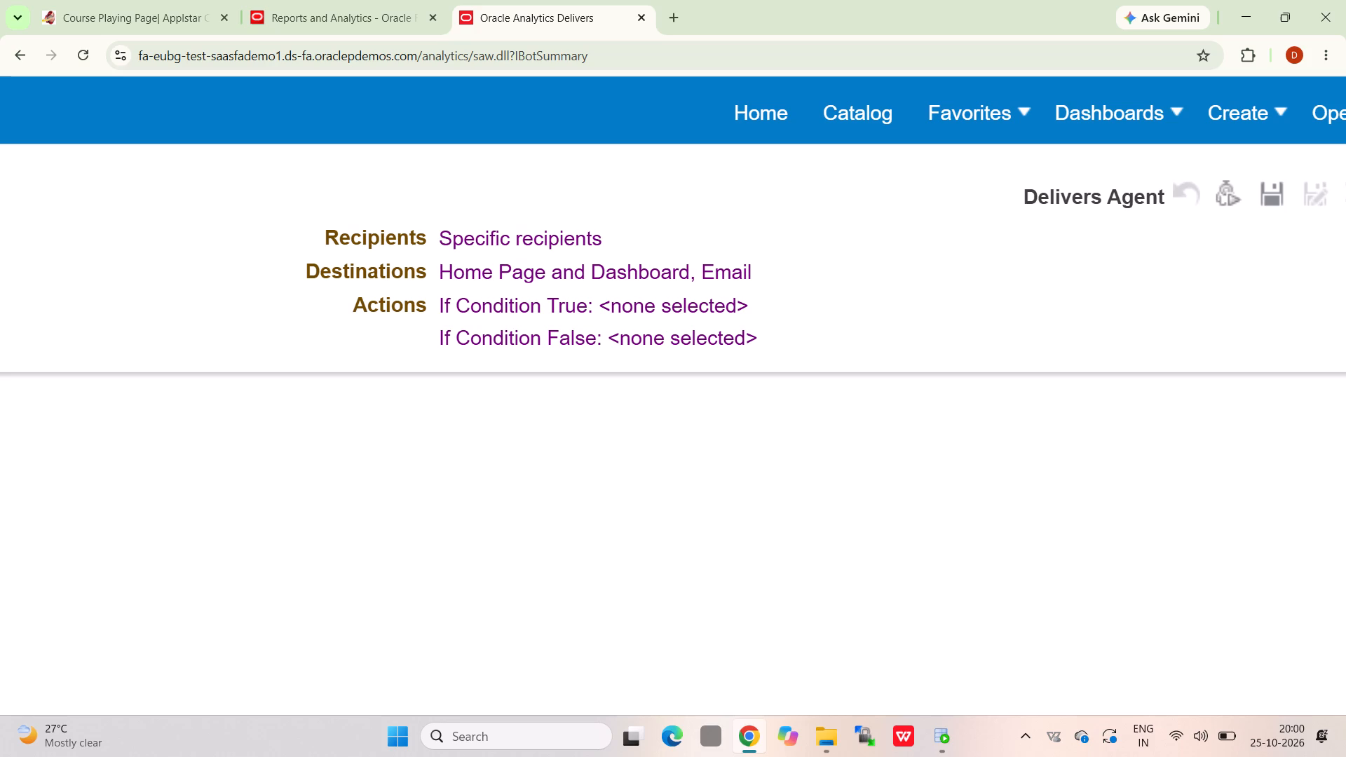
{"action": "left_click", "coordinate": [1113, 202]}
{"action": "left_click", "coordinate": [1225, 193]}
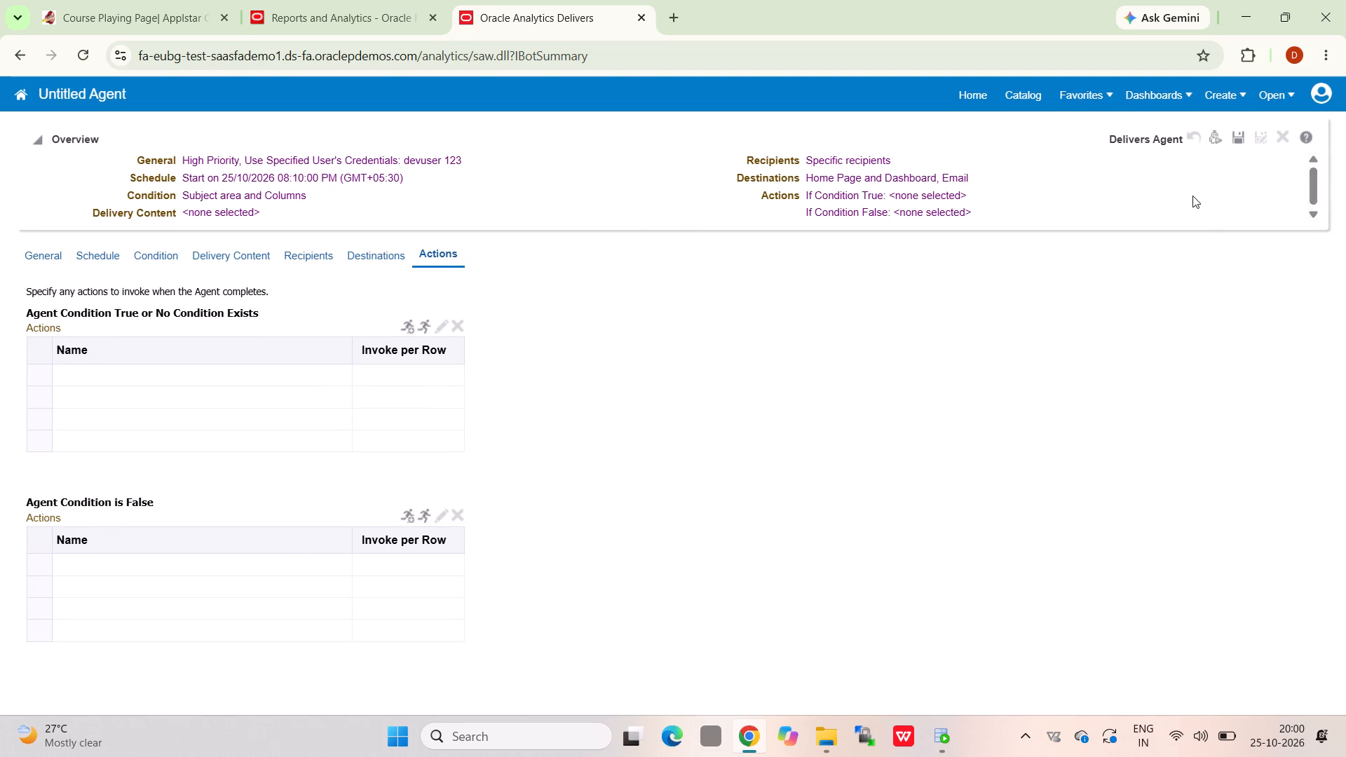
{"action": "scroll", "coordinate": [1192, 196], "scroll_direction": "up", "scroll_amount": 5}
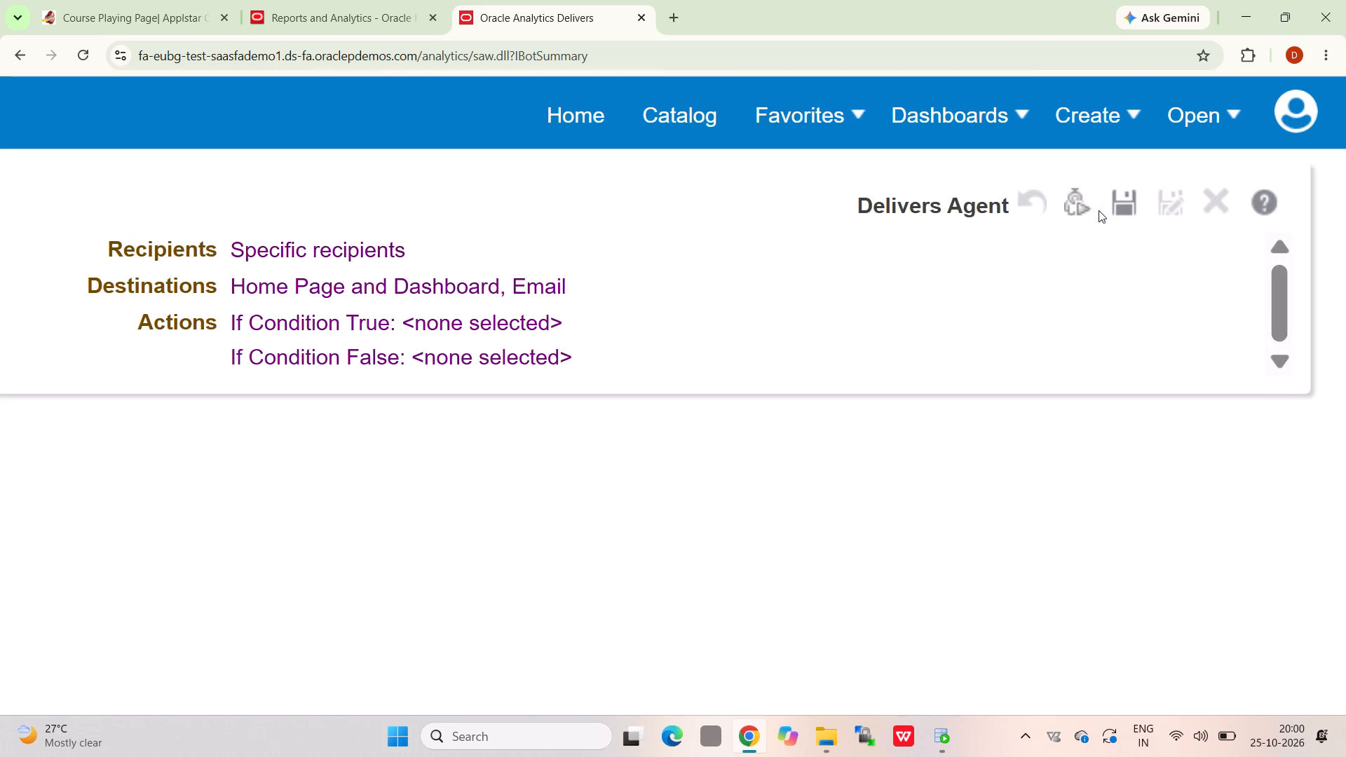
{"action": "left_click", "coordinate": [1072, 203]}
Start saving the agent and clear the default name Untitled.
{"action": "left_click", "coordinate": [1129, 210]}
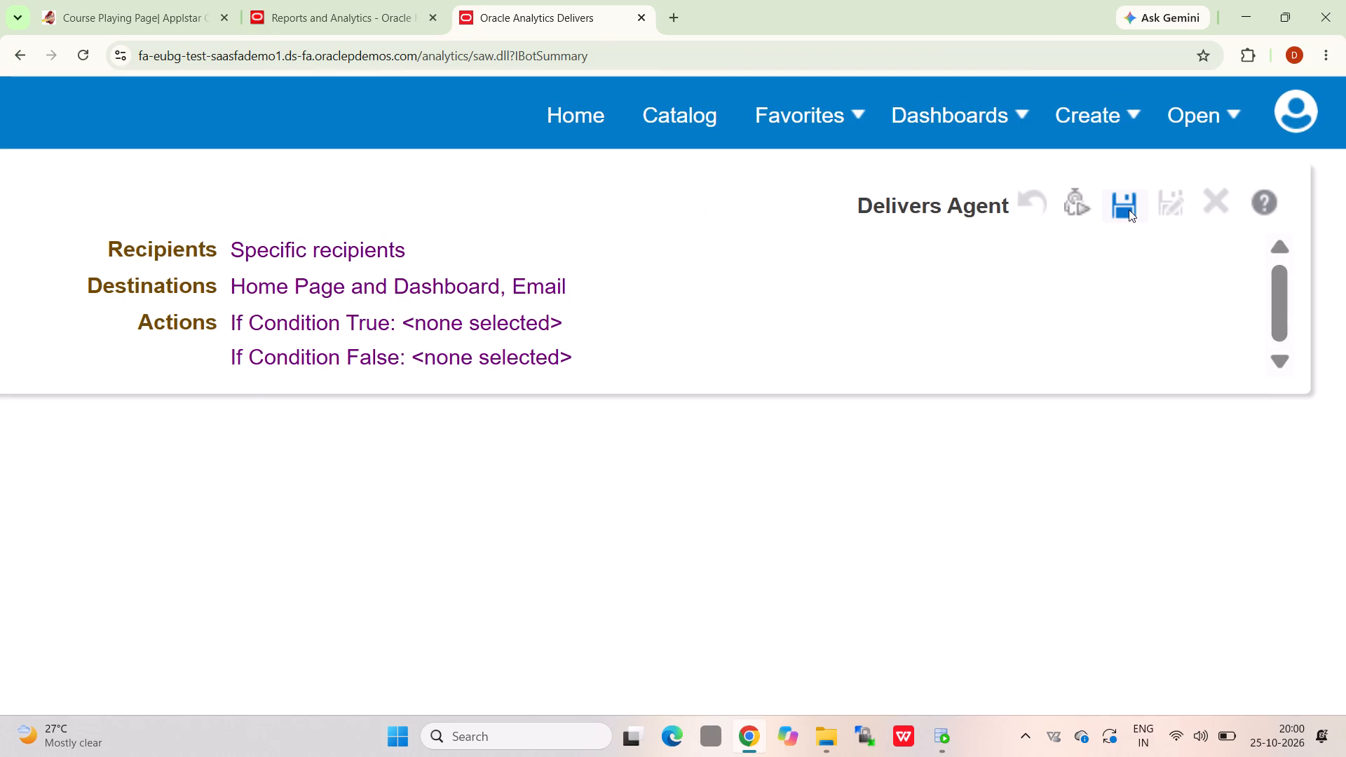
{"action": "left_click", "coordinate": [1129, 210]}
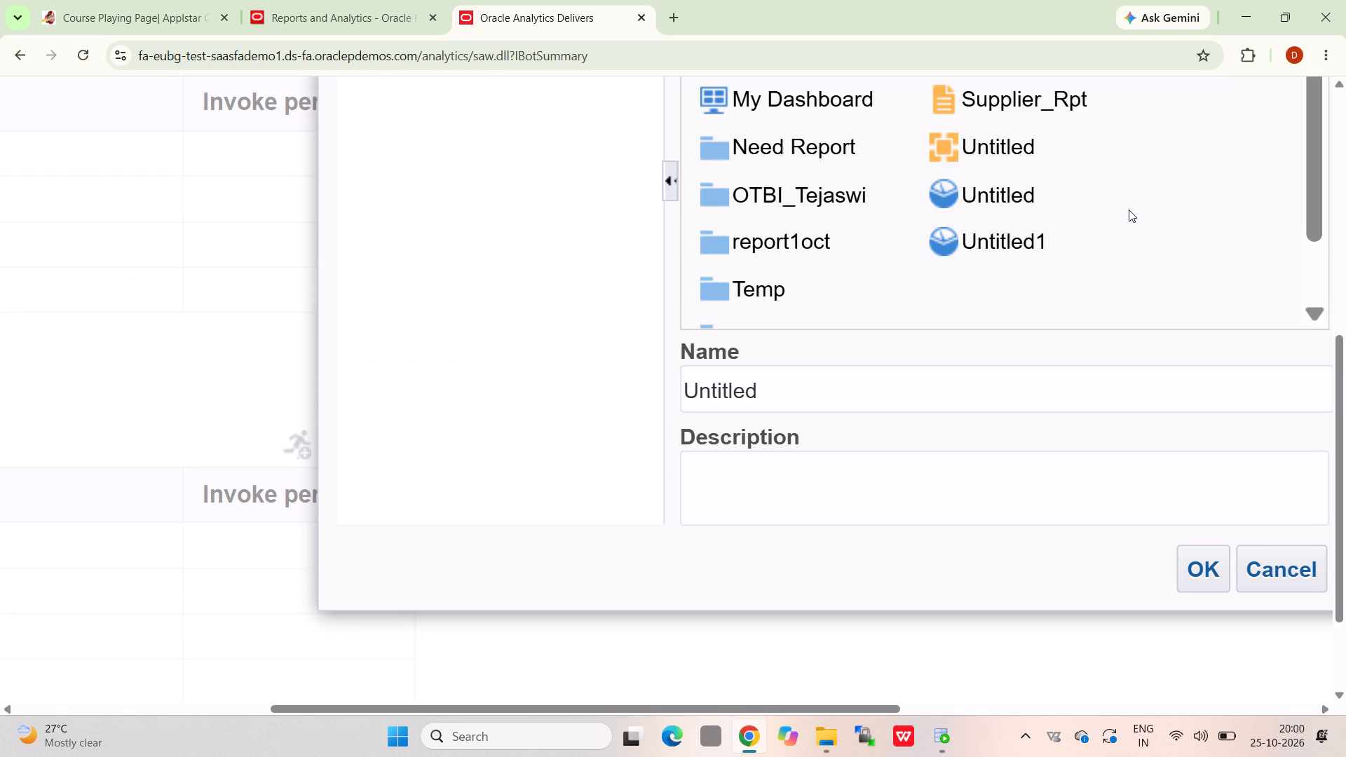
{"action": "triple_click", "coordinate": [1072, 393]}
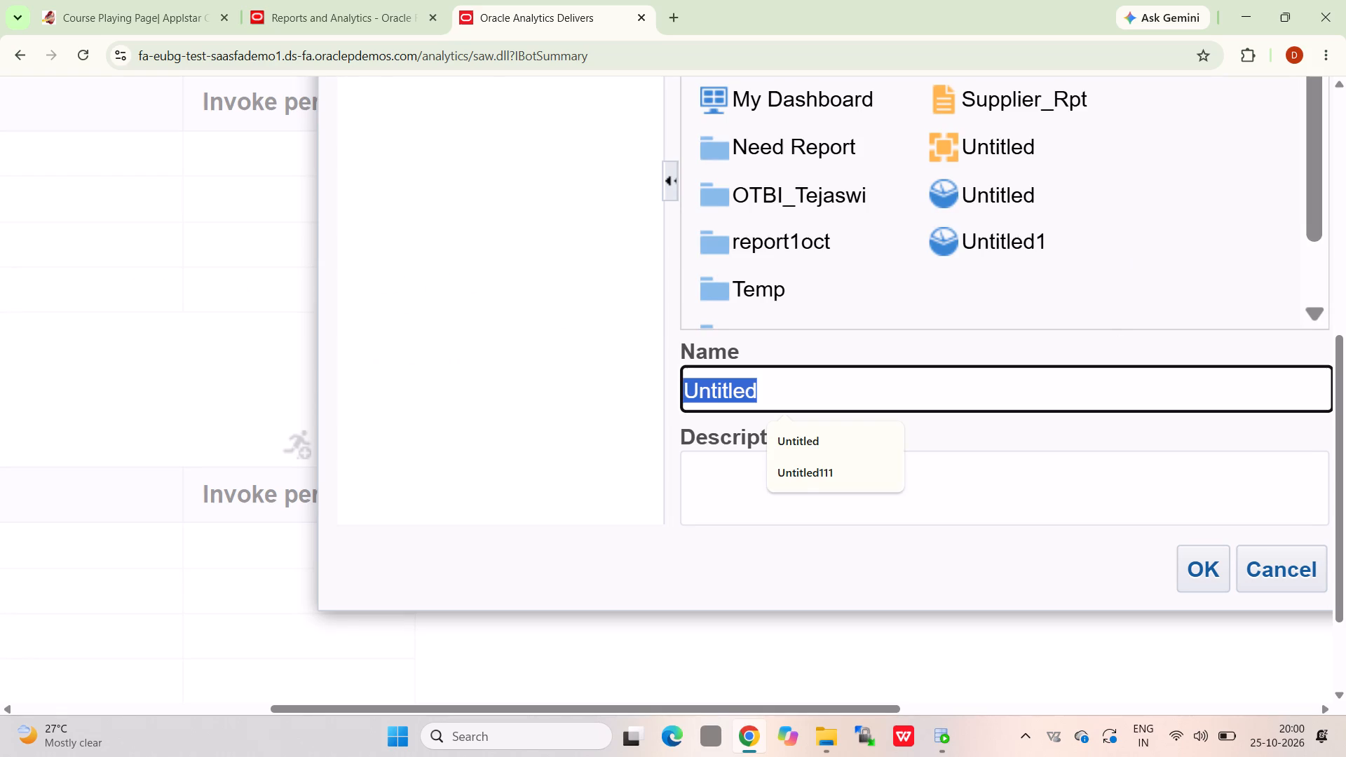
{"action": "key", "text": "space"}
Choose /Shared Folders/Custom as the location for saving the agent.
{"action": "scroll", "coordinate": [1072, 393], "scroll_direction": "up", "scroll_amount": 5}
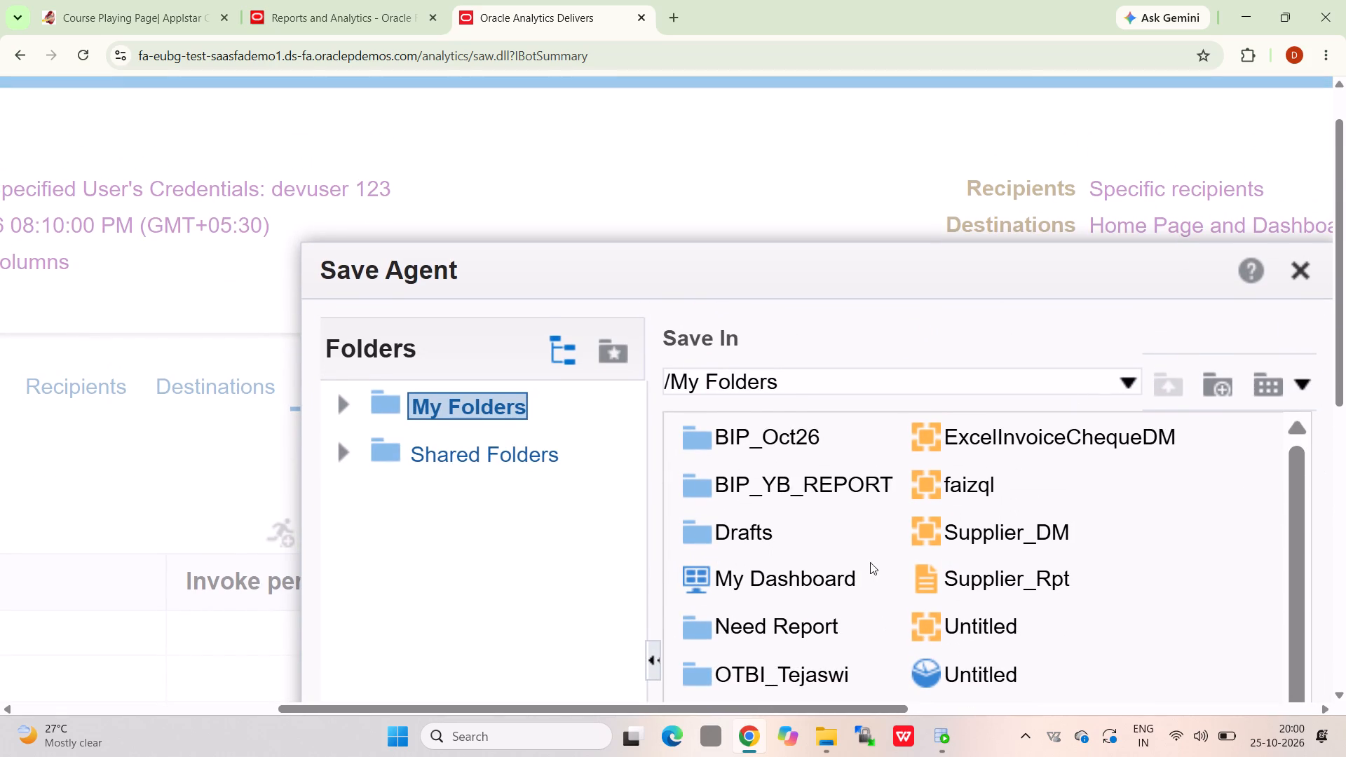
{"action": "scroll", "coordinate": [873, 508], "scroll_direction": "down", "scroll_amount": 6}
{"action": "triple_click", "coordinate": [529, 187]}
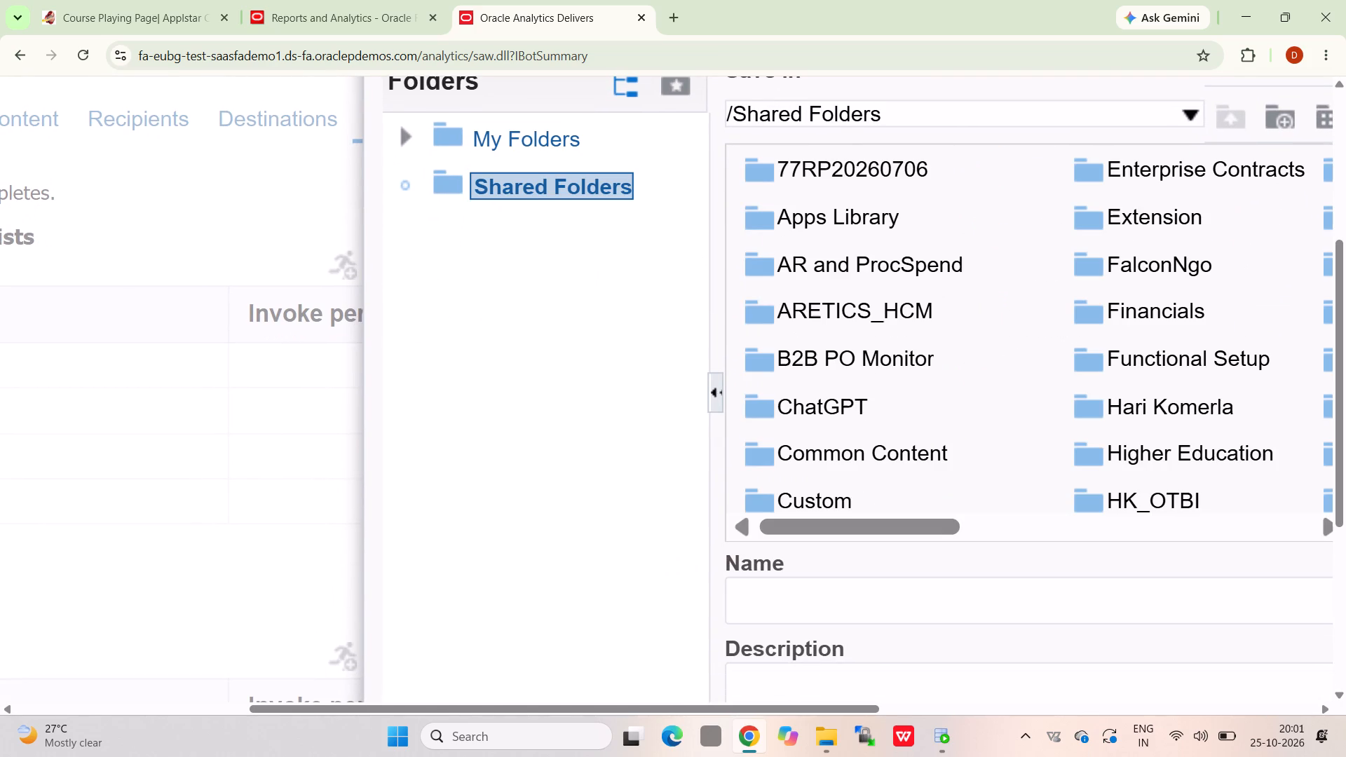
{"action": "scroll", "coordinate": [792, 321], "scroll_direction": "down", "scroll_amount": 5}
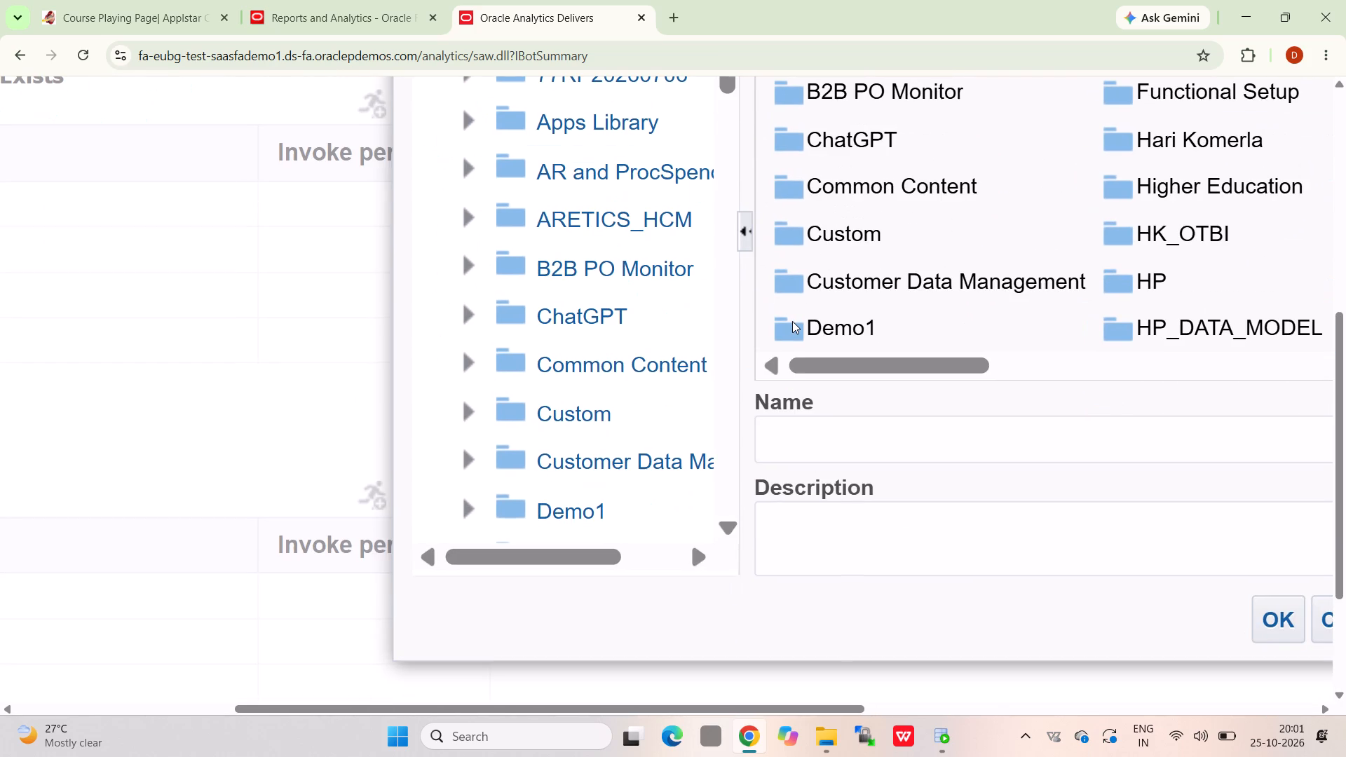
{"action": "triple_click", "coordinate": [825, 238]}
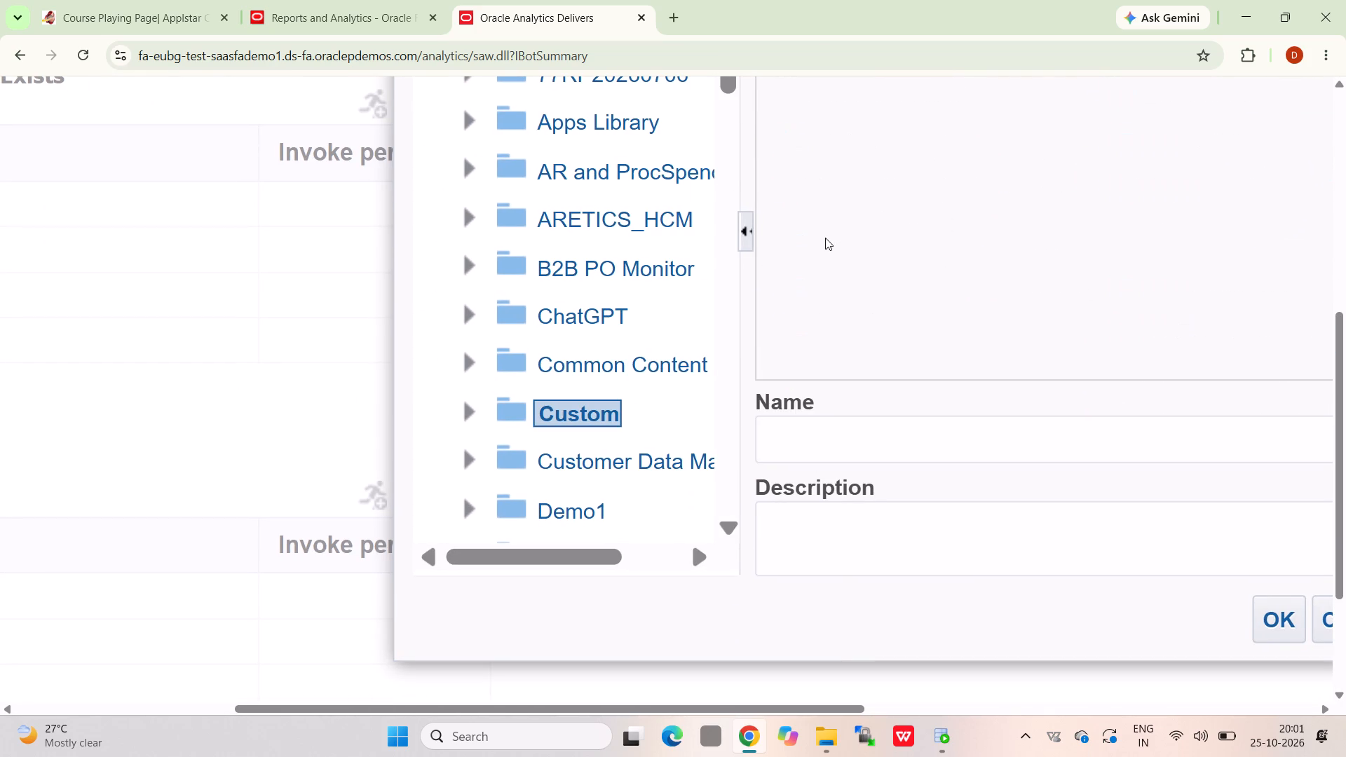
Find and open the ROYAL_BIP_REPORTS folder within /Shared Folders/Custom as the location for saving the agent.
{"action": "scroll", "coordinate": [825, 238], "scroll_direction": "up", "scroll_amount": 3}
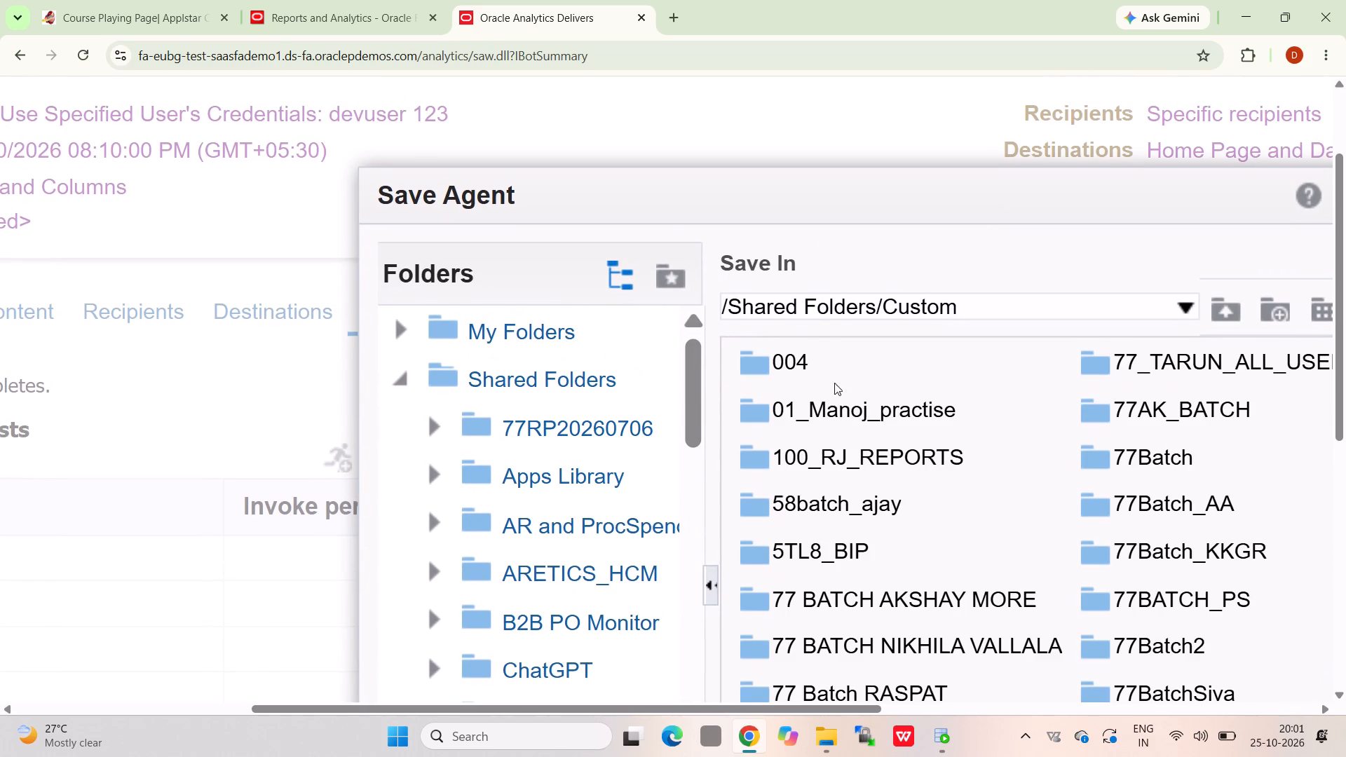
{"action": "scroll", "coordinate": [843, 493], "scroll_direction": "down", "scroll_amount": 7}
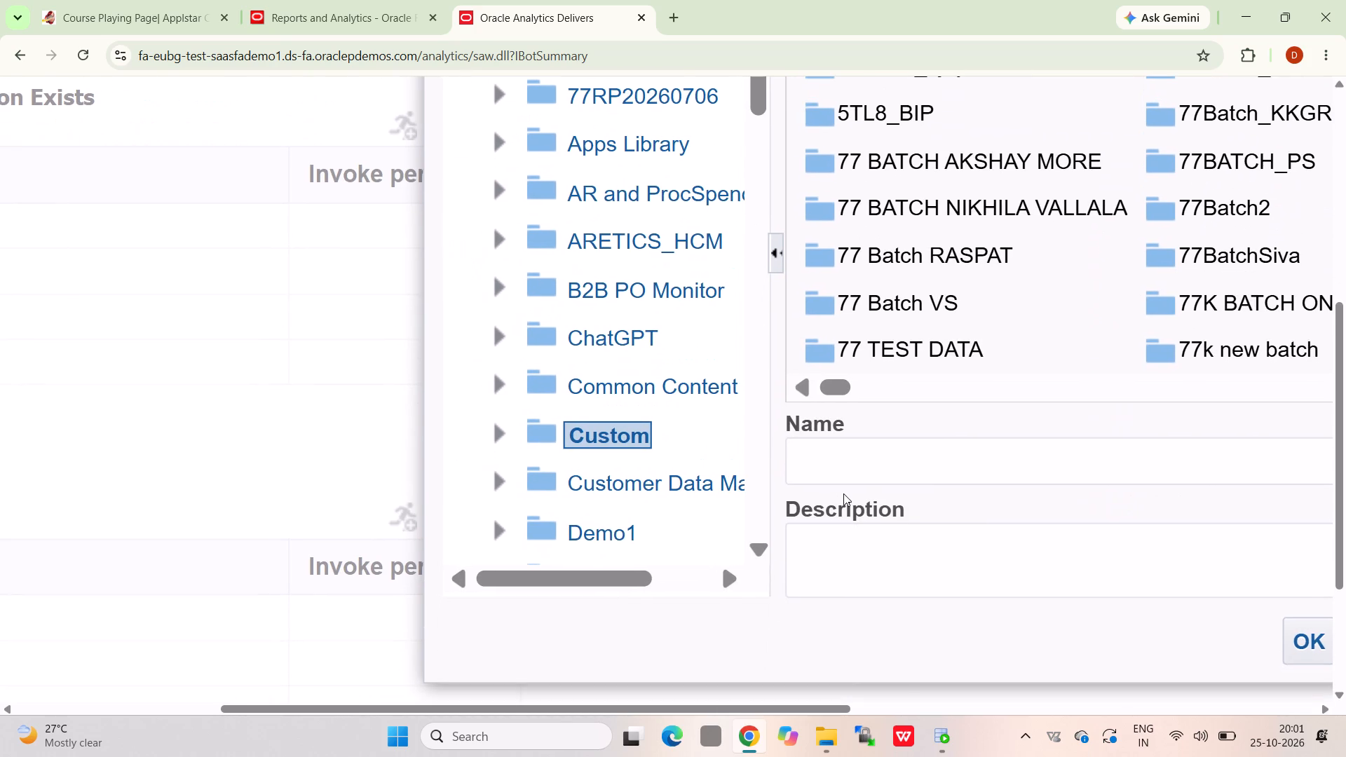
{"action": "scroll", "coordinate": [994, 339], "scroll_direction": "left", "scroll_amount": 10}
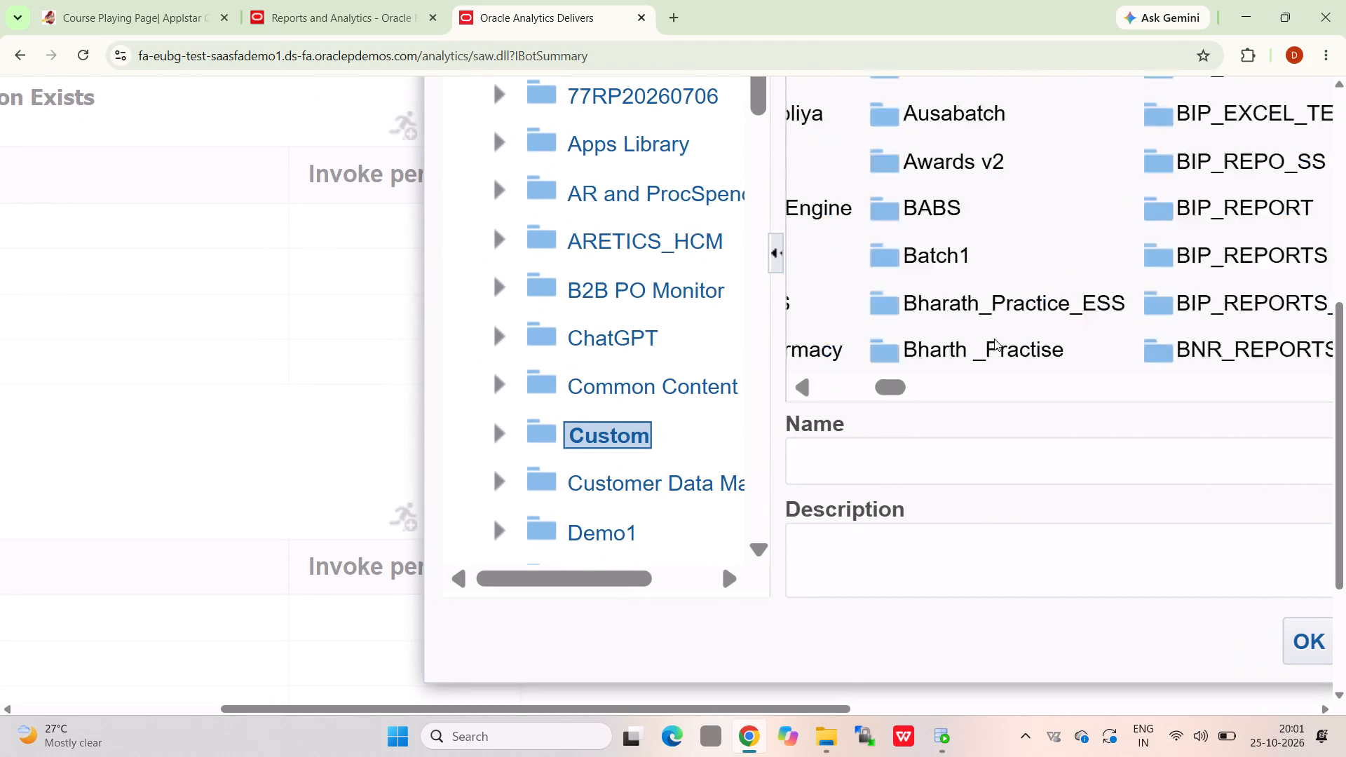
{"action": "scroll", "coordinate": [994, 339], "scroll_direction": "left", "scroll_amount": 16}
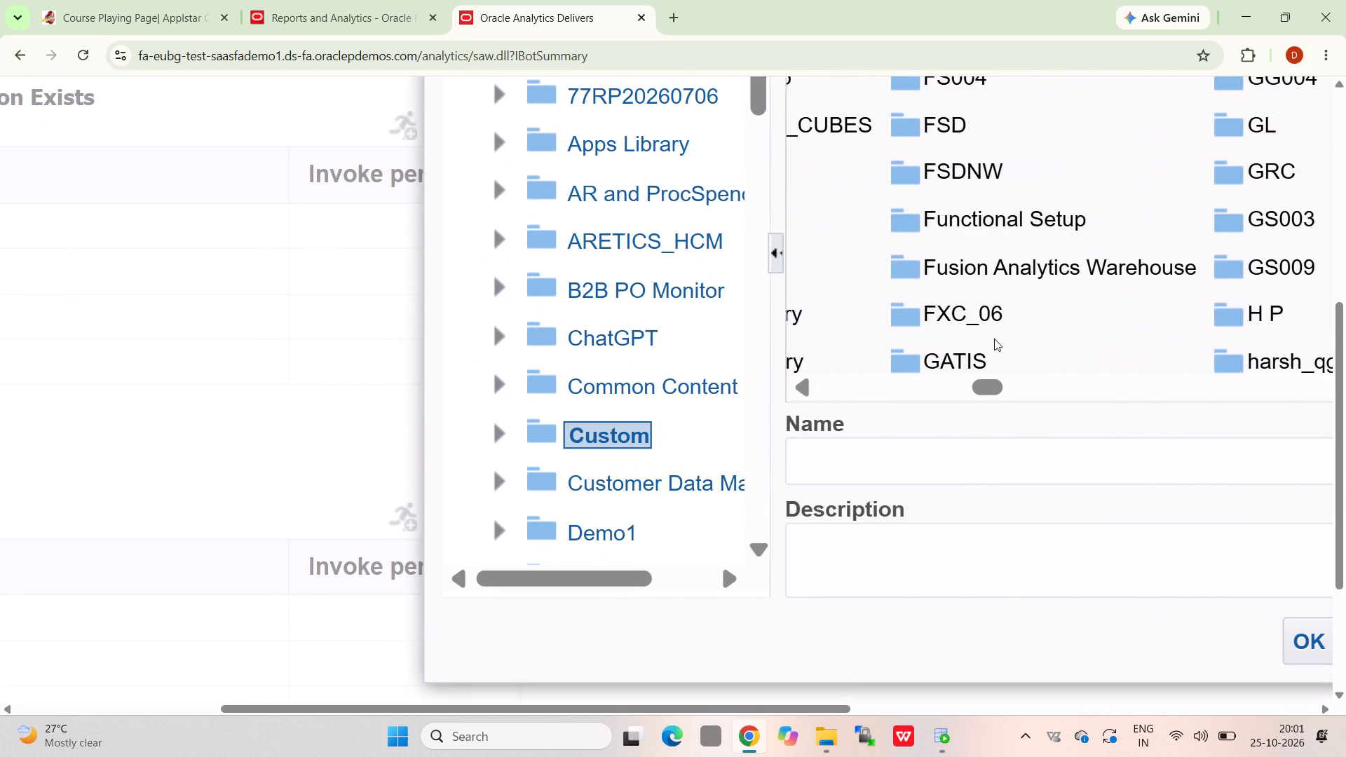
{"action": "scroll", "coordinate": [994, 339], "scroll_direction": "left", "scroll_amount": 14}
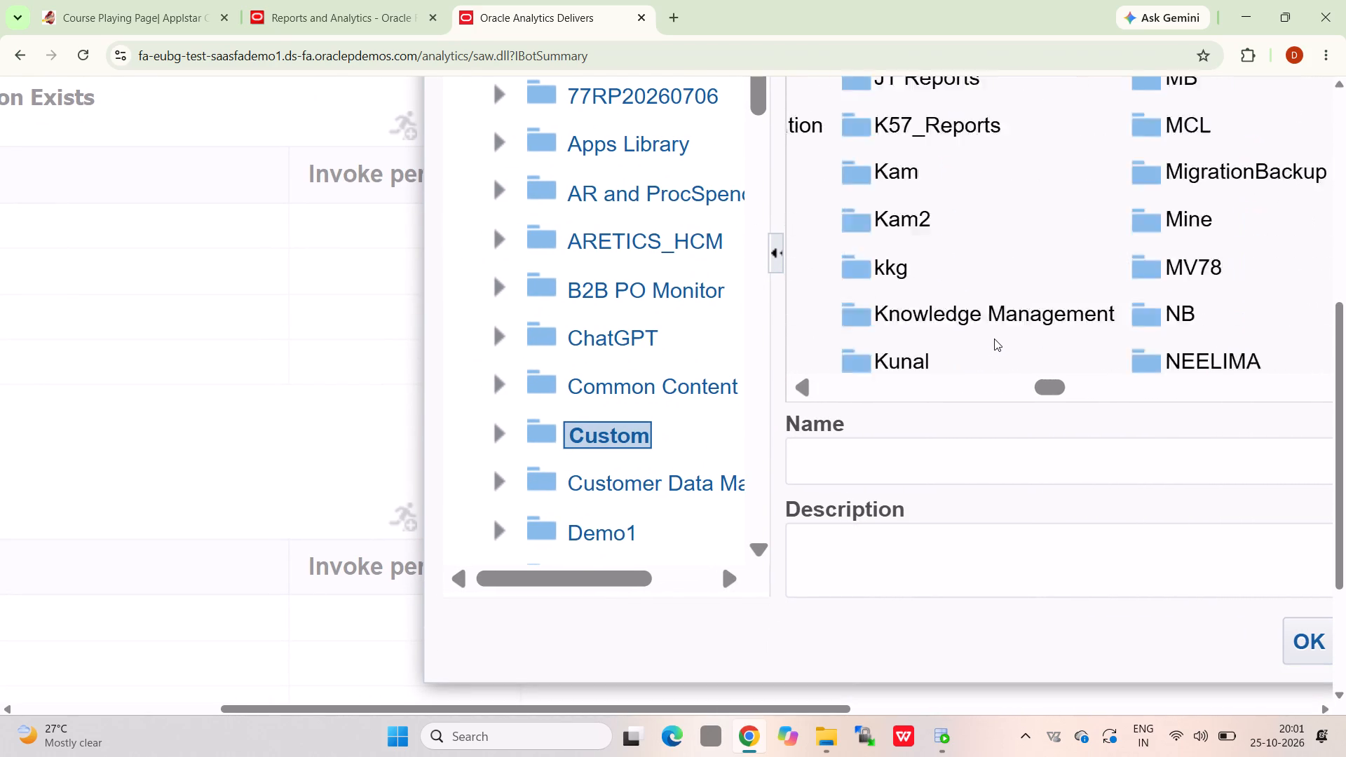
{"action": "scroll", "coordinate": [994, 339], "scroll_direction": "left", "scroll_amount": 9}
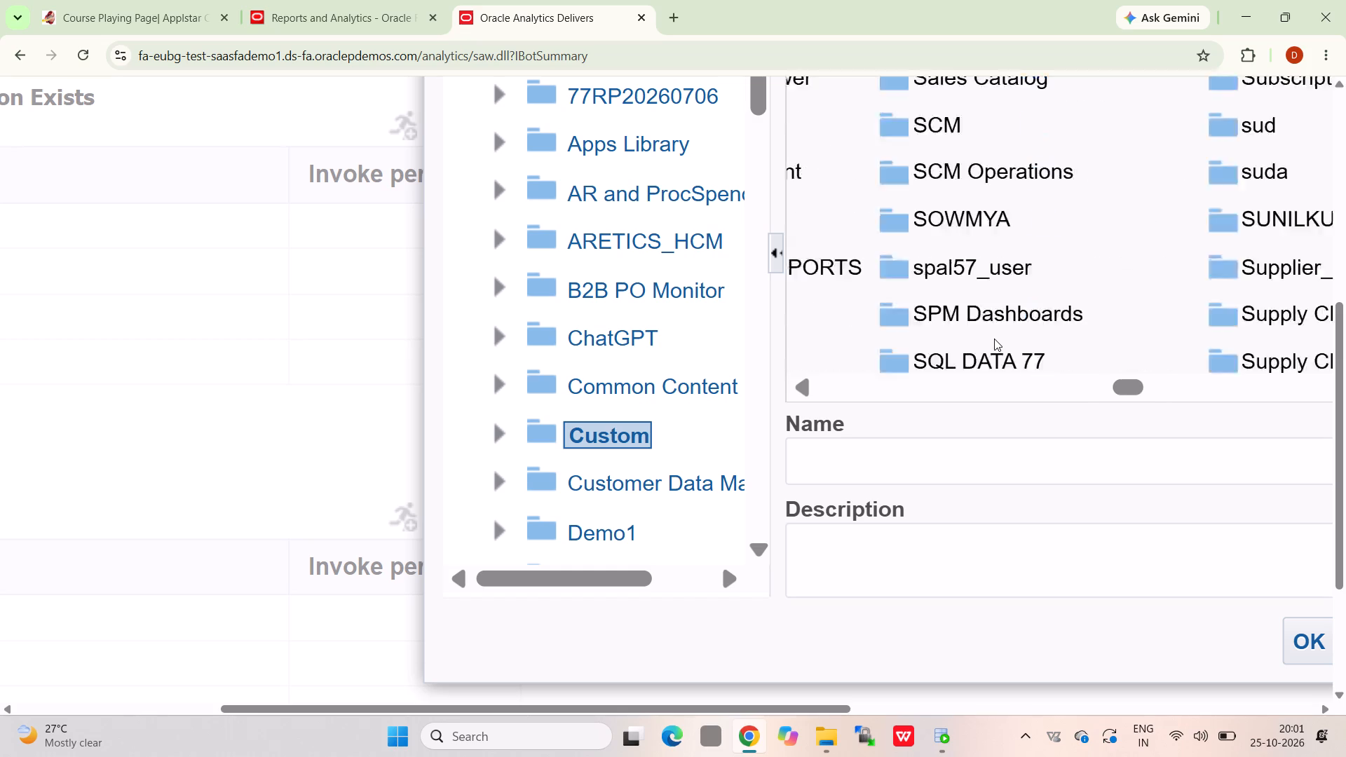
{"action": "scroll", "coordinate": [994, 339], "scroll_direction": "left", "scroll_amount": 13}
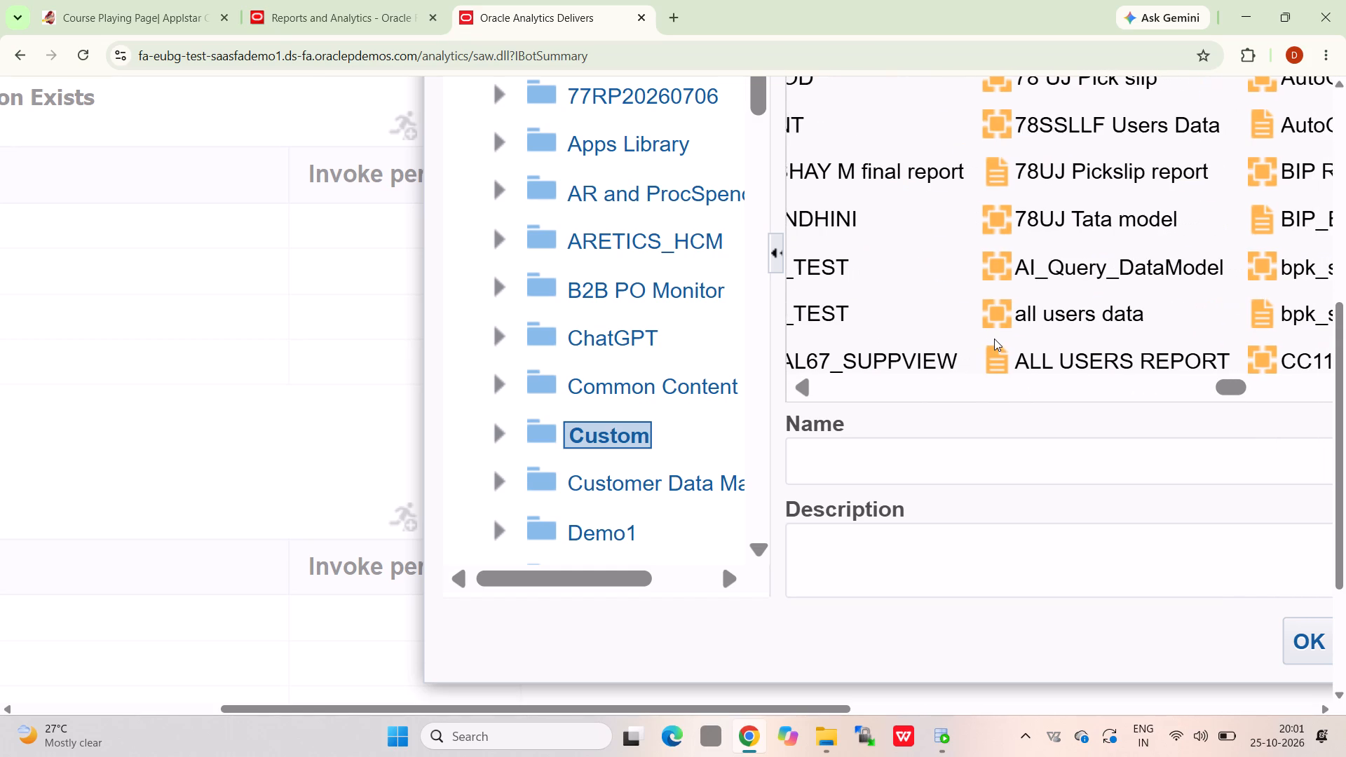
{"action": "scroll", "coordinate": [994, 339], "scroll_direction": "left", "scroll_amount": 9}
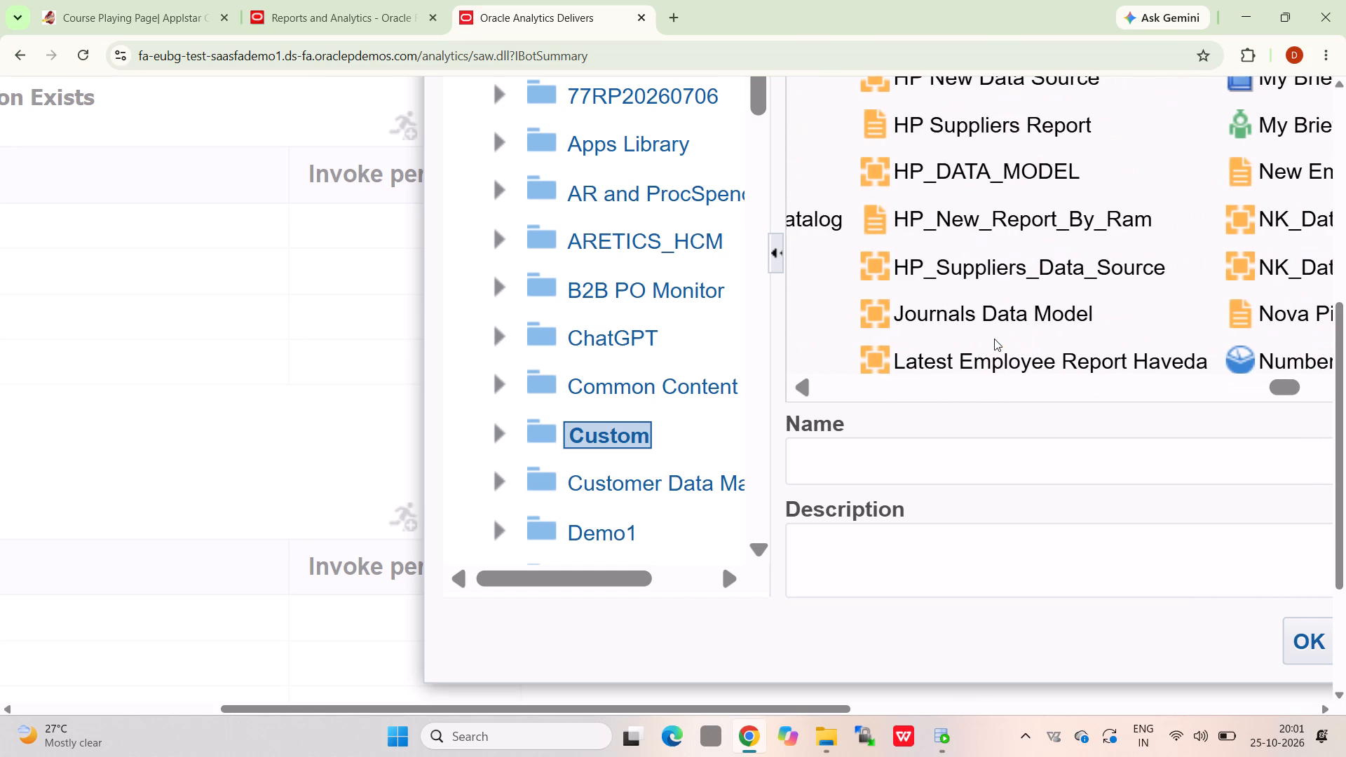
{"action": "scroll", "coordinate": [994, 339], "scroll_direction": "left", "scroll_amount": 15}
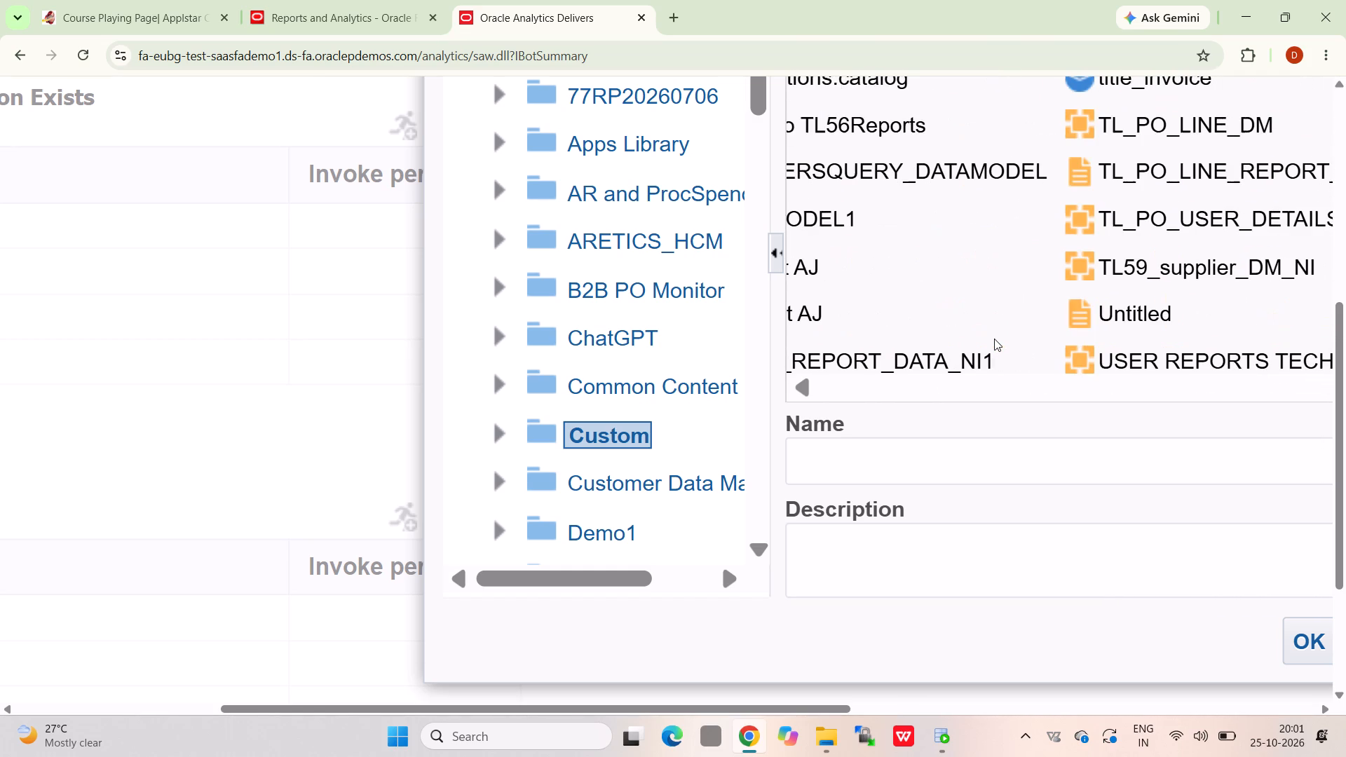
{"action": "scroll", "coordinate": [994, 339], "scroll_direction": "left", "scroll_amount": 8}
{"action": "scroll", "coordinate": [994, 339], "scroll_direction": "right", "scroll_amount": 4}
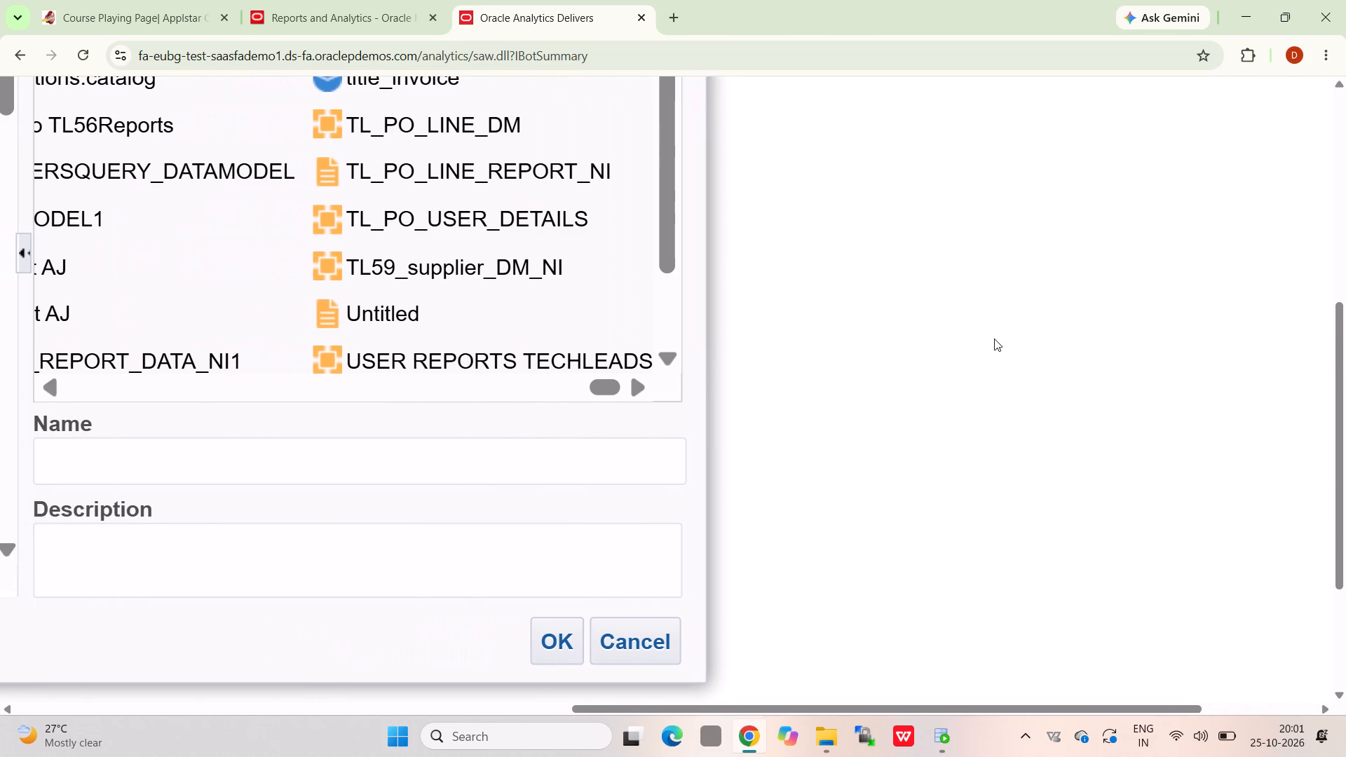
{"action": "scroll", "coordinate": [398, 238], "scroll_direction": "right", "scroll_amount": 9}
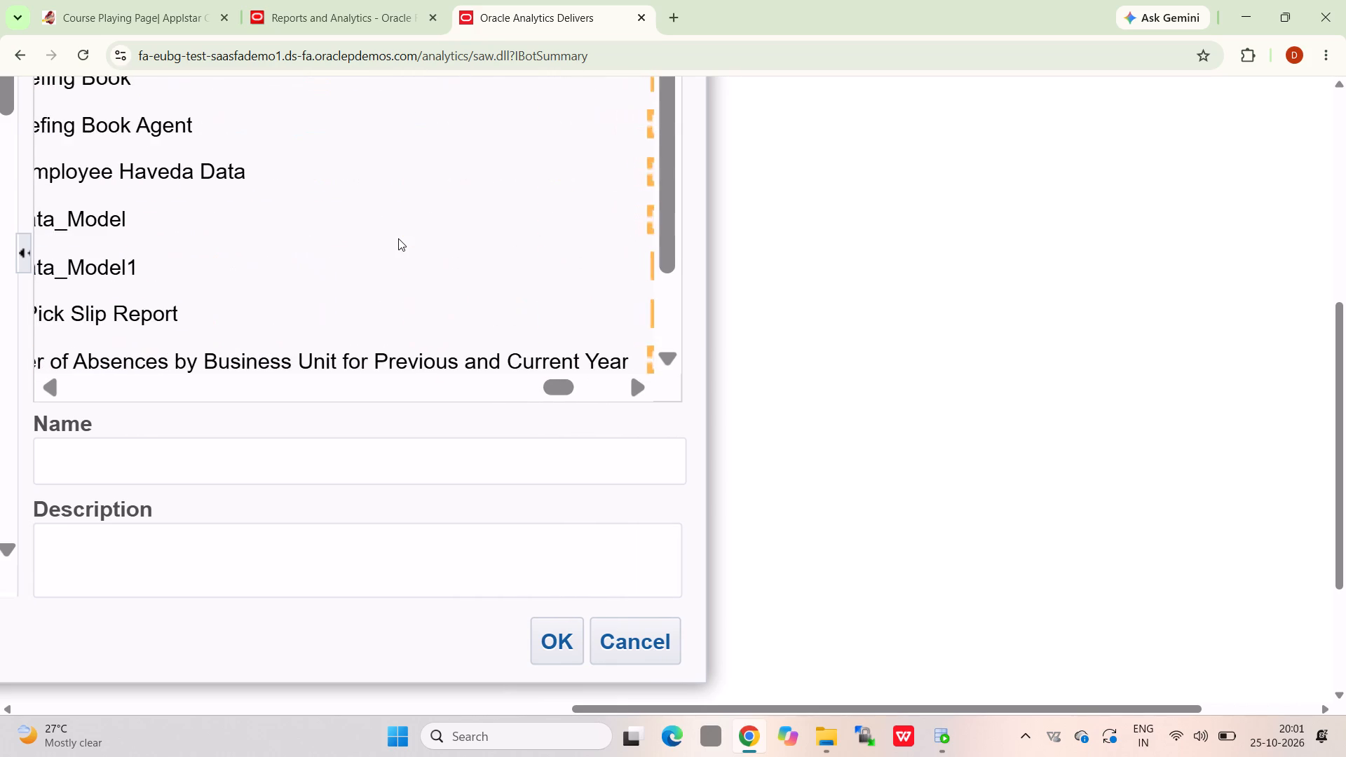
{"action": "scroll", "coordinate": [398, 238], "scroll_direction": "right", "scroll_amount": 11}
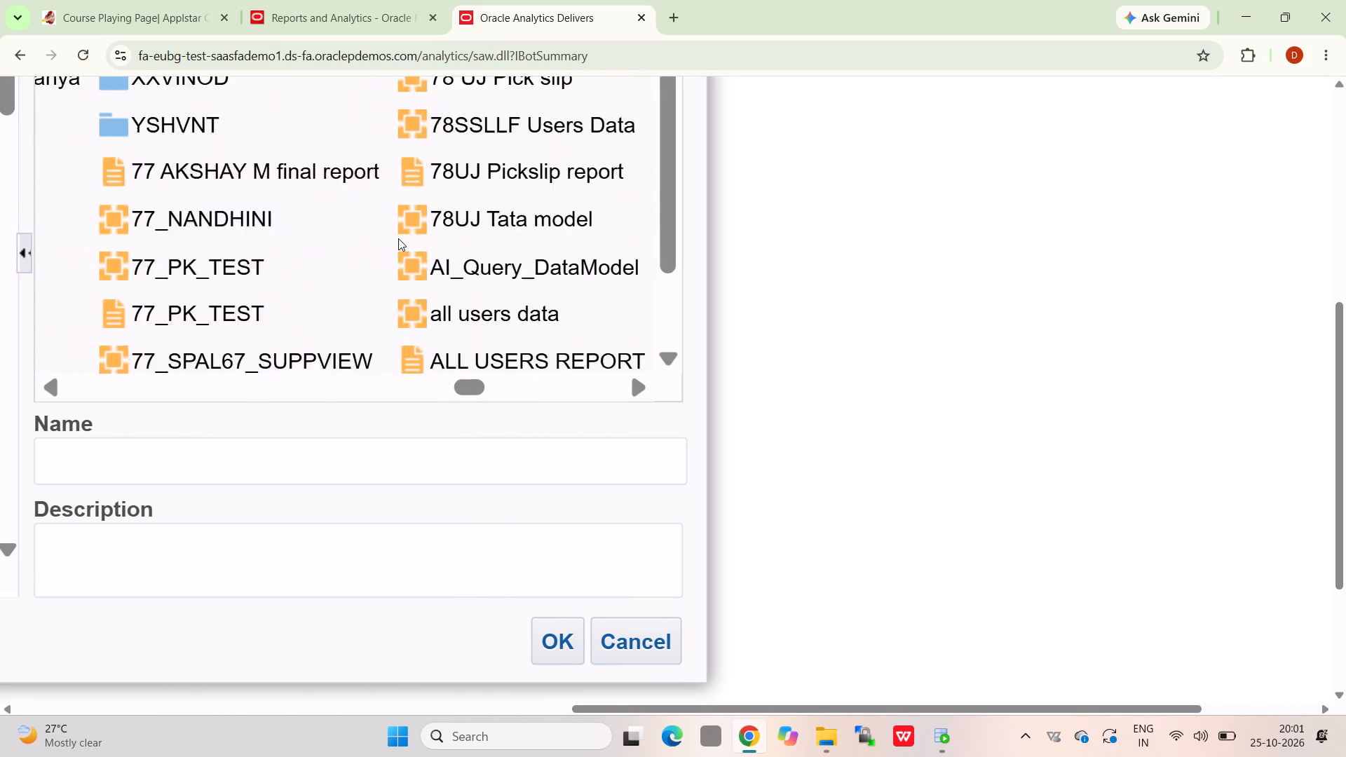
{"action": "scroll", "coordinate": [398, 238], "scroll_direction": "right", "scroll_amount": 9}
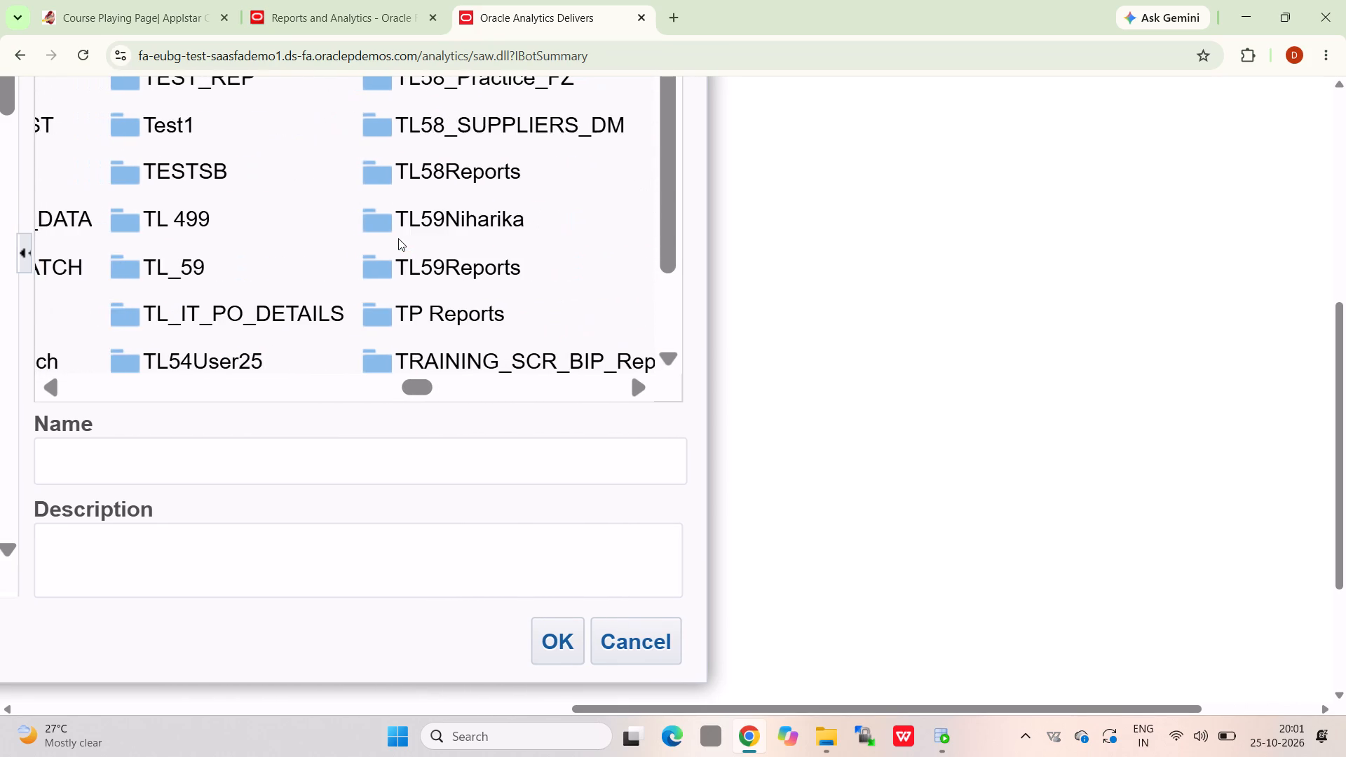
{"action": "scroll", "coordinate": [398, 238], "scroll_direction": "right", "scroll_amount": 11}
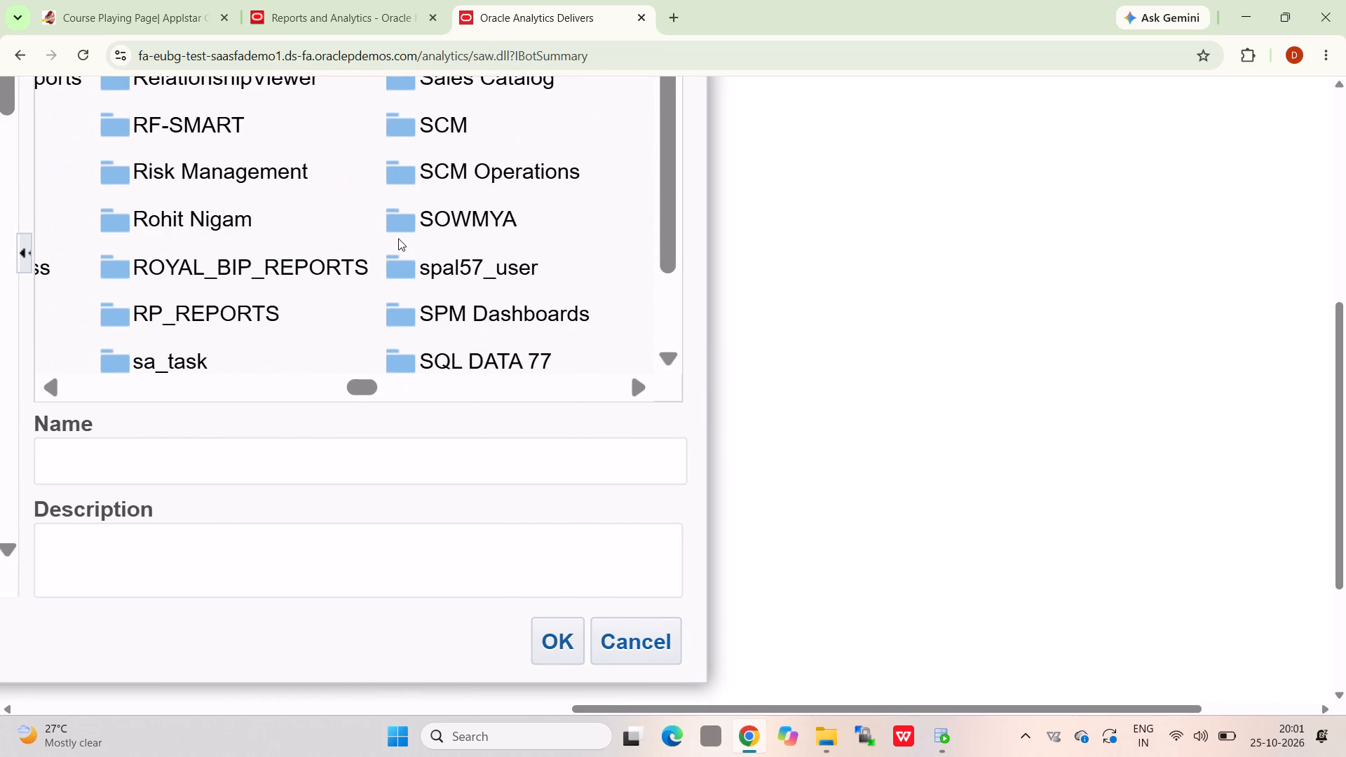
{"action": "scroll", "coordinate": [398, 238], "scroll_direction": "up", "scroll_amount": 3}
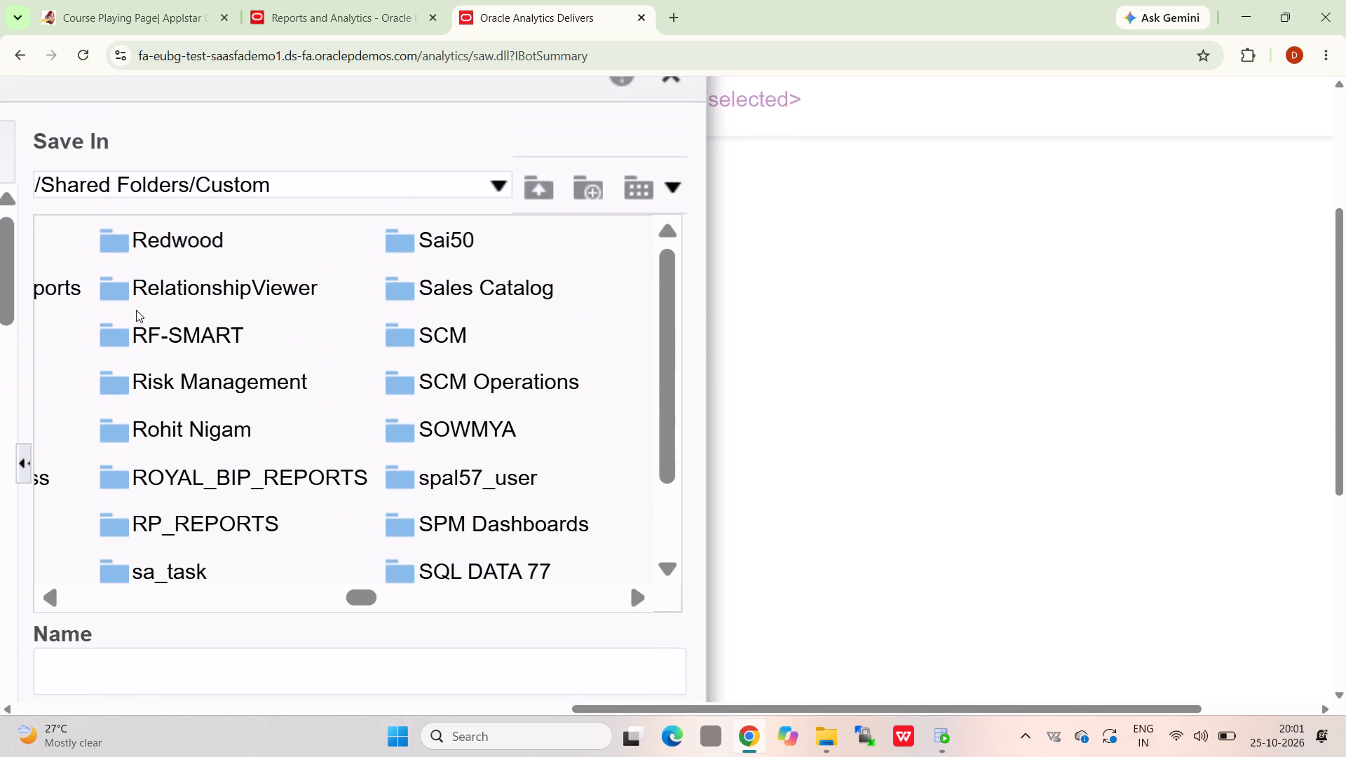
{"action": "scroll", "coordinate": [149, 327], "scroll_direction": "right", "scroll_amount": 4}
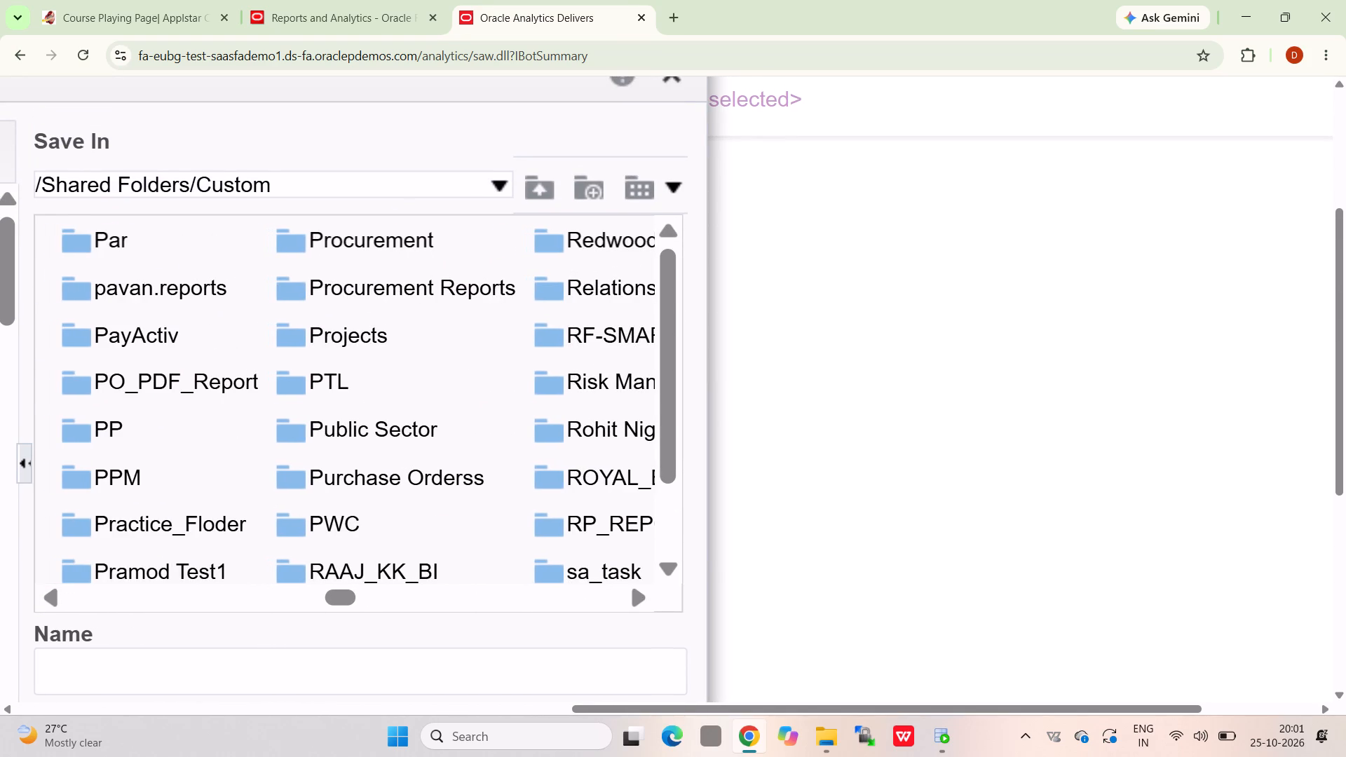
{"action": "scroll", "coordinate": [149, 327], "scroll_direction": "down", "scroll_amount": 2}
{"action": "scroll", "coordinate": [149, 327], "scroll_direction": "left", "scroll_amount": 3}
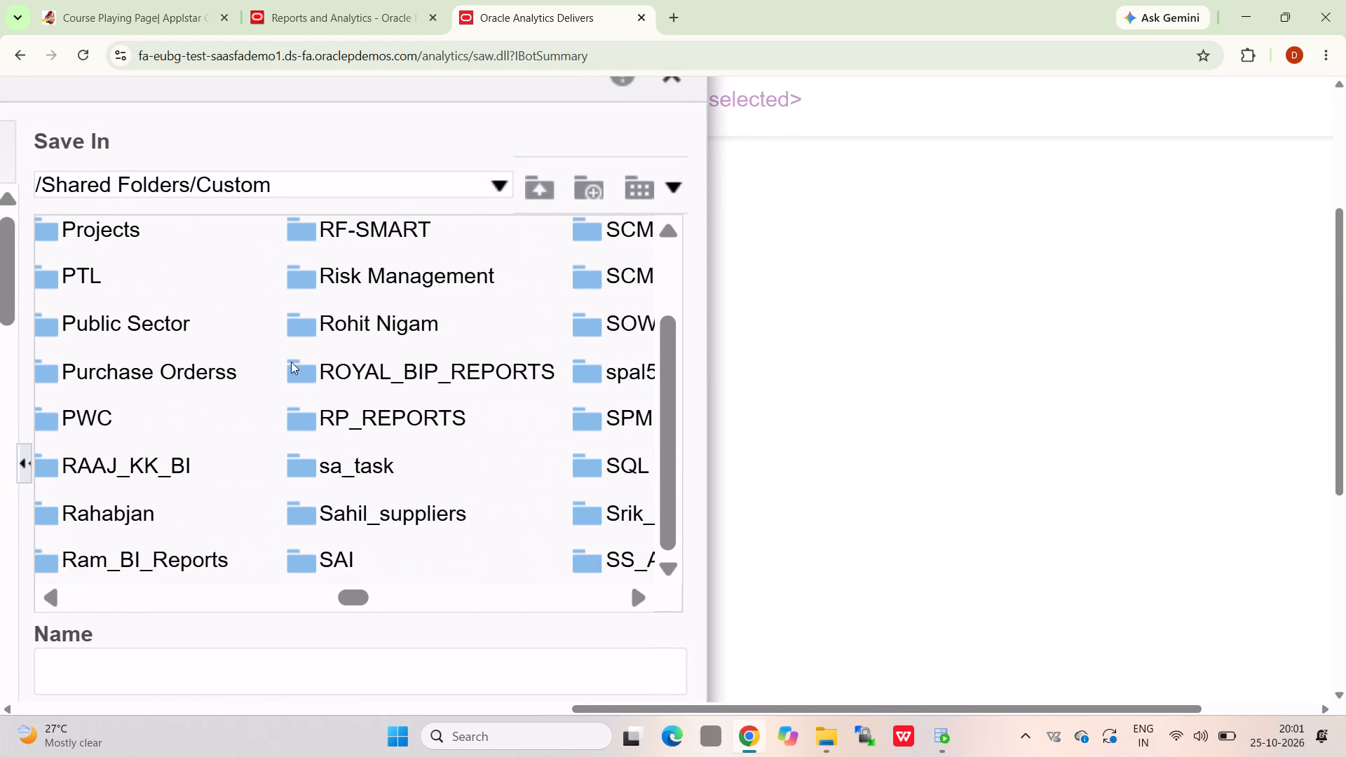
{"action": "triple_click", "coordinate": [380, 368]}
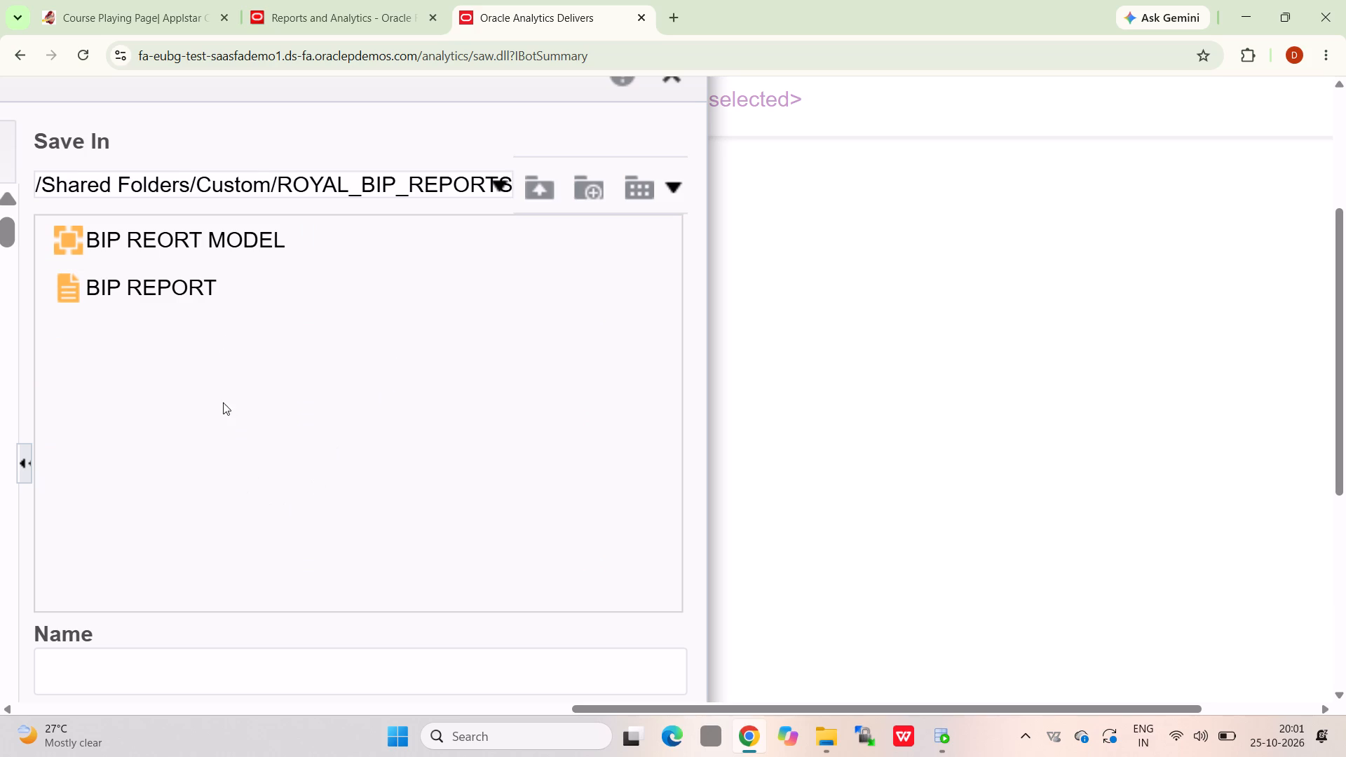
Name the agent otbi and save it in the ROYAL_BIP_REPORTS folder.
{"action": "scroll", "coordinate": [238, 474], "scroll_direction": "right", "scroll_amount": 3}
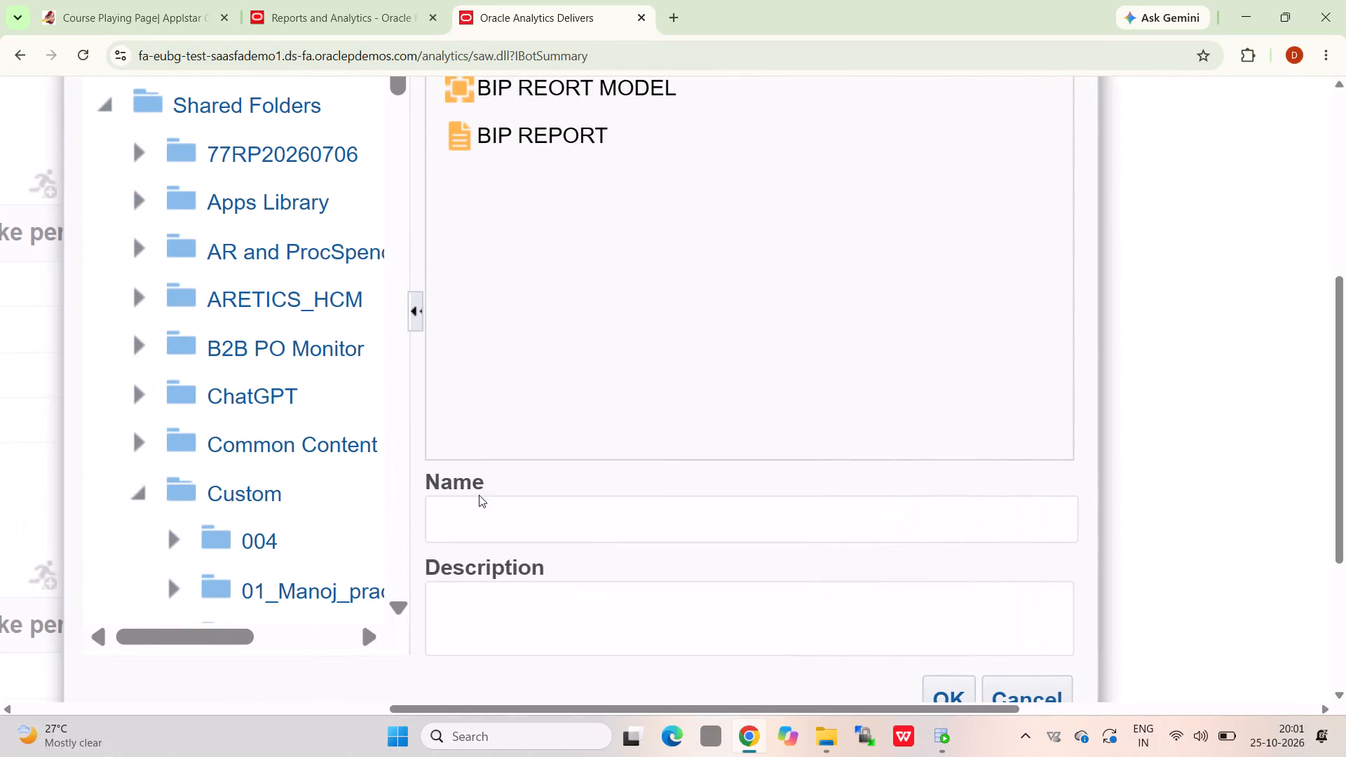
{"action": "left_click", "coordinate": [491, 513]}
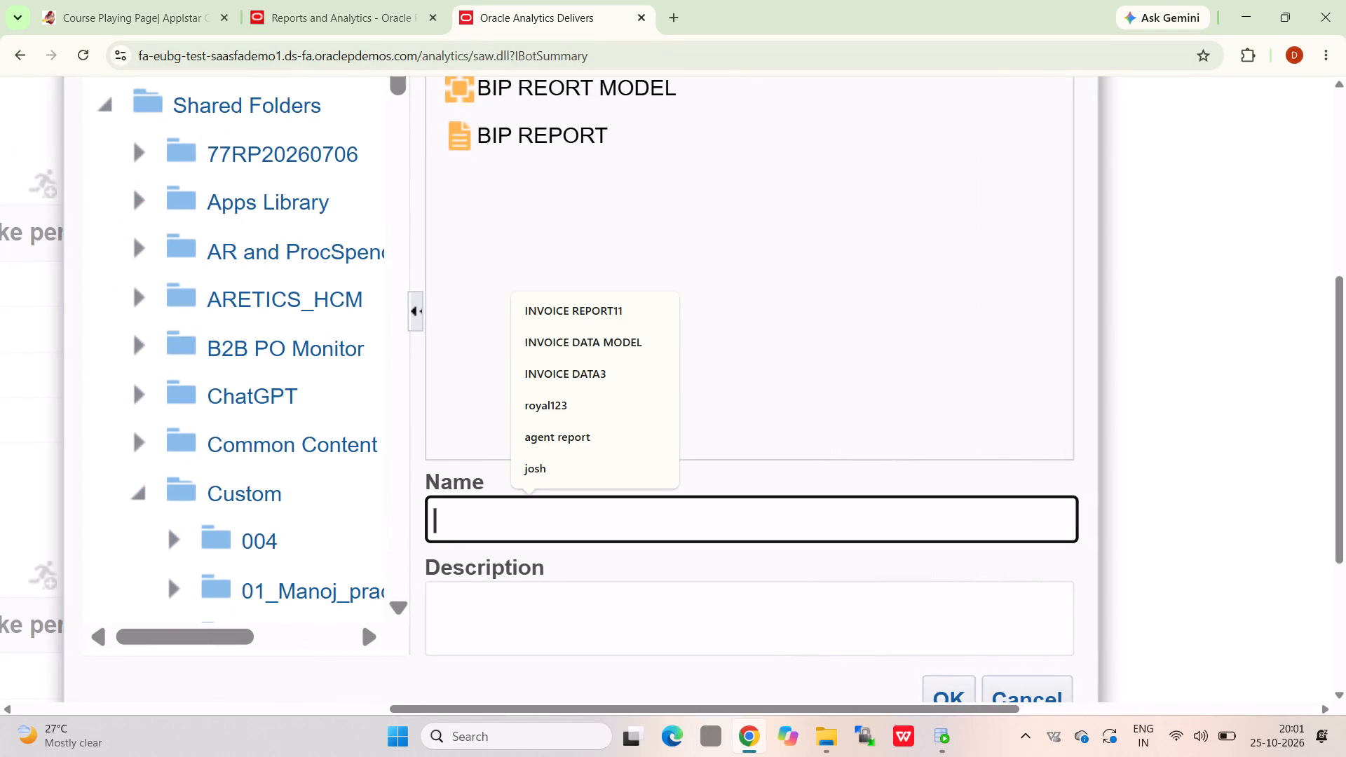
{"action": "key", "text": "d"}
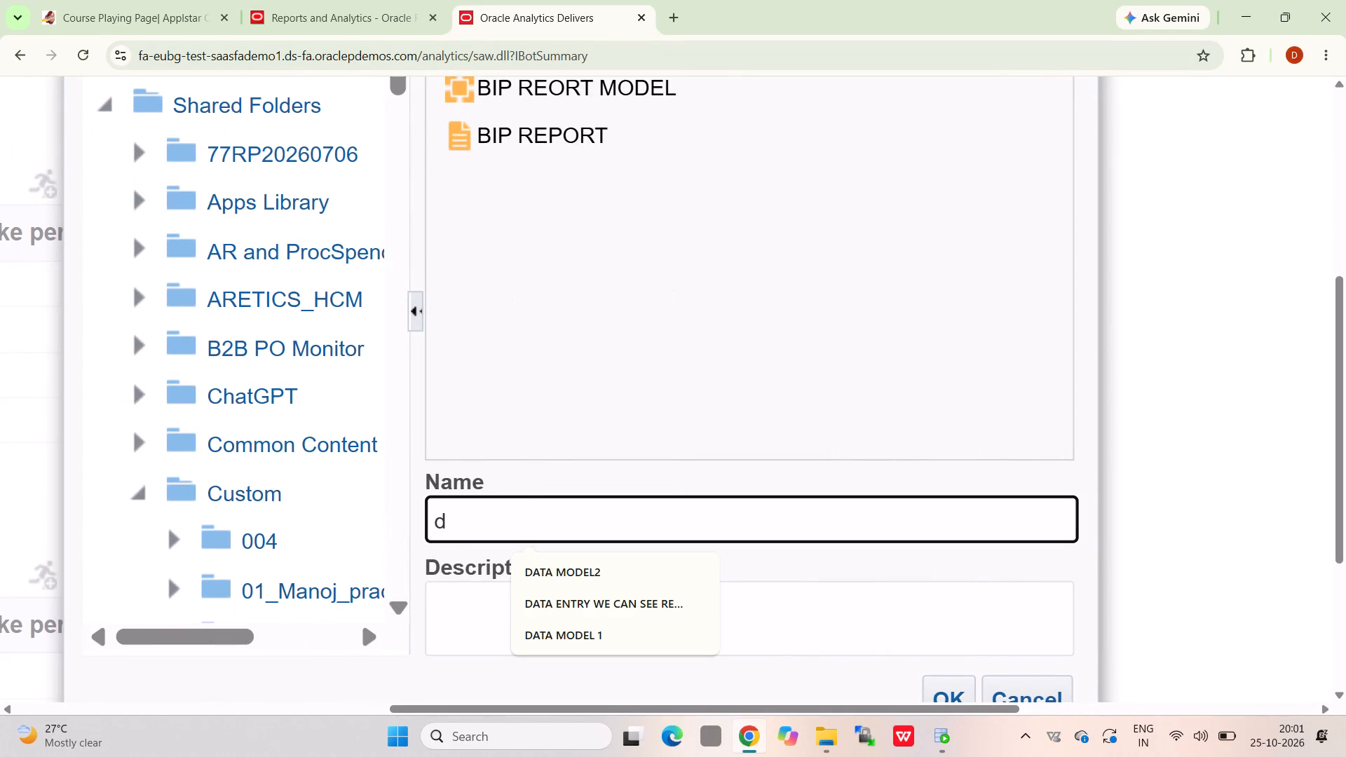
{"action": "key", "text": "BackSpace"}
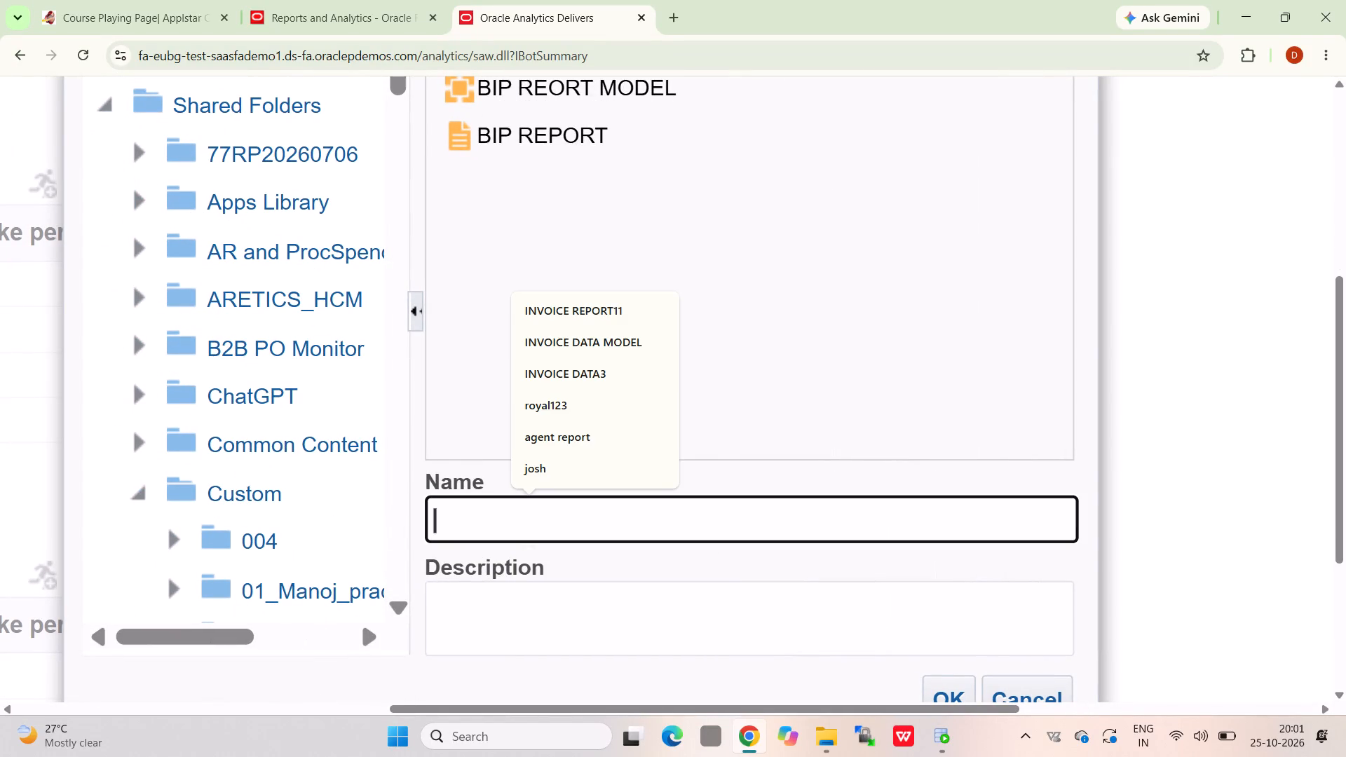
{"action": "type", "text": "otbi"}
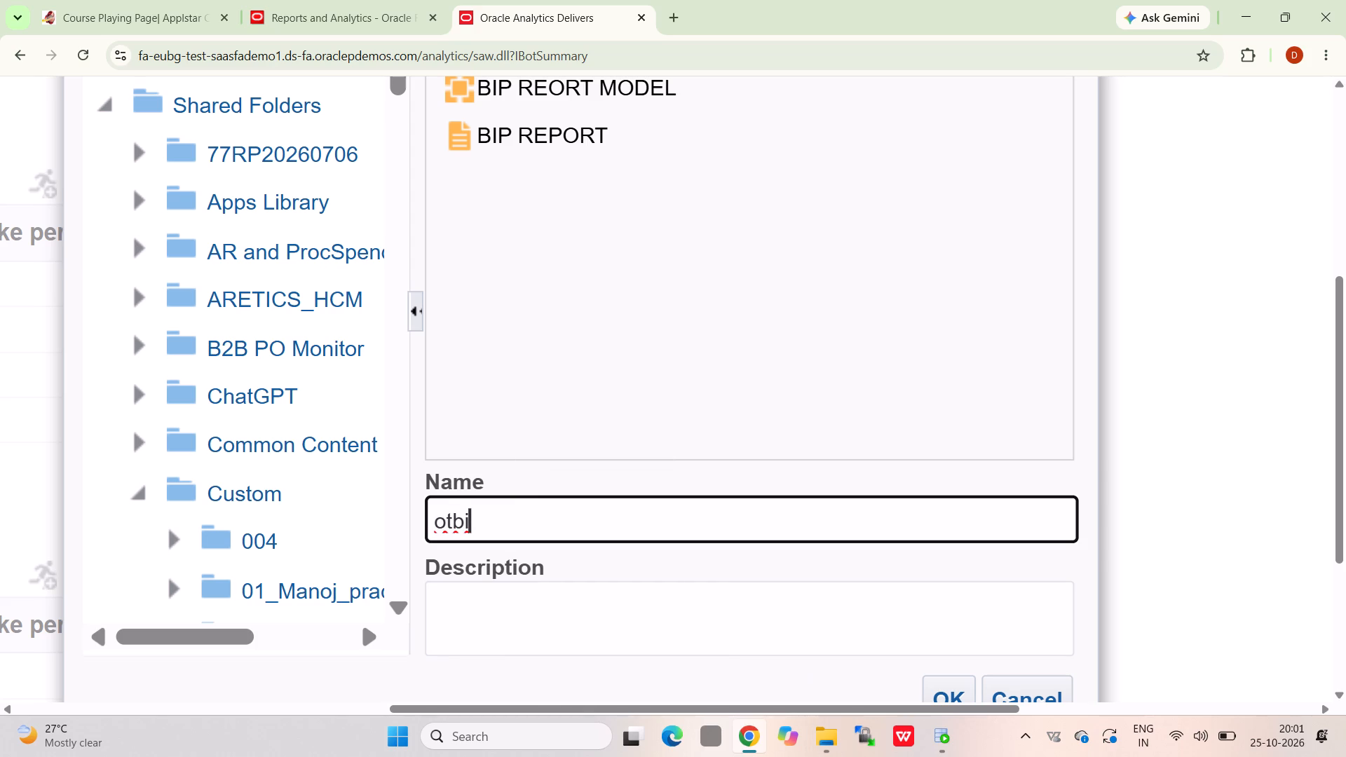
{"action": "left_click", "coordinate": [949, 687]}
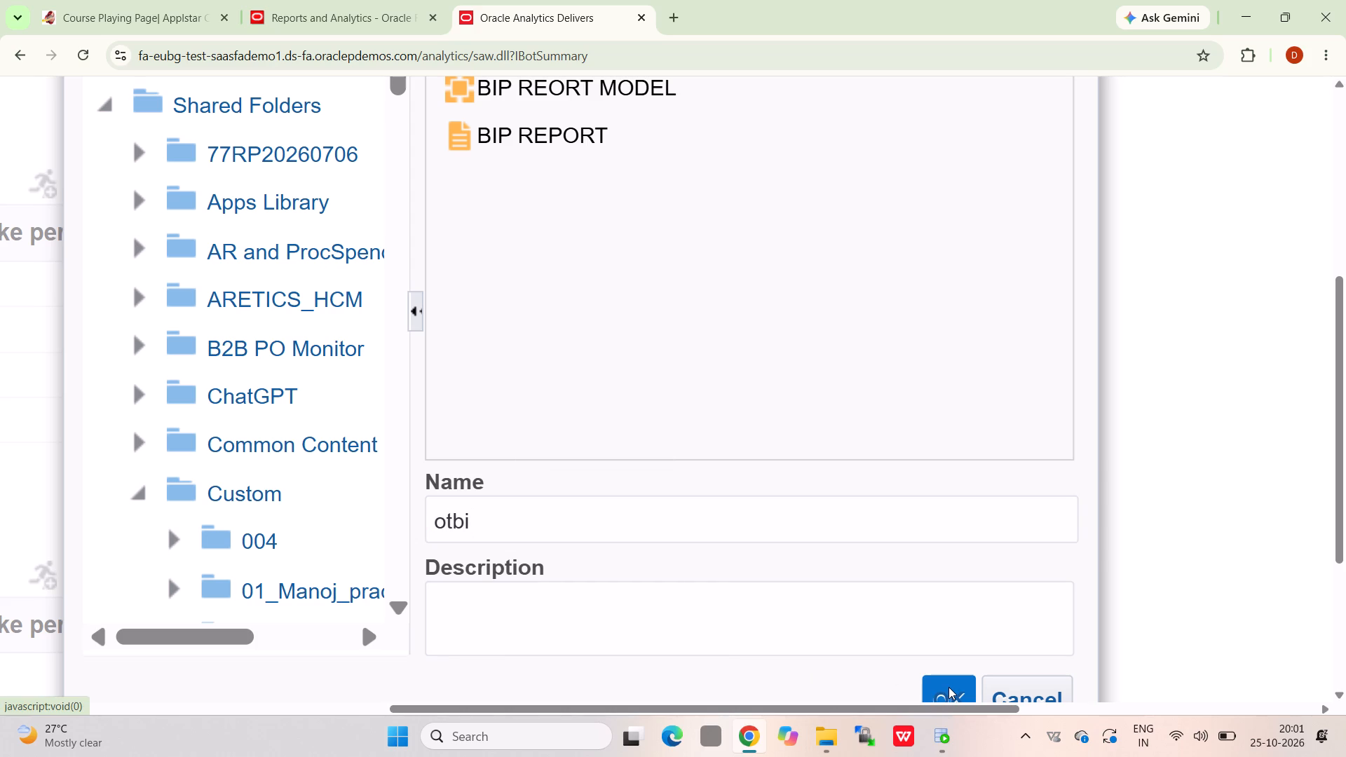
{"action": "left_click", "coordinate": [949, 687]}
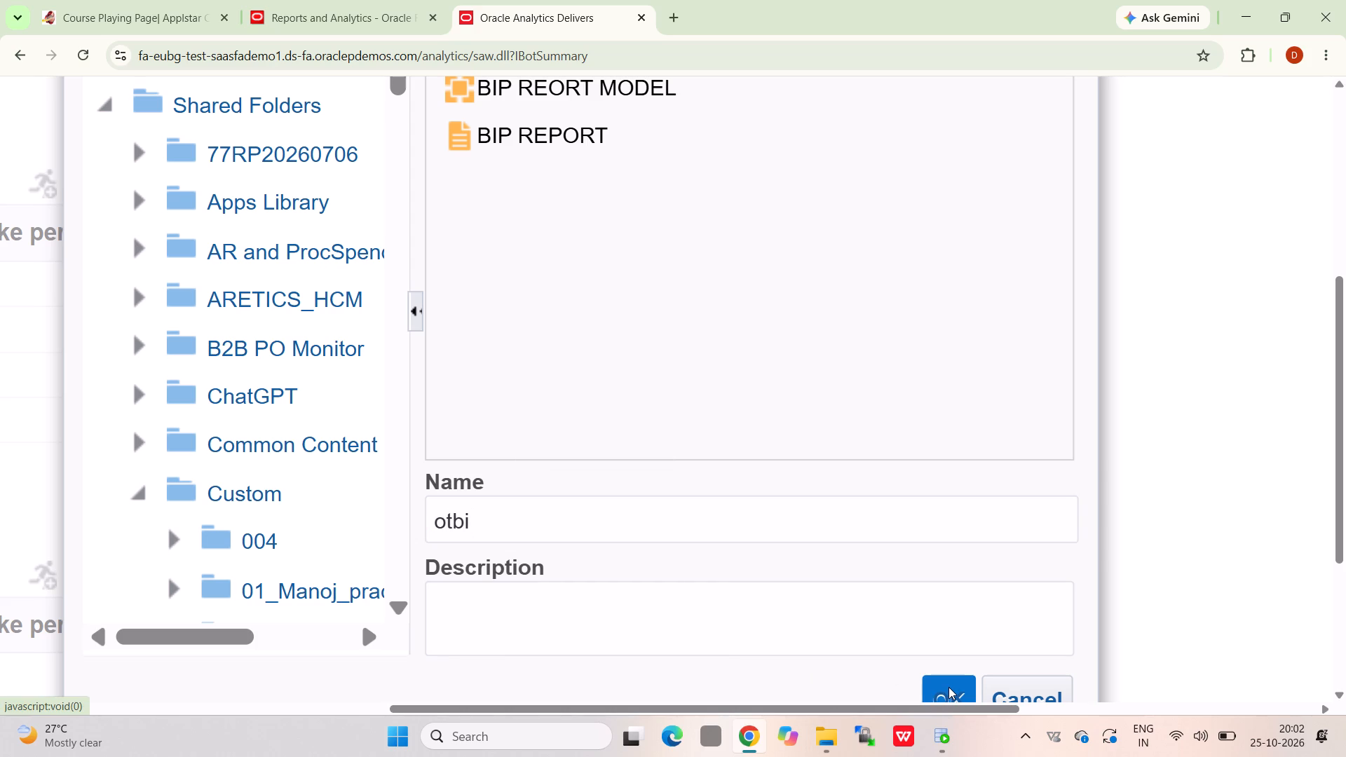
{"action": "left_click", "coordinate": [949, 687]}
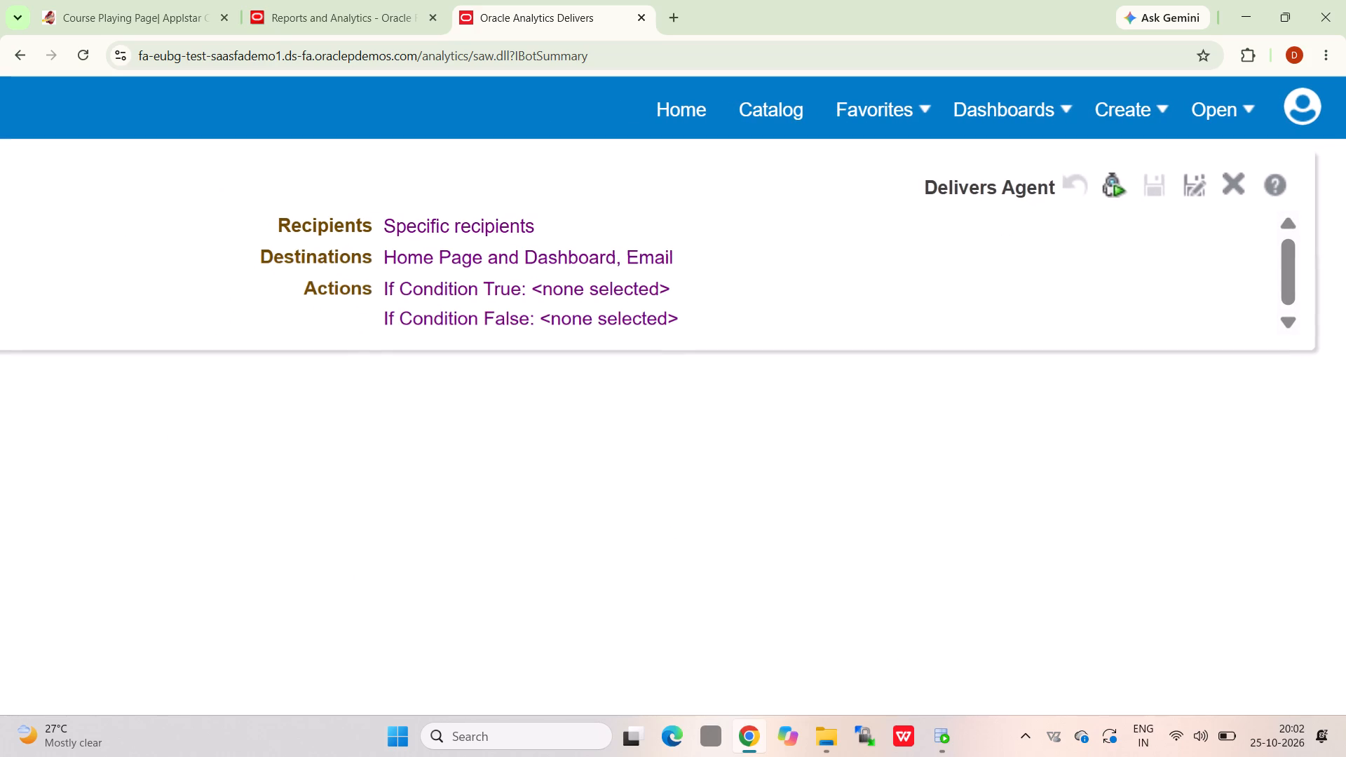
Run the saved otbi agent immediately and bring its run status into view.
{"action": "left_click", "coordinate": [1114, 187]}
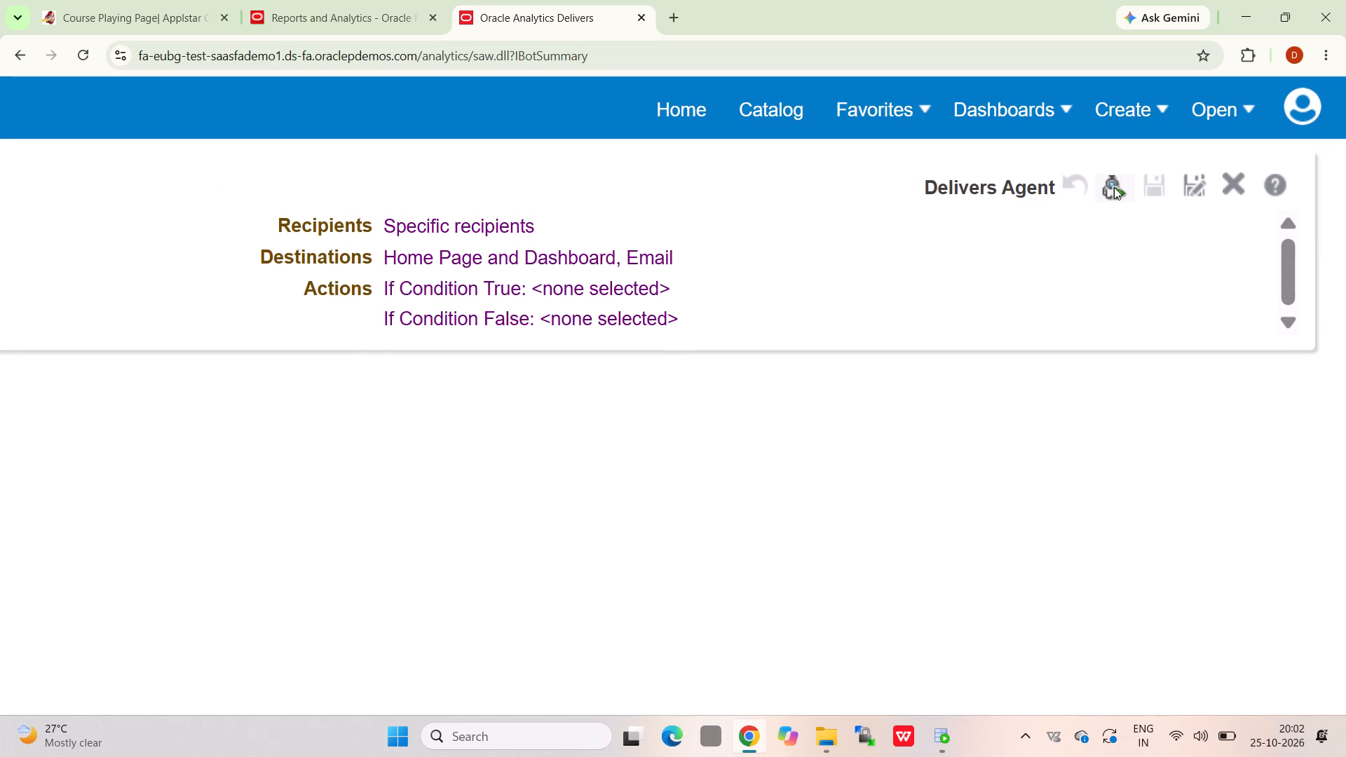
{"action": "left_click", "coordinate": [1112, 188]}
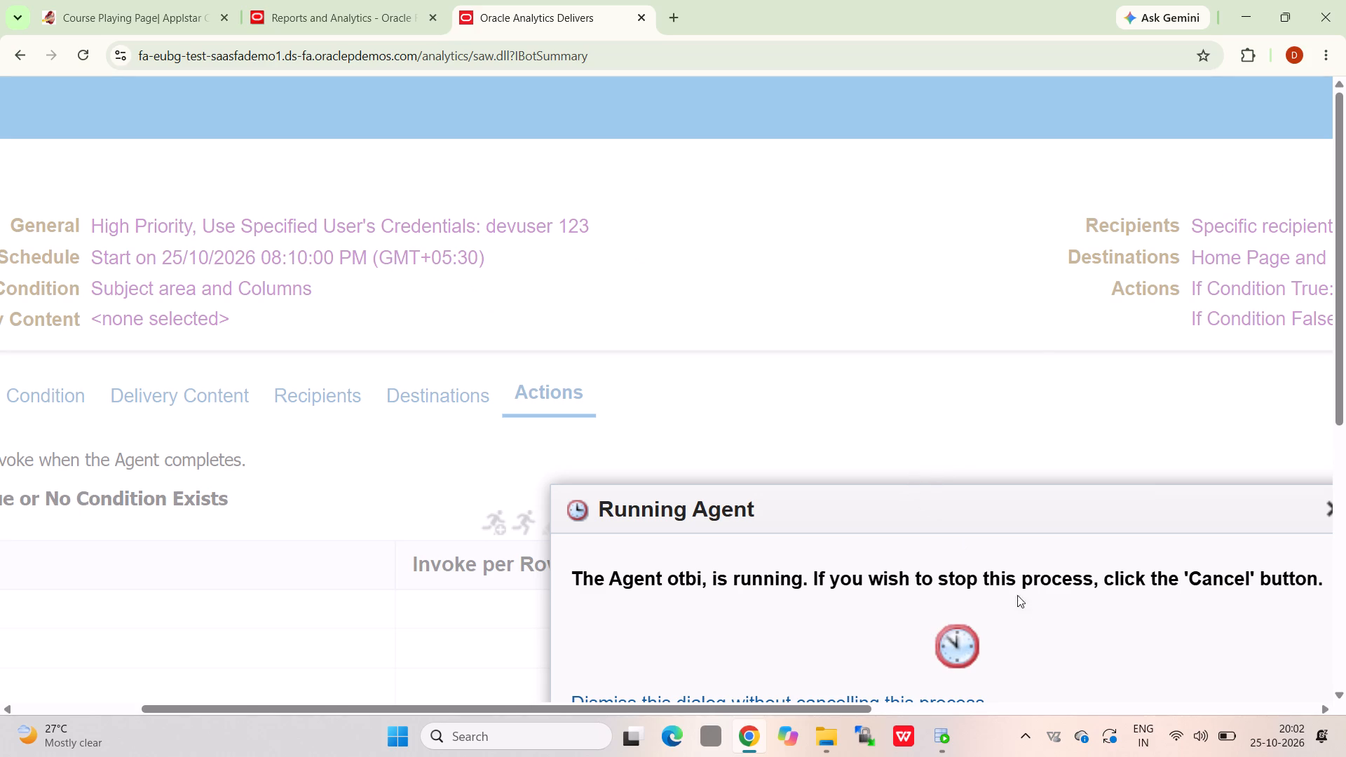
{"action": "scroll", "coordinate": [1030, 601], "scroll_direction": "left", "scroll_amount": 4}
{"action": "scroll", "coordinate": [1030, 601], "scroll_direction": "down", "scroll_amount": 2}
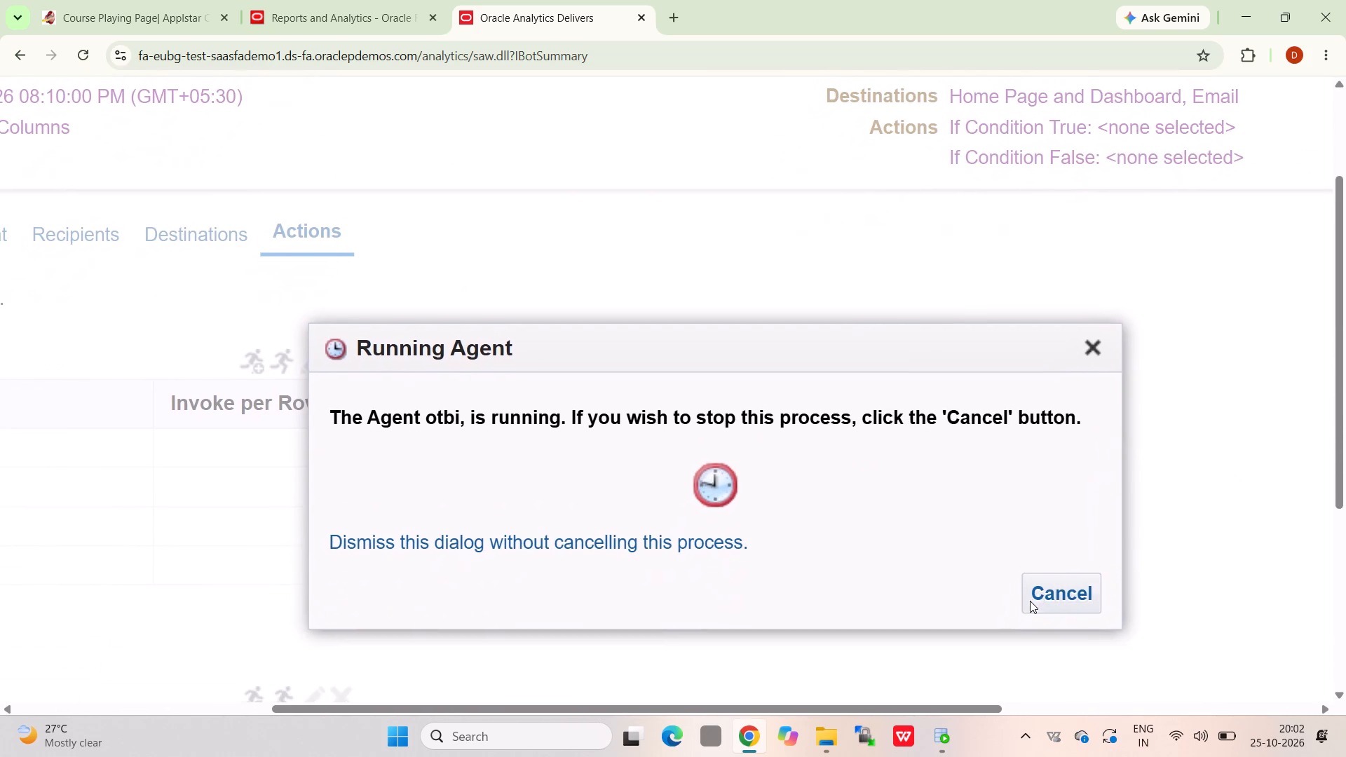
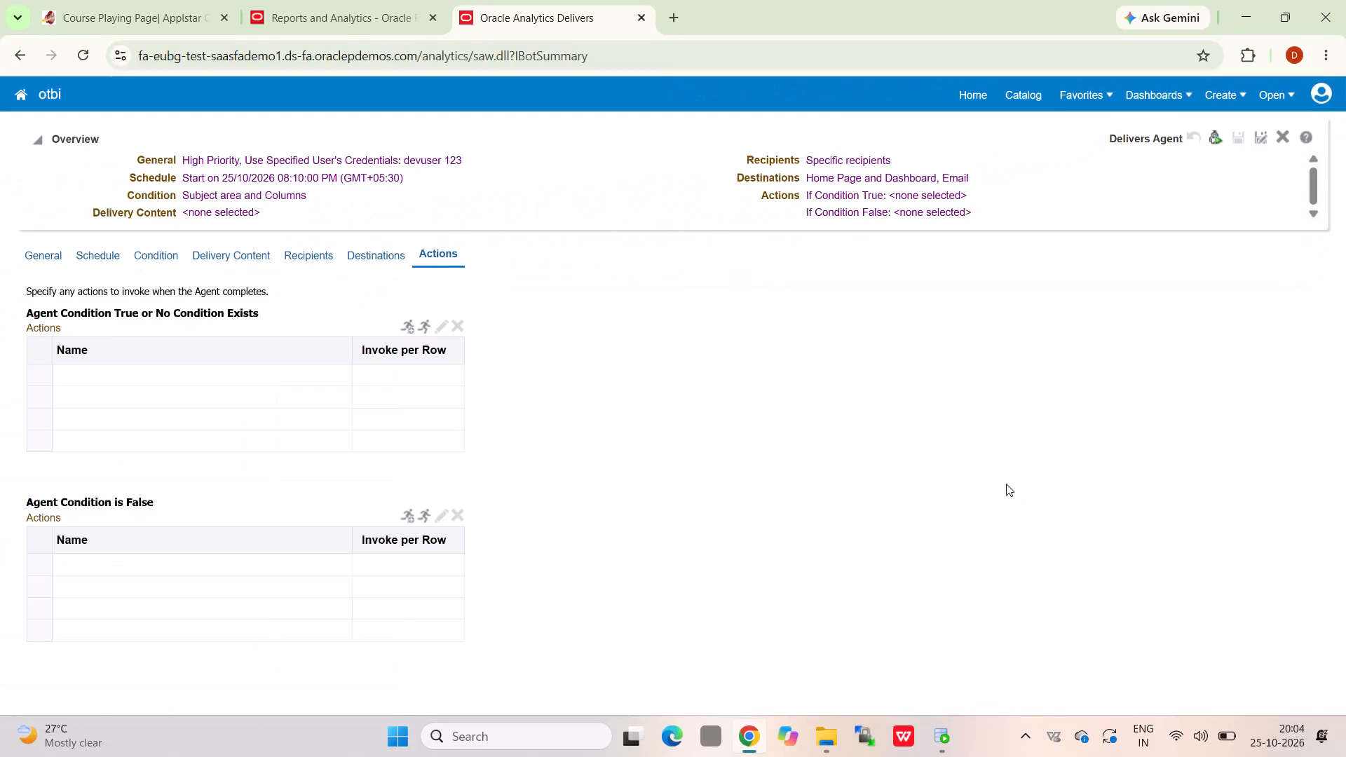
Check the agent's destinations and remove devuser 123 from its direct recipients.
{"action": "scroll", "coordinate": [753, 428], "scroll_direction": "right", "scroll_amount": 2}
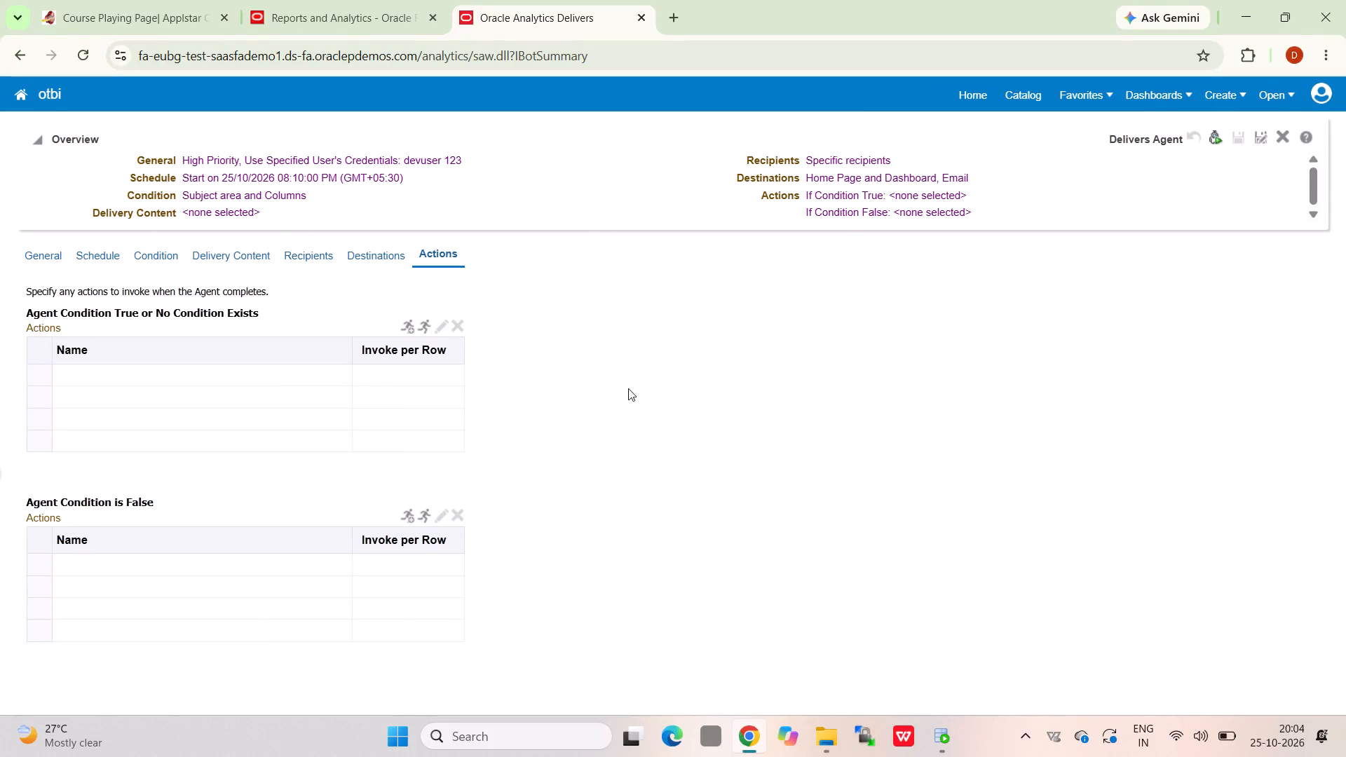
{"action": "left_click", "coordinate": [371, 254]}
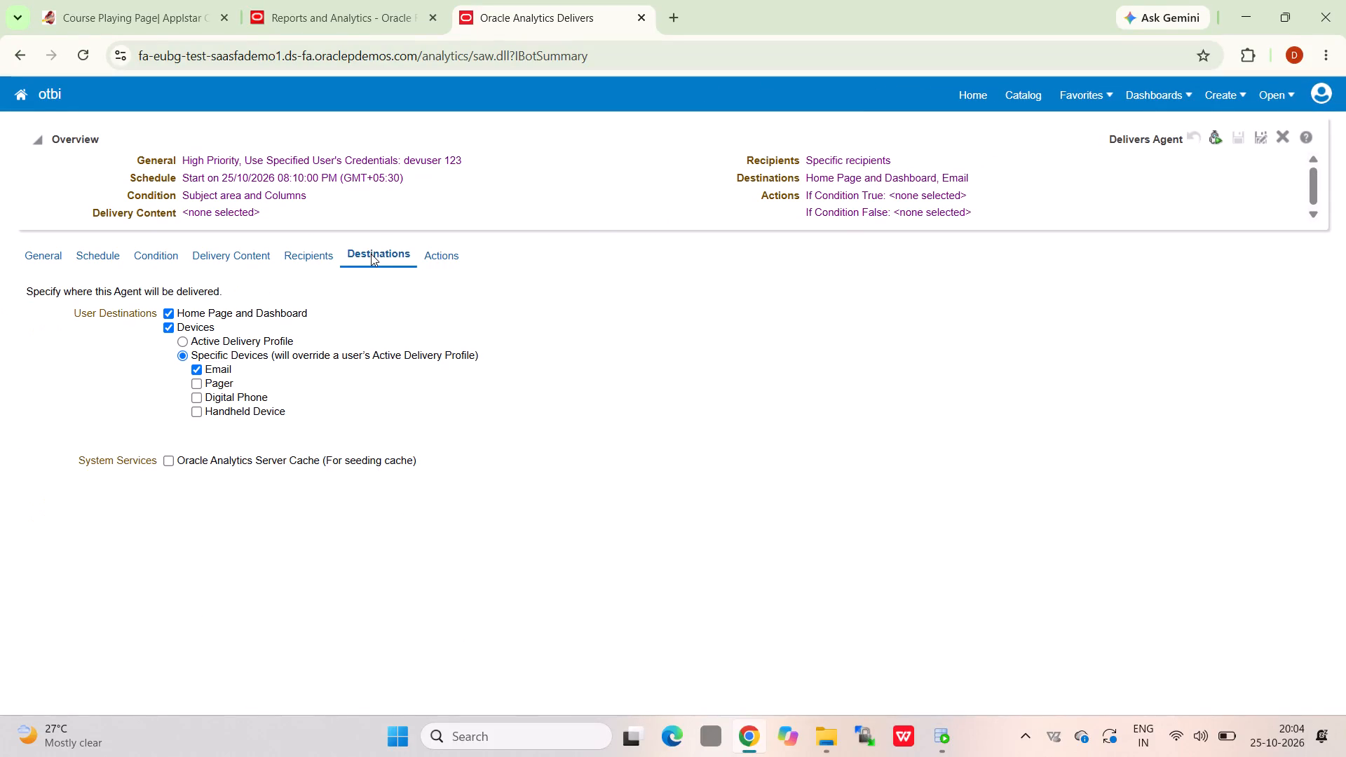
{"action": "left_click", "coordinate": [301, 256]}
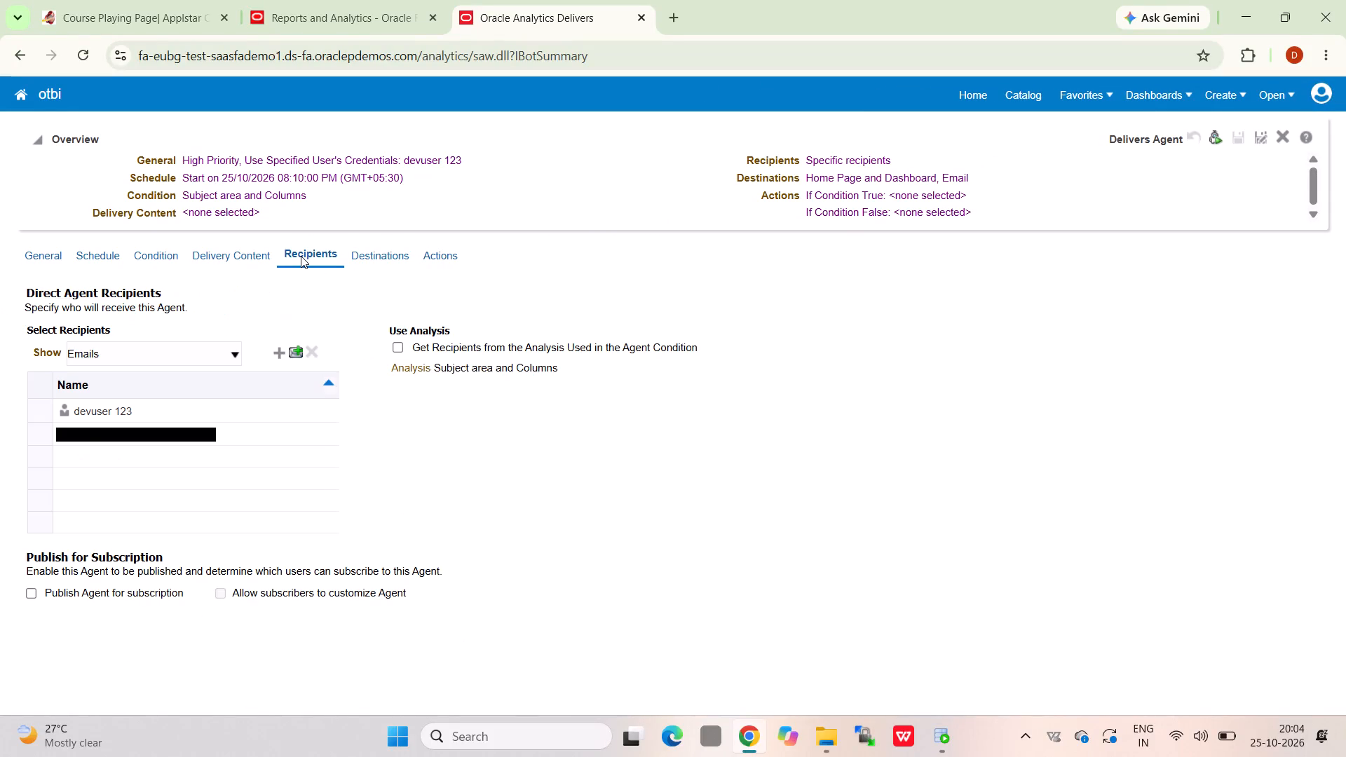
{"action": "triple_click", "coordinate": [268, 414]}
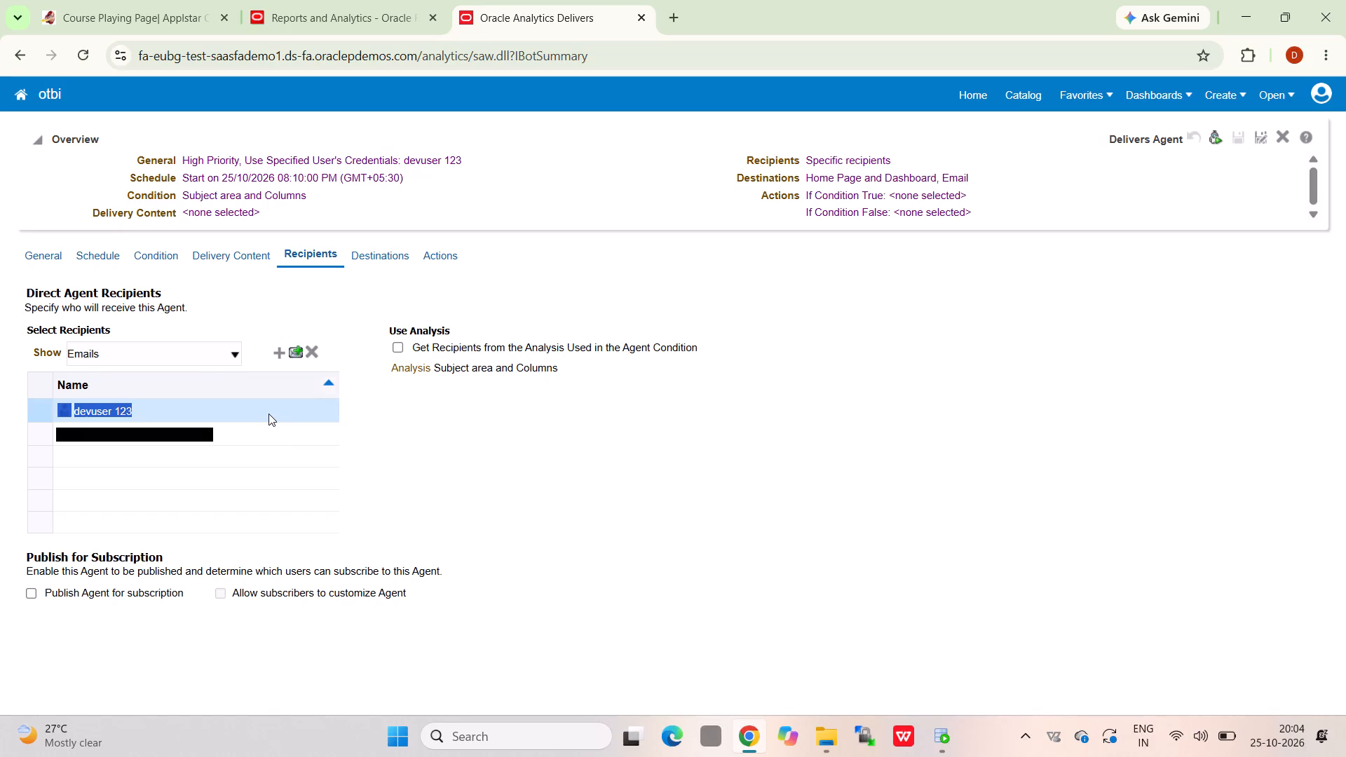
{"action": "left_click", "coordinate": [315, 346]}
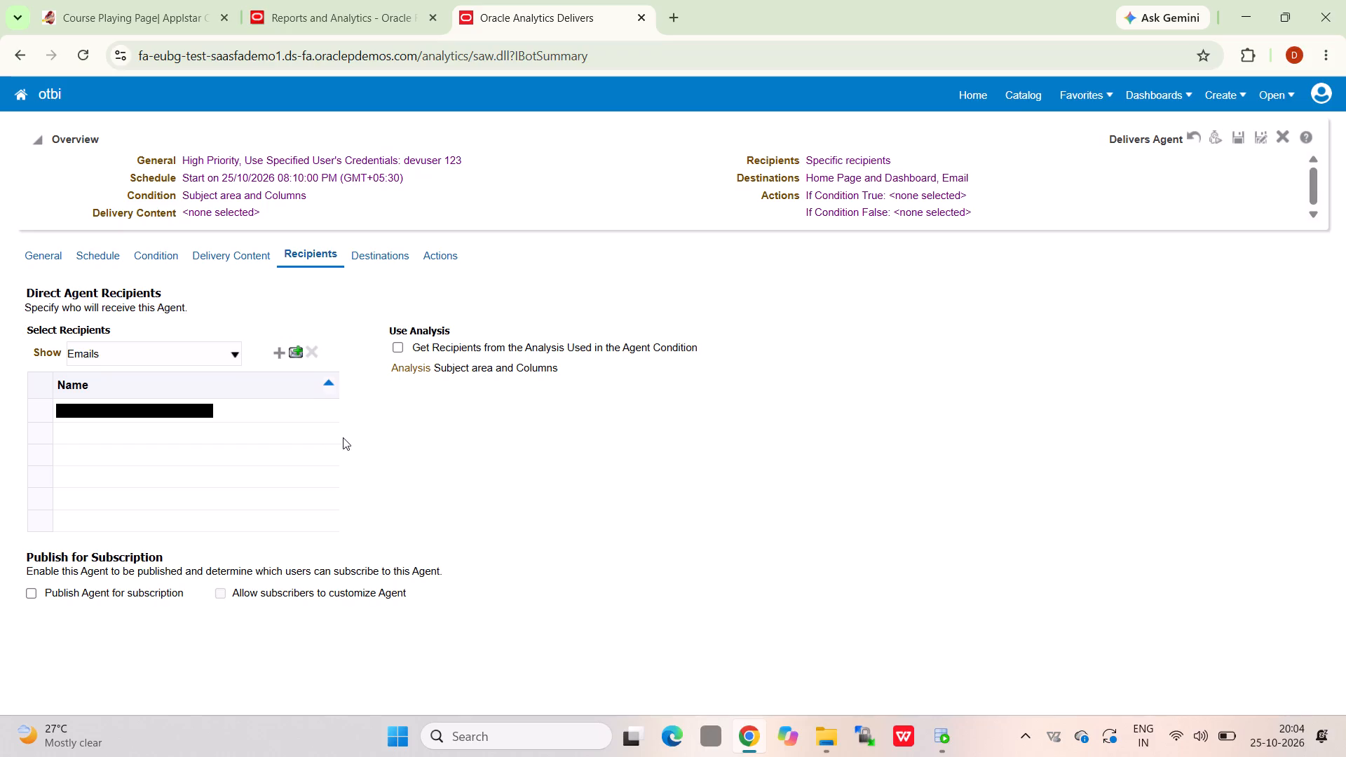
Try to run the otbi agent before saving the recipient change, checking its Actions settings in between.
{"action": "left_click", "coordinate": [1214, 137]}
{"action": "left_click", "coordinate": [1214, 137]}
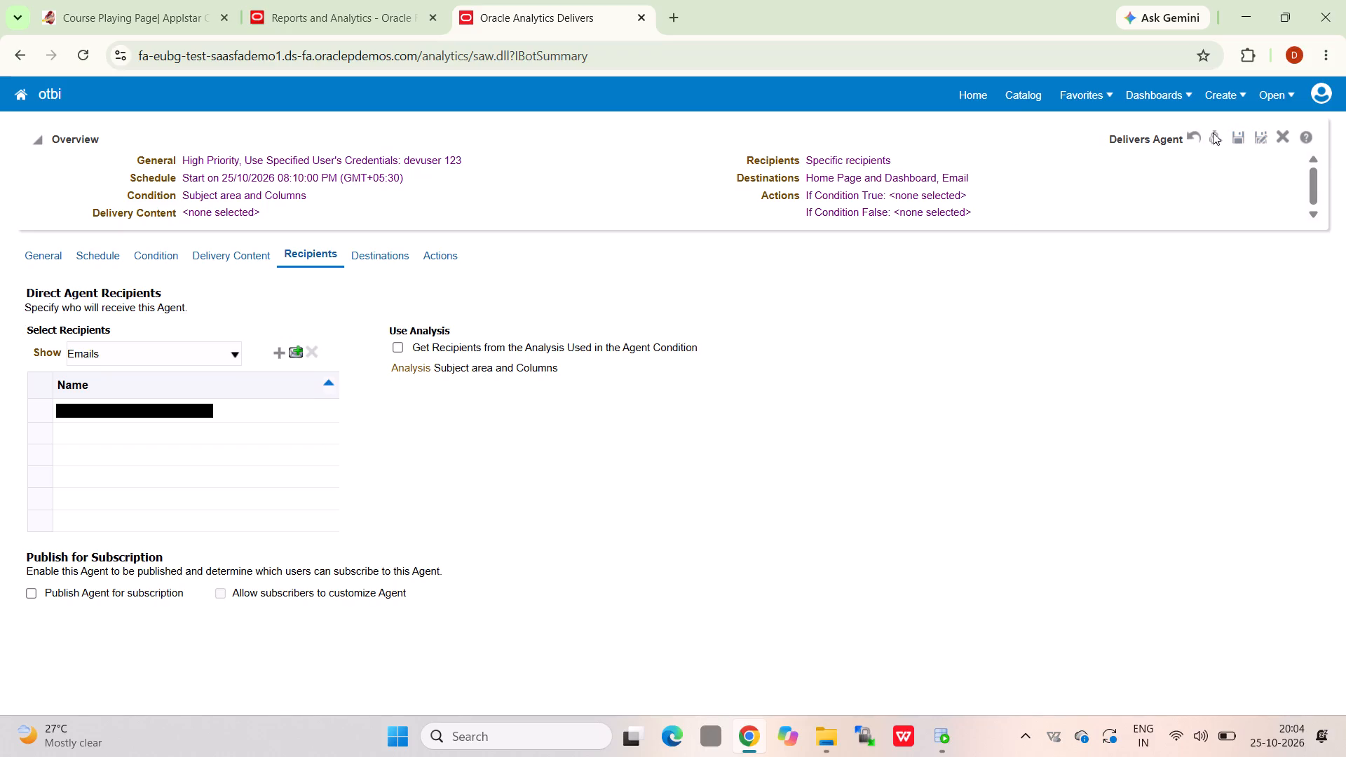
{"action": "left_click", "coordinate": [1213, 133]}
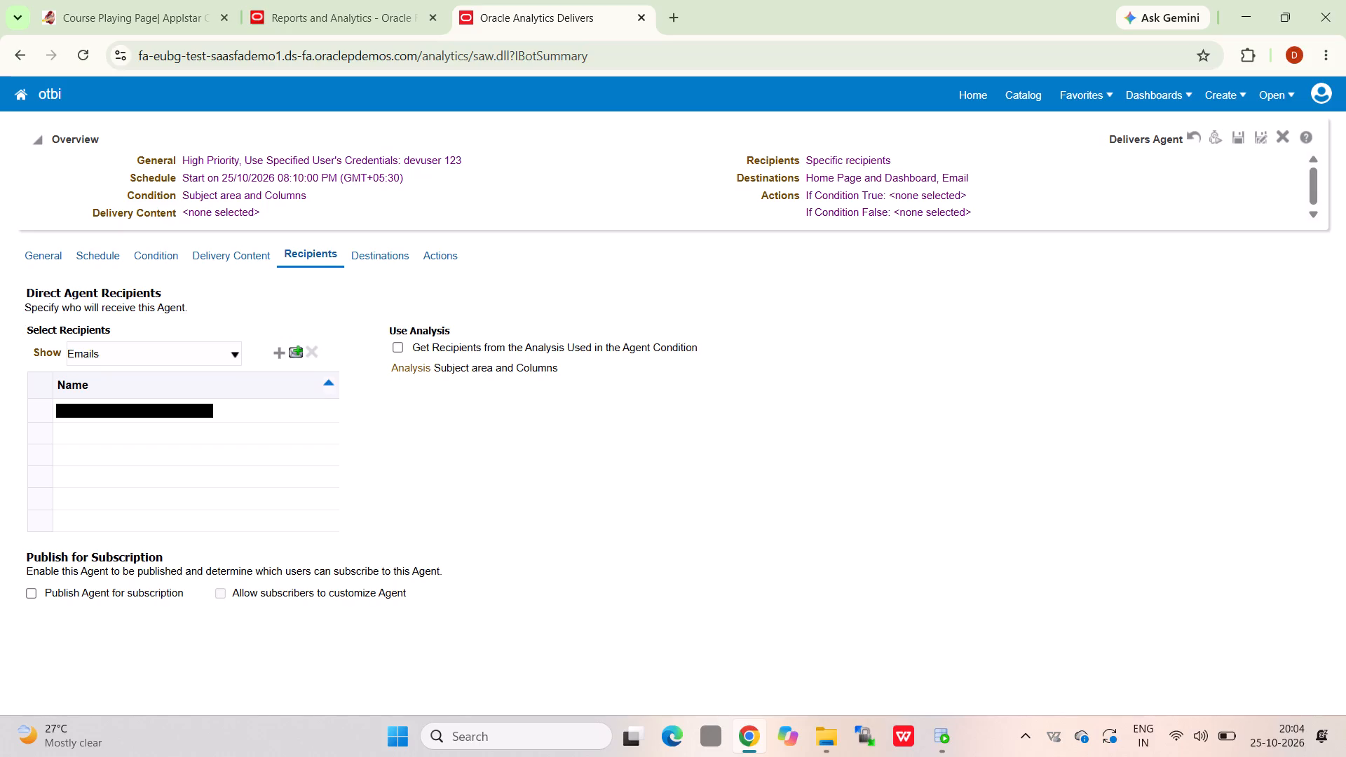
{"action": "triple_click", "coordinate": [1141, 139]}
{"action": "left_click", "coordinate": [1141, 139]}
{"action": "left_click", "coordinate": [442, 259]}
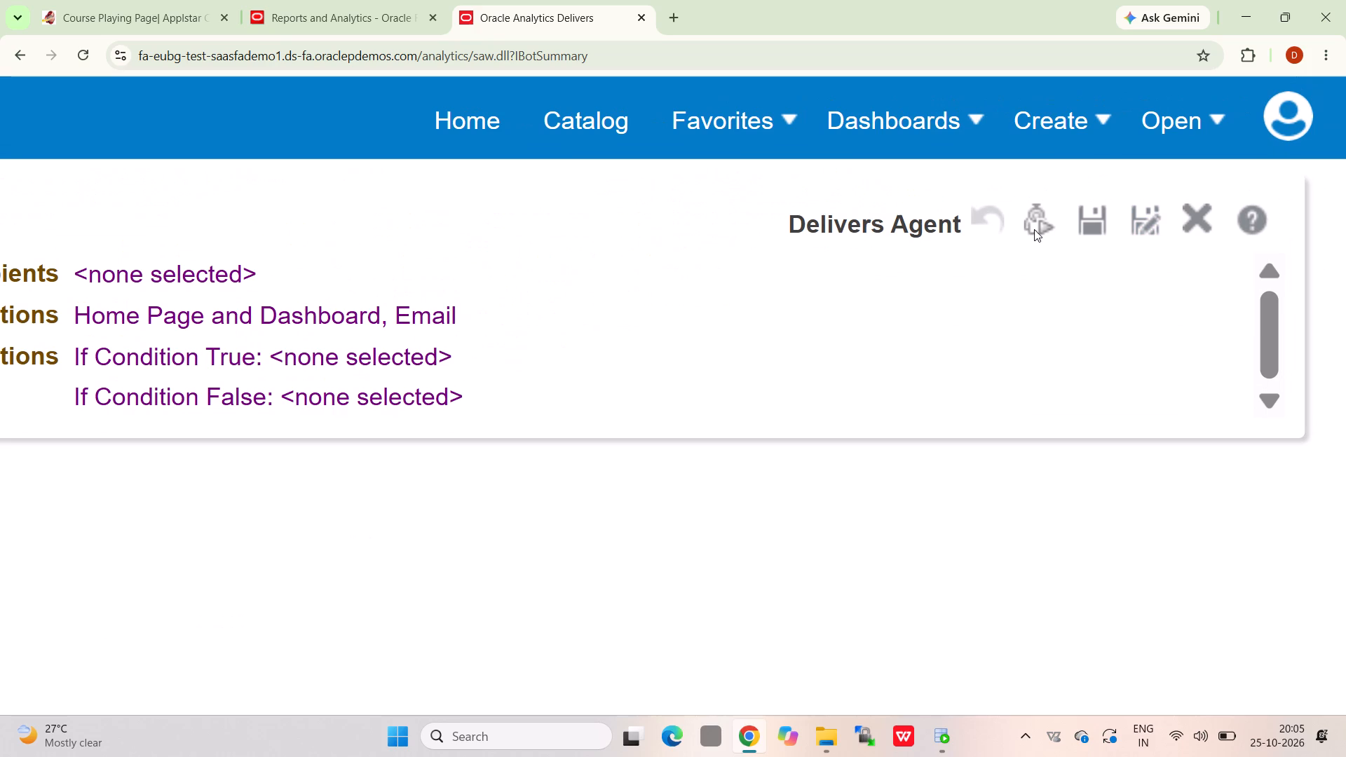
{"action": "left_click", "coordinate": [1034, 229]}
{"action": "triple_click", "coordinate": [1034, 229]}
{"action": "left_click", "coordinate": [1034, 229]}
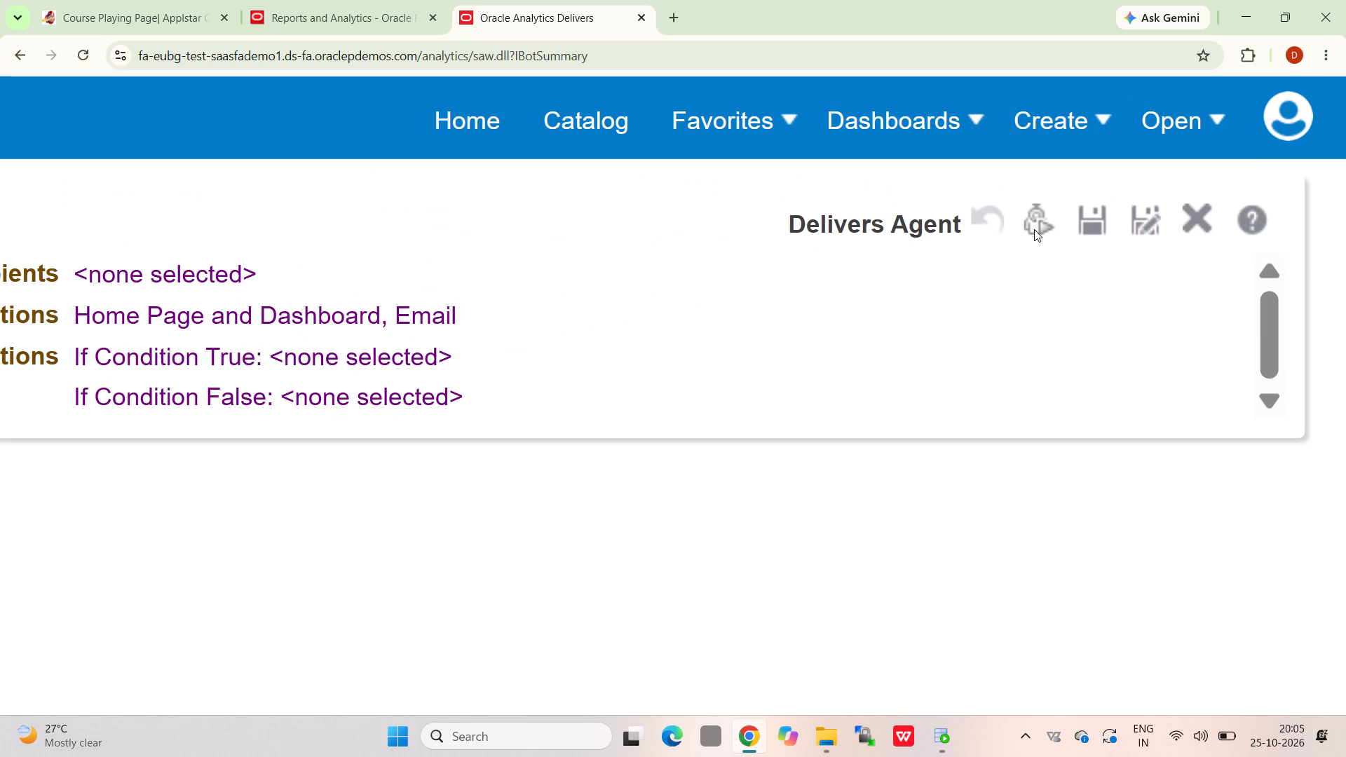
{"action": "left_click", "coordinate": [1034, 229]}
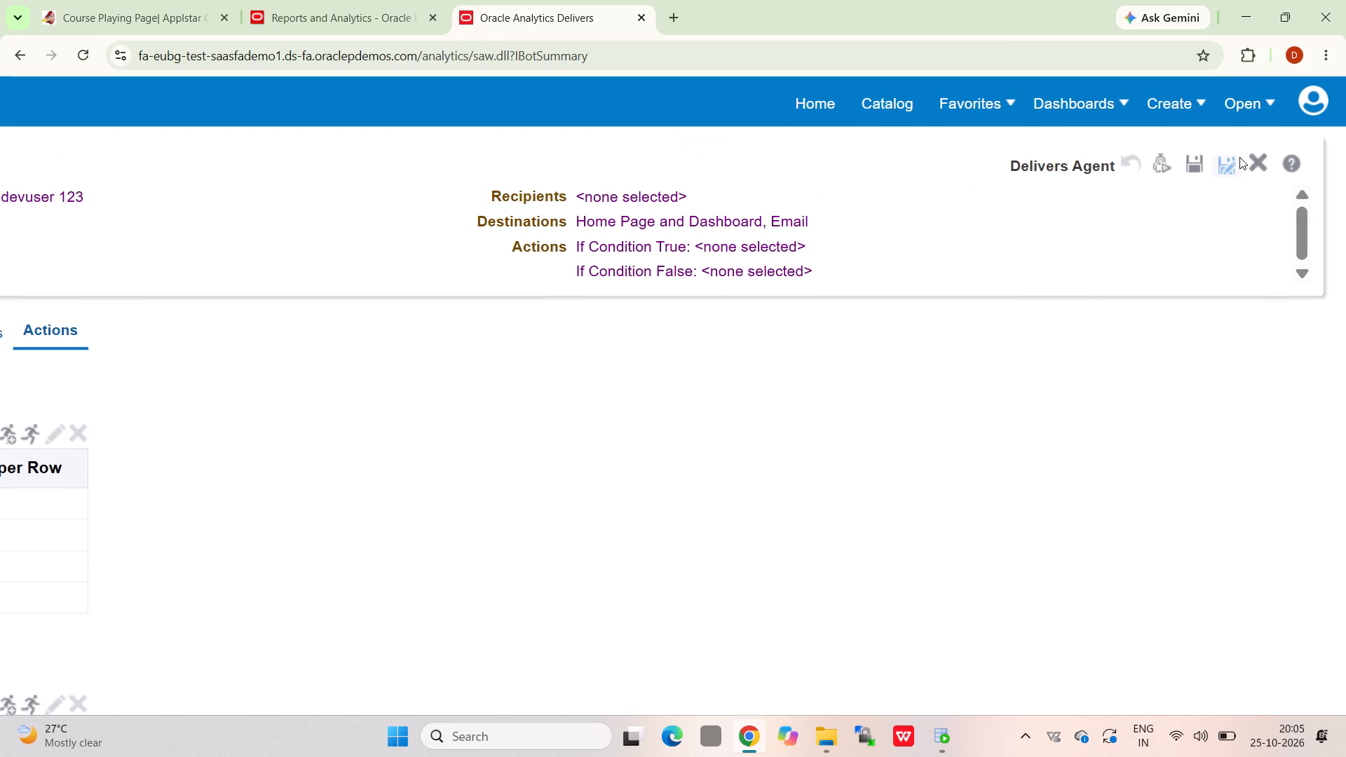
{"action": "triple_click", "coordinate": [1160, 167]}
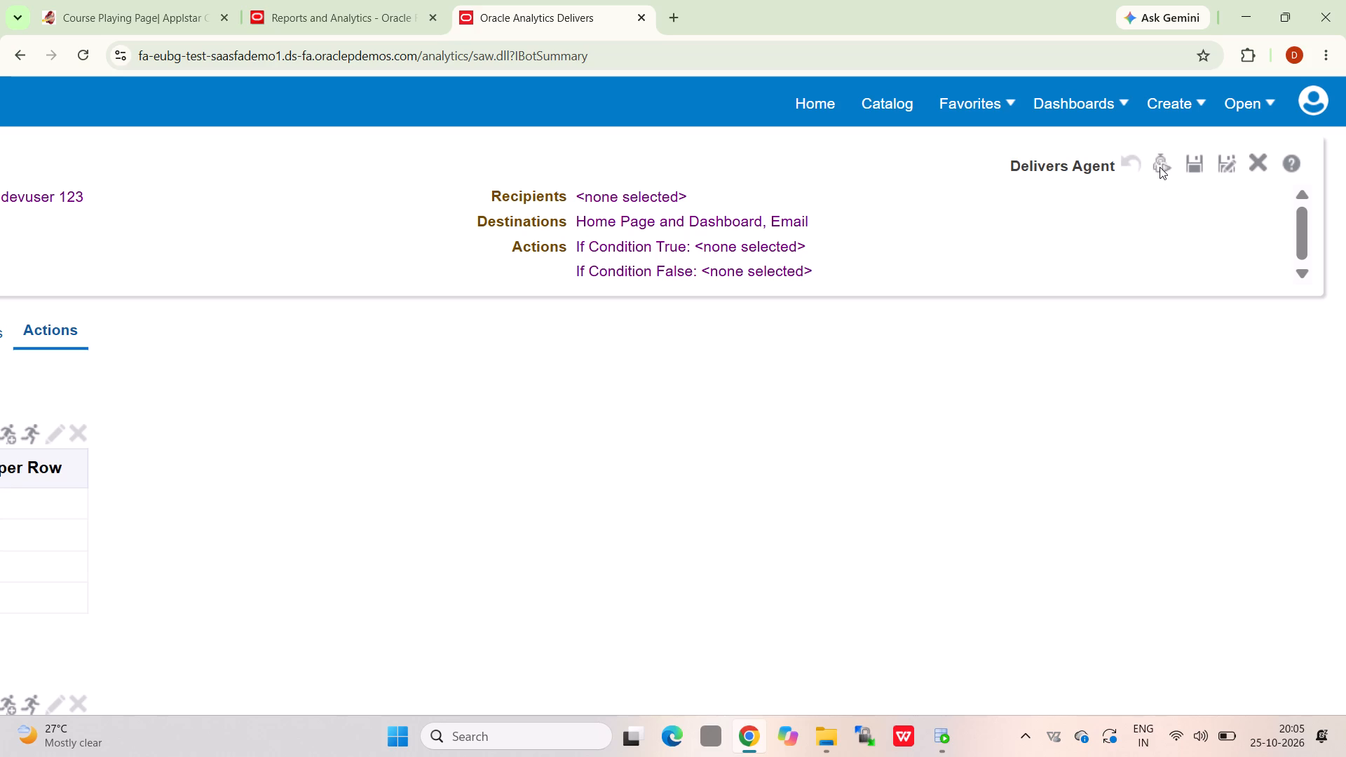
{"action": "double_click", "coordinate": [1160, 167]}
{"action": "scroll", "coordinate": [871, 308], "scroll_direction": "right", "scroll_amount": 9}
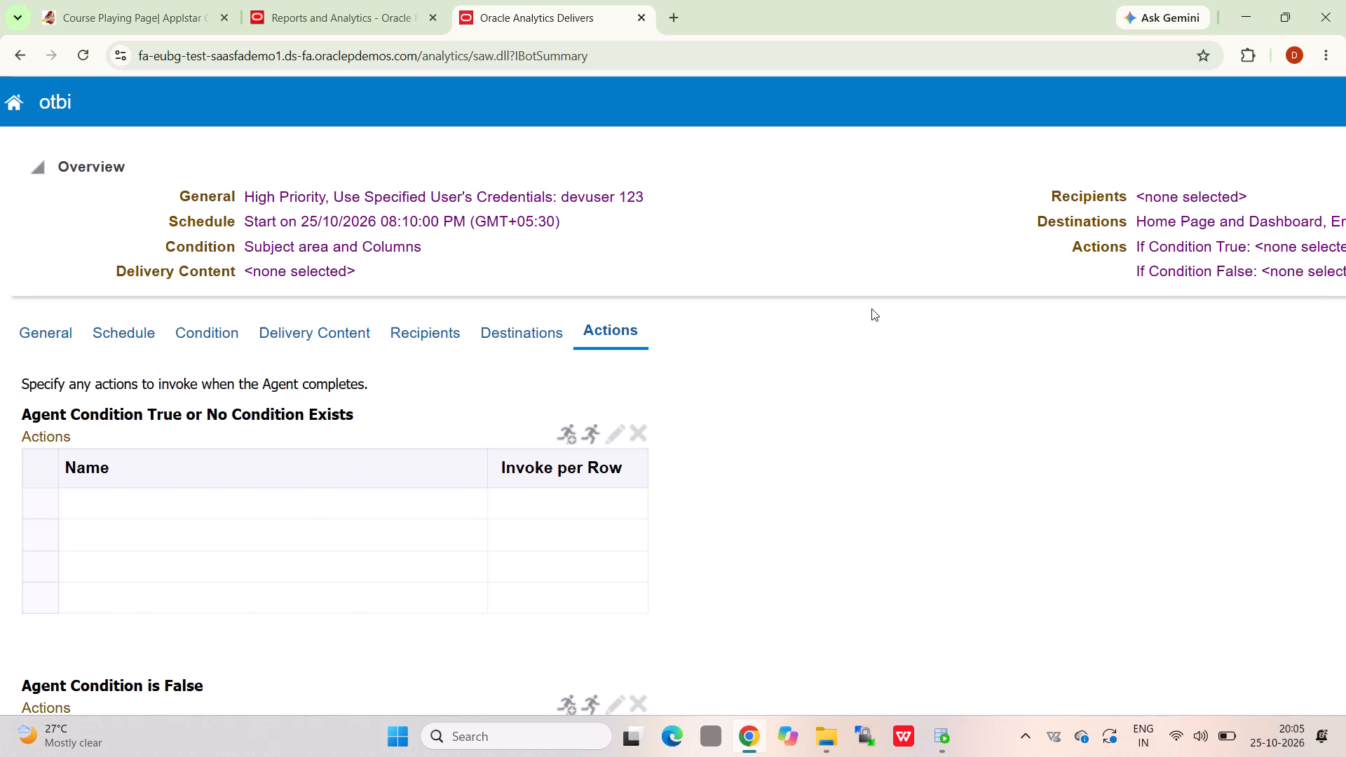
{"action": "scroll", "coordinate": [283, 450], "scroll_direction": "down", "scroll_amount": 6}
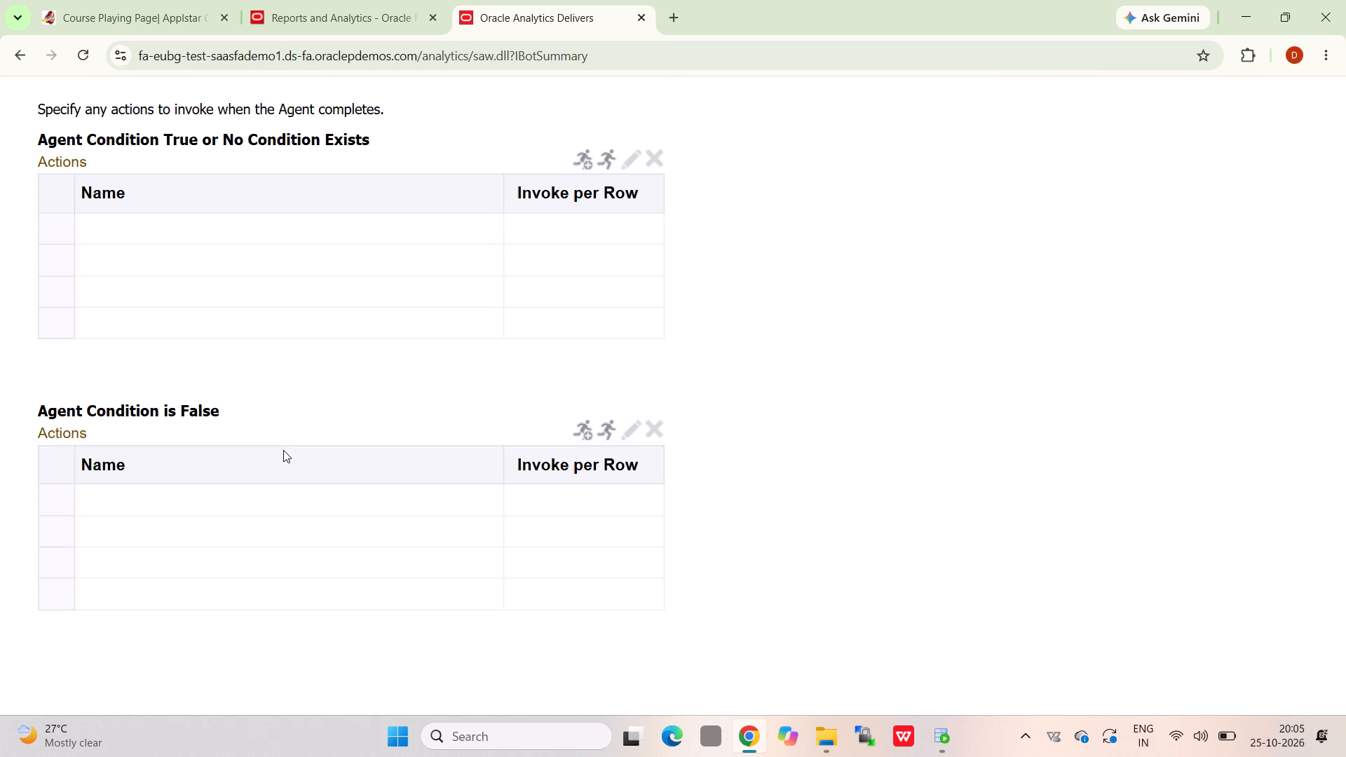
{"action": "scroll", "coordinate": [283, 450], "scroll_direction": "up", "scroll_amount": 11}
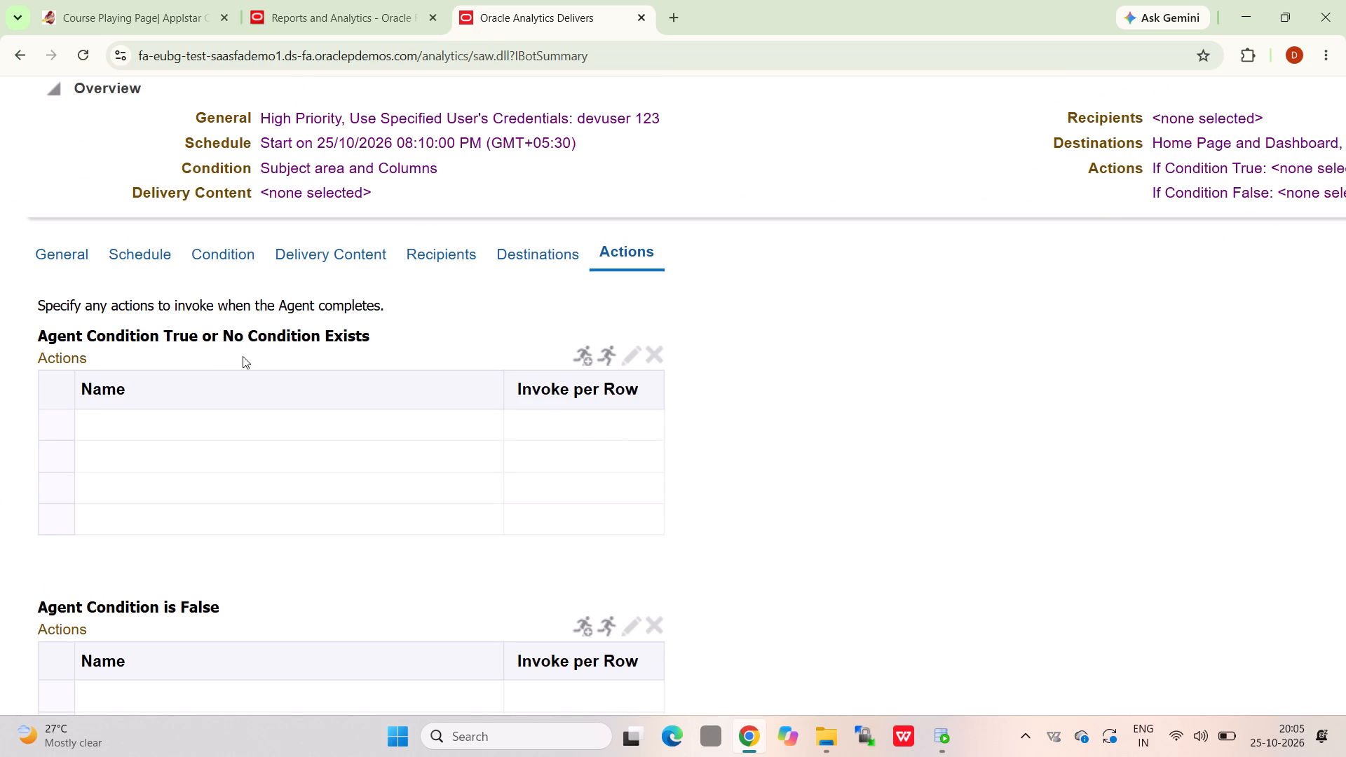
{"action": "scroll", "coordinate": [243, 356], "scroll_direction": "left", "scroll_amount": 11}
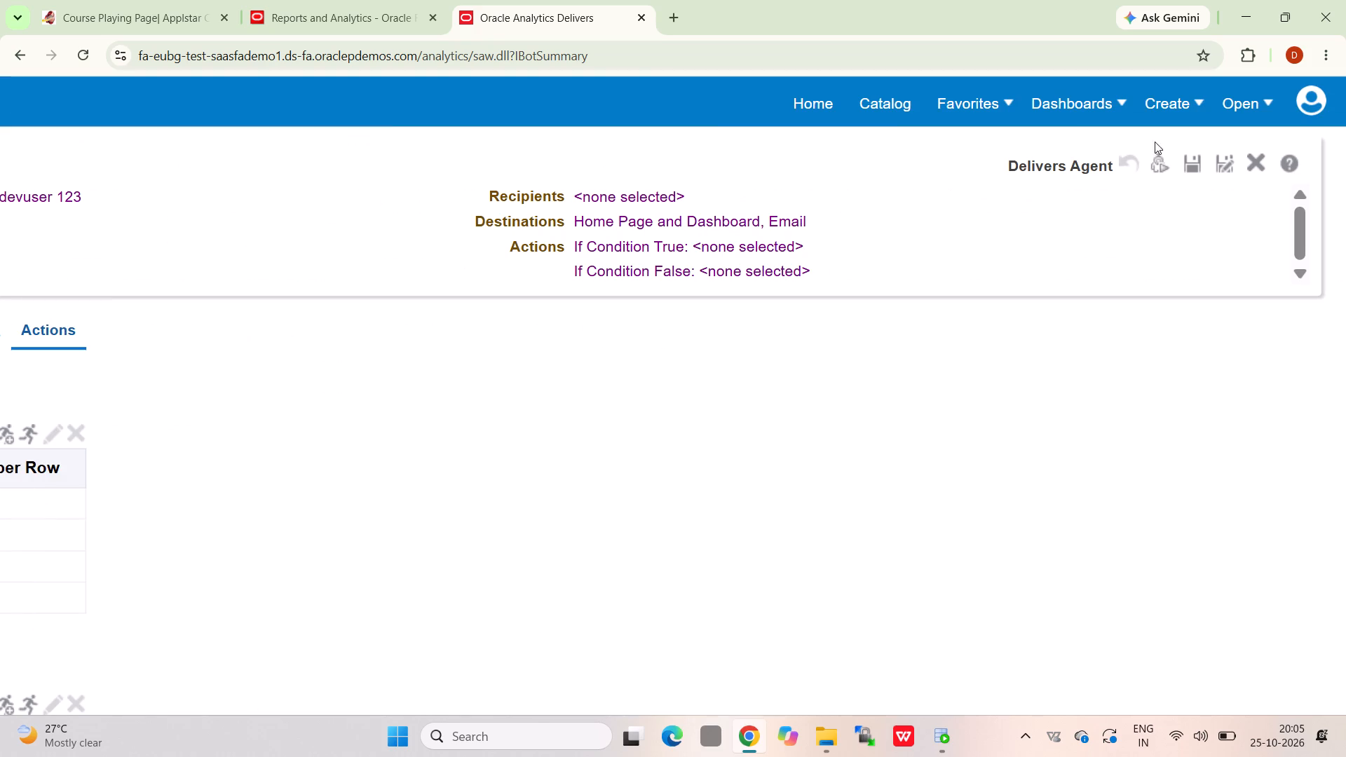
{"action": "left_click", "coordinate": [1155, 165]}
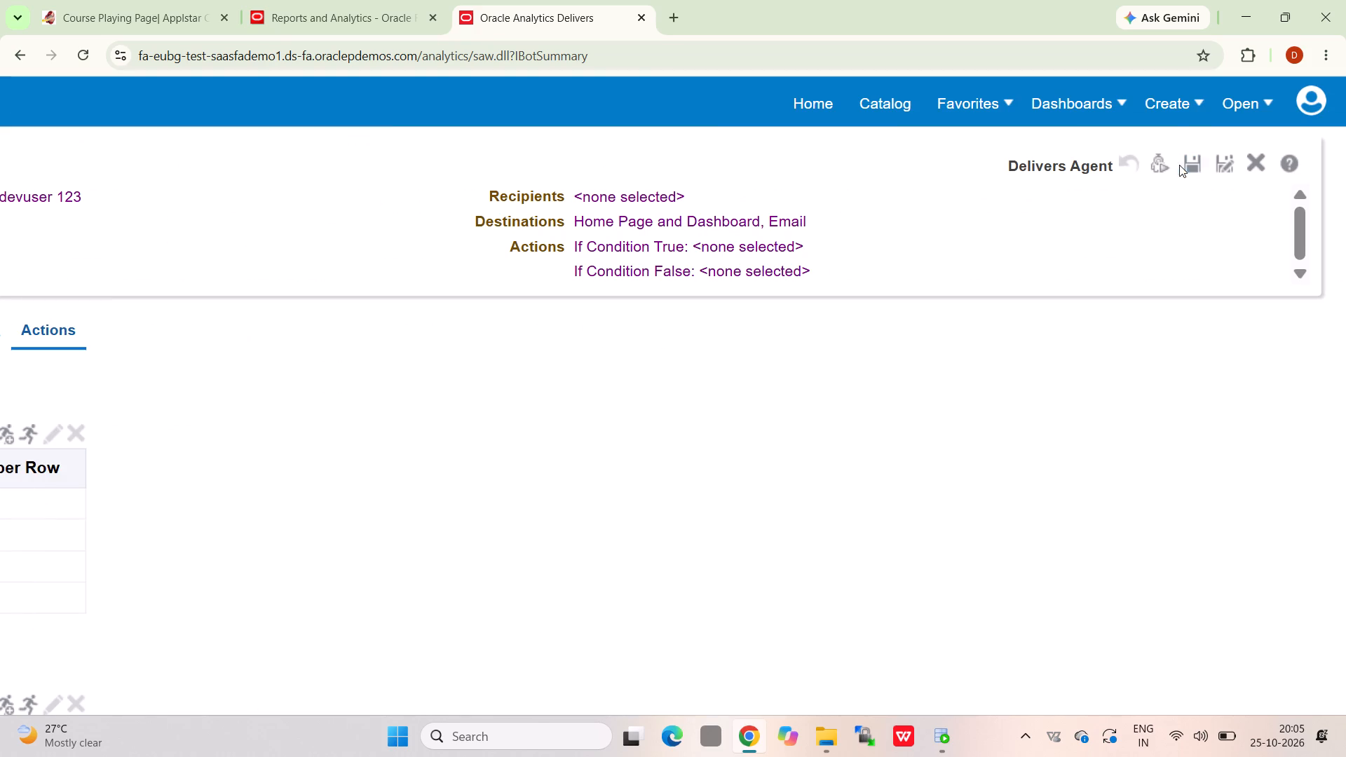
Save the otbi agent with its changed recipient list.
{"action": "left_click", "coordinate": [1187, 165]}
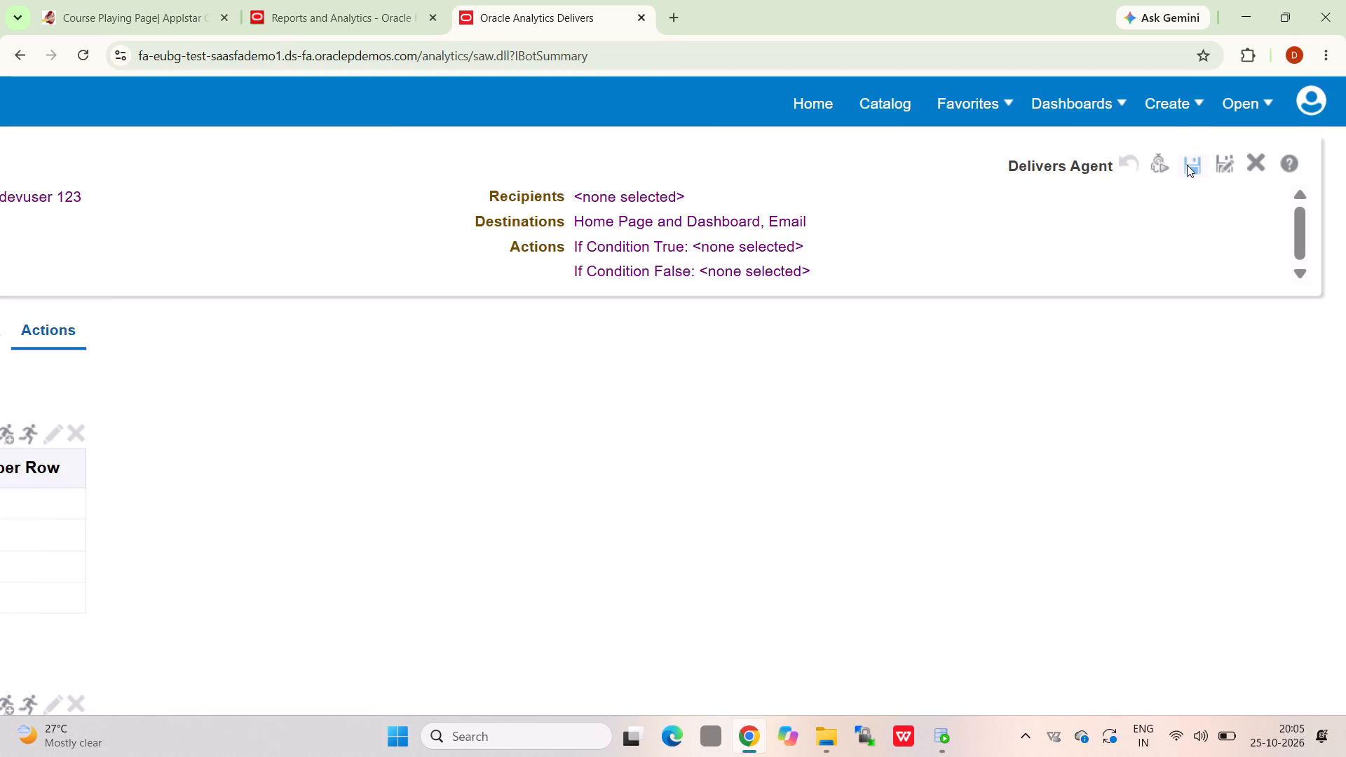
{"action": "left_click", "coordinate": [1187, 165]}
{"action": "left_click", "coordinate": [1245, 96]}
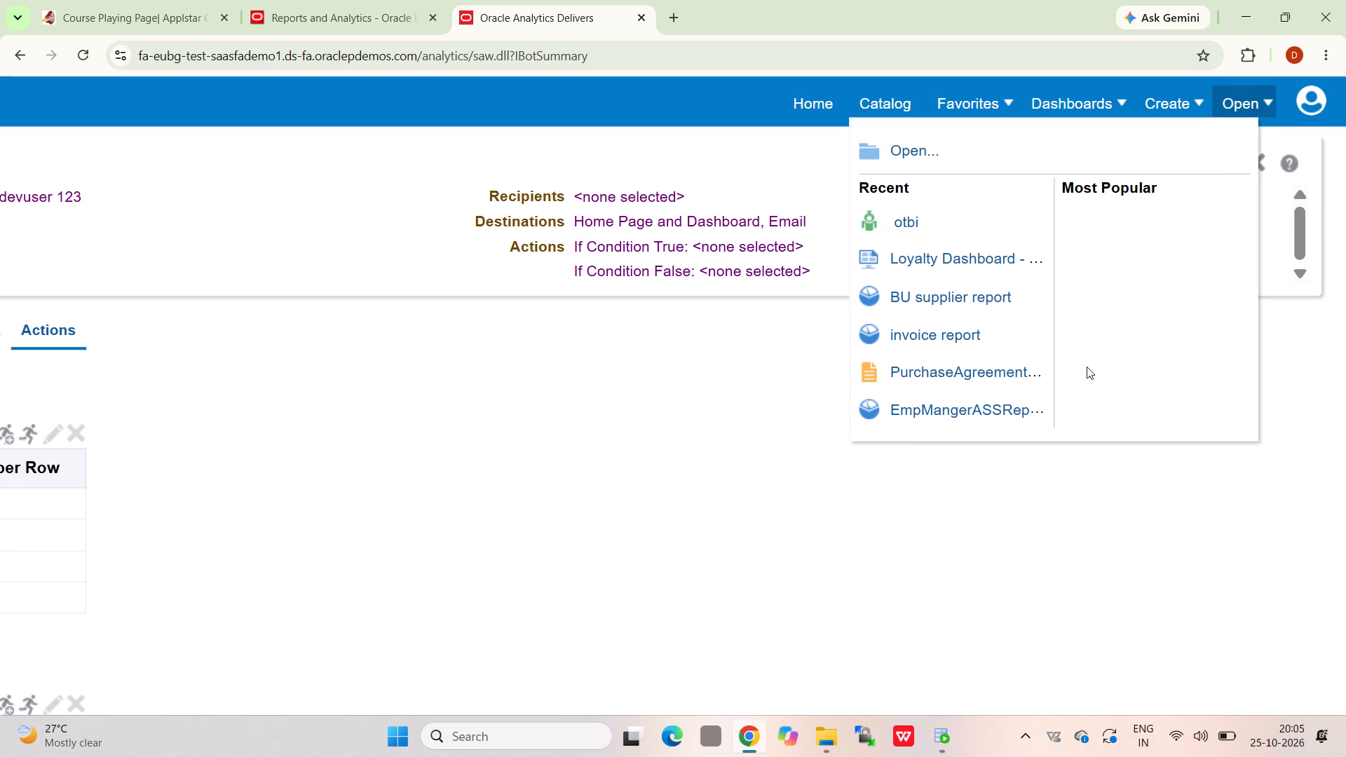
{"action": "left_click", "coordinate": [827, 469]}
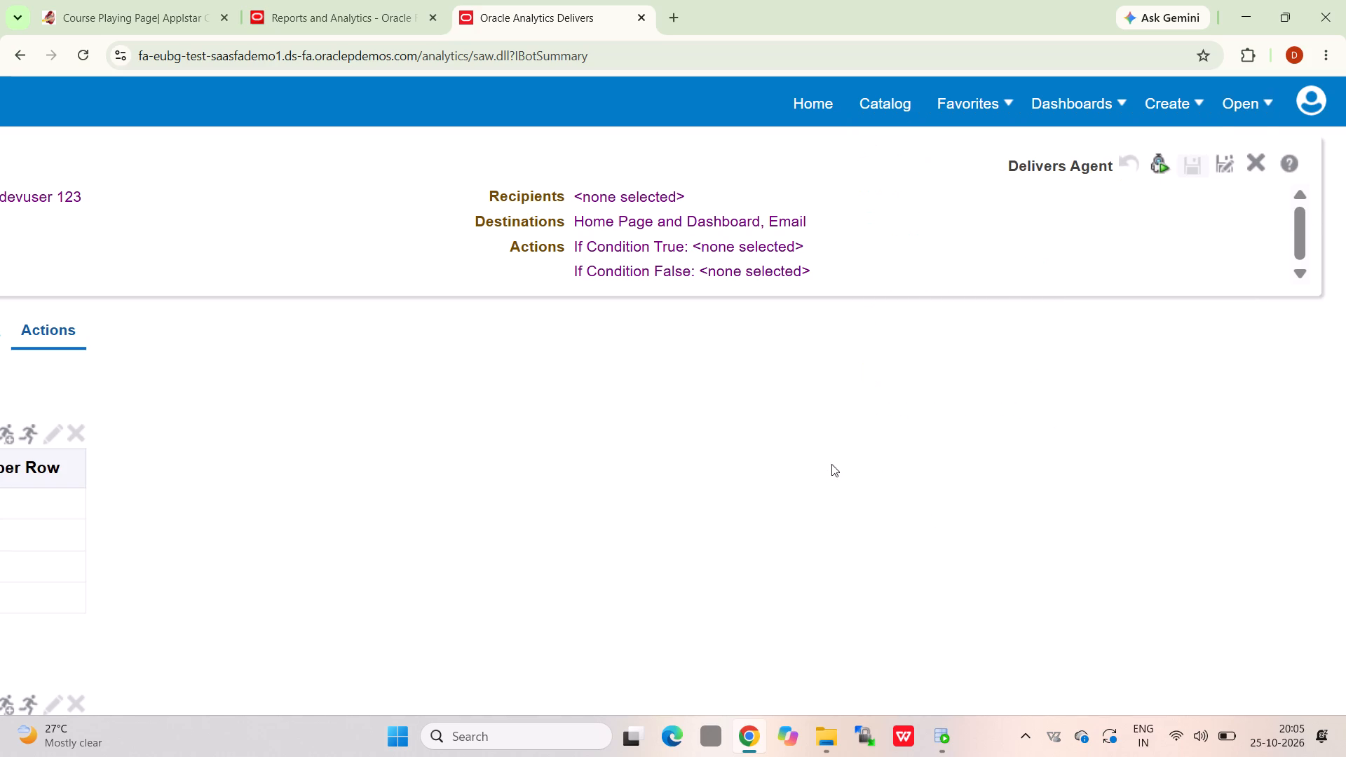
Run the saved otbi agent twice, closing the run status dialog each time.
{"action": "left_click", "coordinate": [1162, 174]}
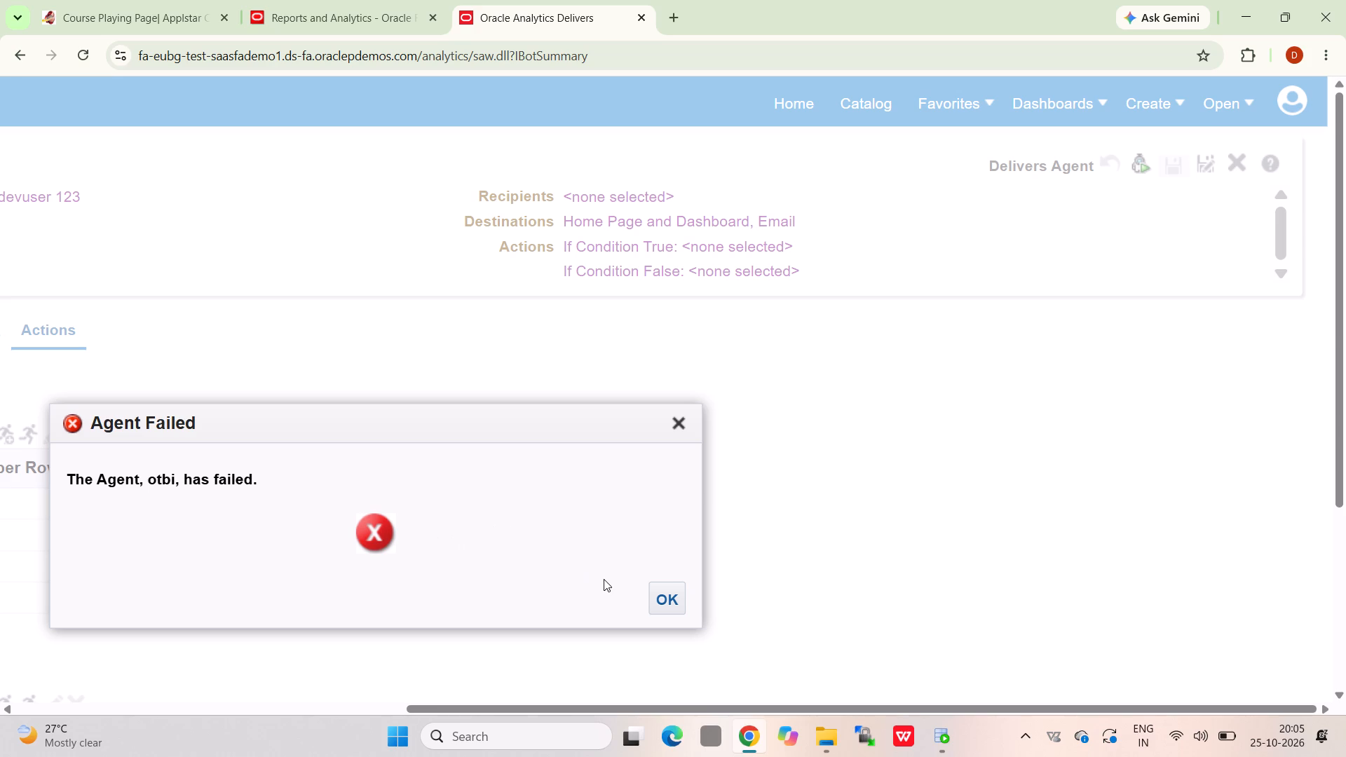
{"action": "left_click", "coordinate": [672, 597]}
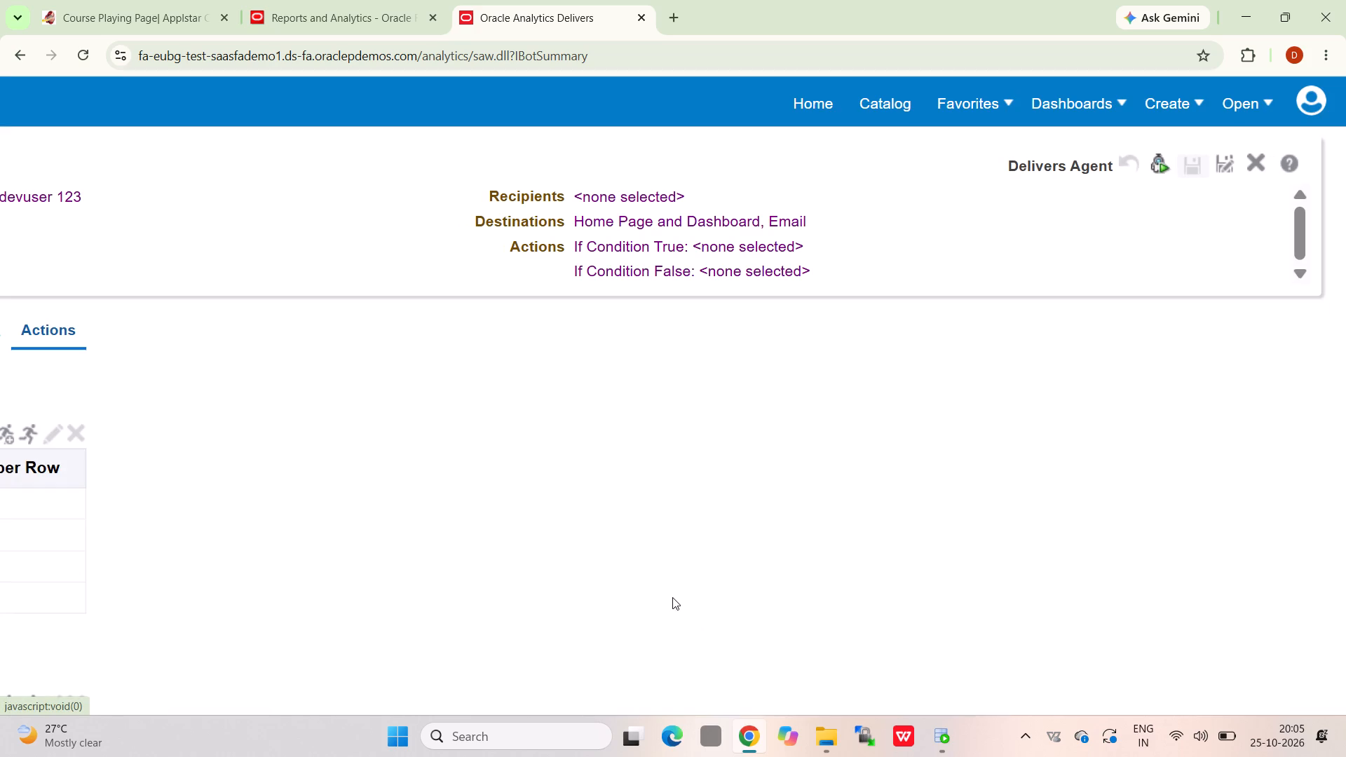
{"action": "left_click", "coordinate": [1160, 156]}
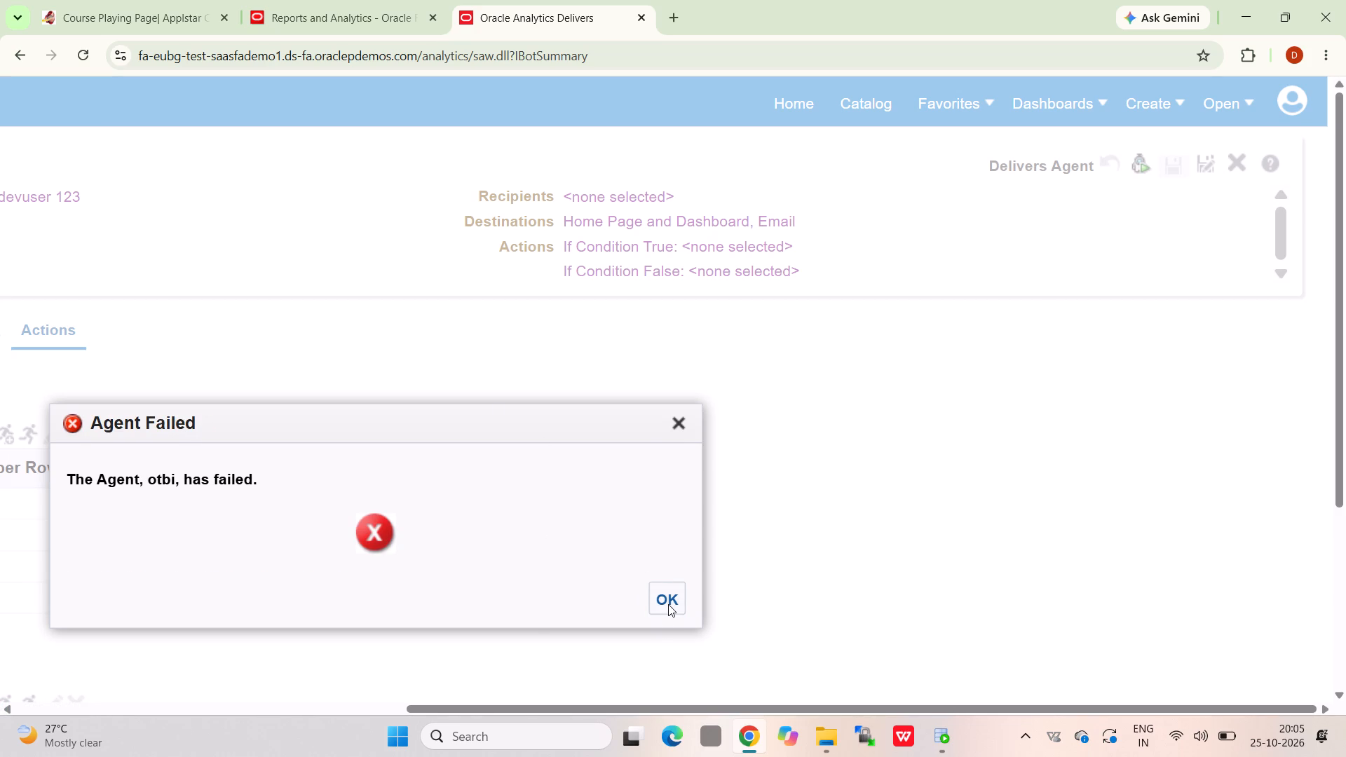
{"action": "left_click", "coordinate": [670, 605]}
Review the agent's condition, schedule, delivery content and recipient settings, and try to select delivery as attachment.
{"action": "scroll", "coordinate": [264, 531], "scroll_direction": "right", "scroll_amount": 8}
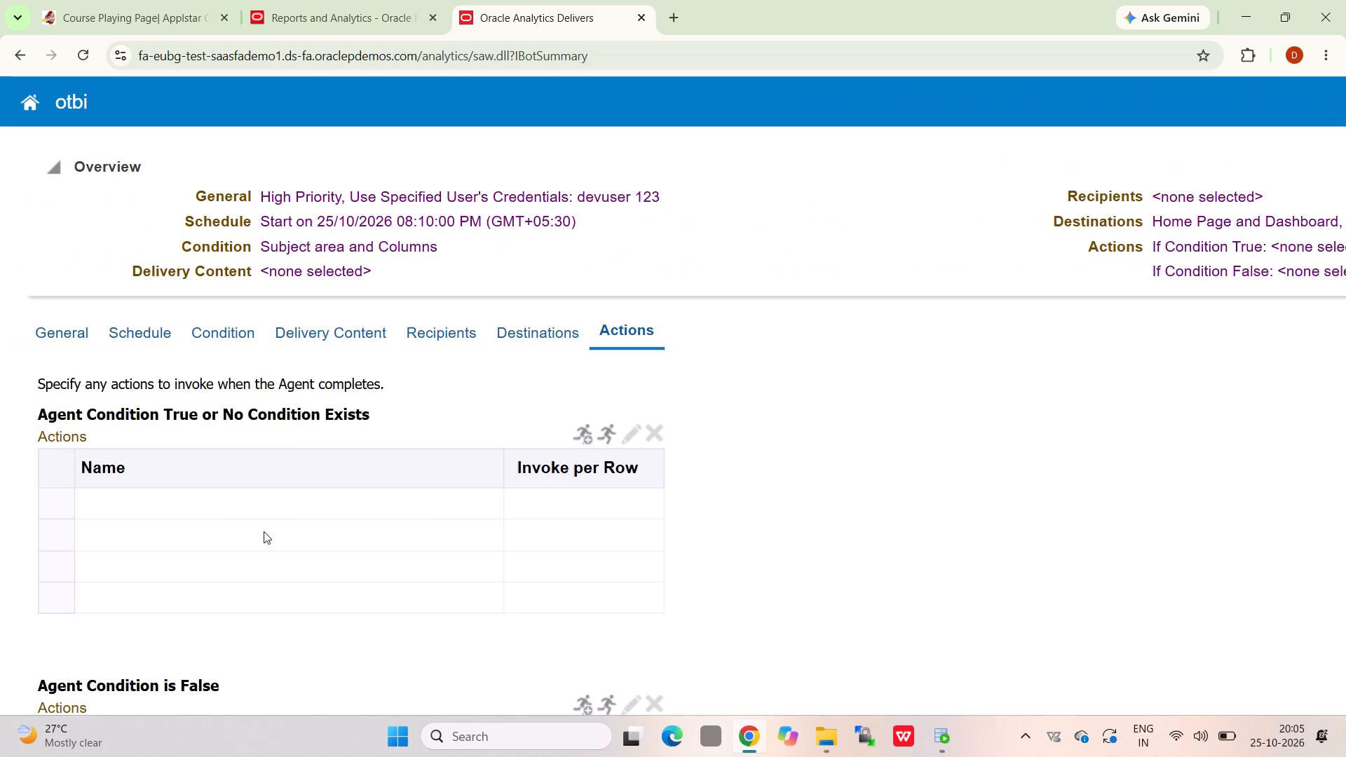
{"action": "scroll", "coordinate": [264, 531], "scroll_direction": "right", "scroll_amount": 2}
{"action": "left_click", "coordinate": [208, 331]}
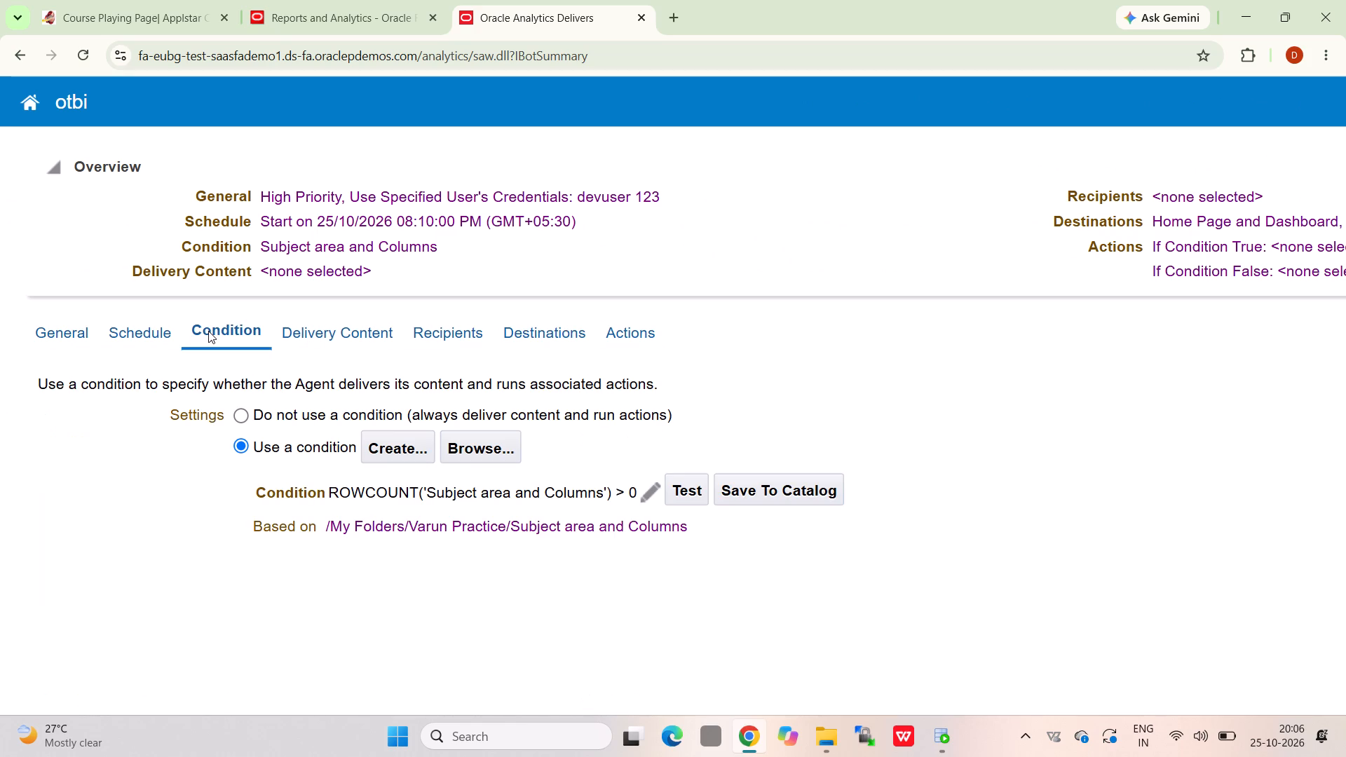
{"action": "left_click", "coordinate": [136, 328]}
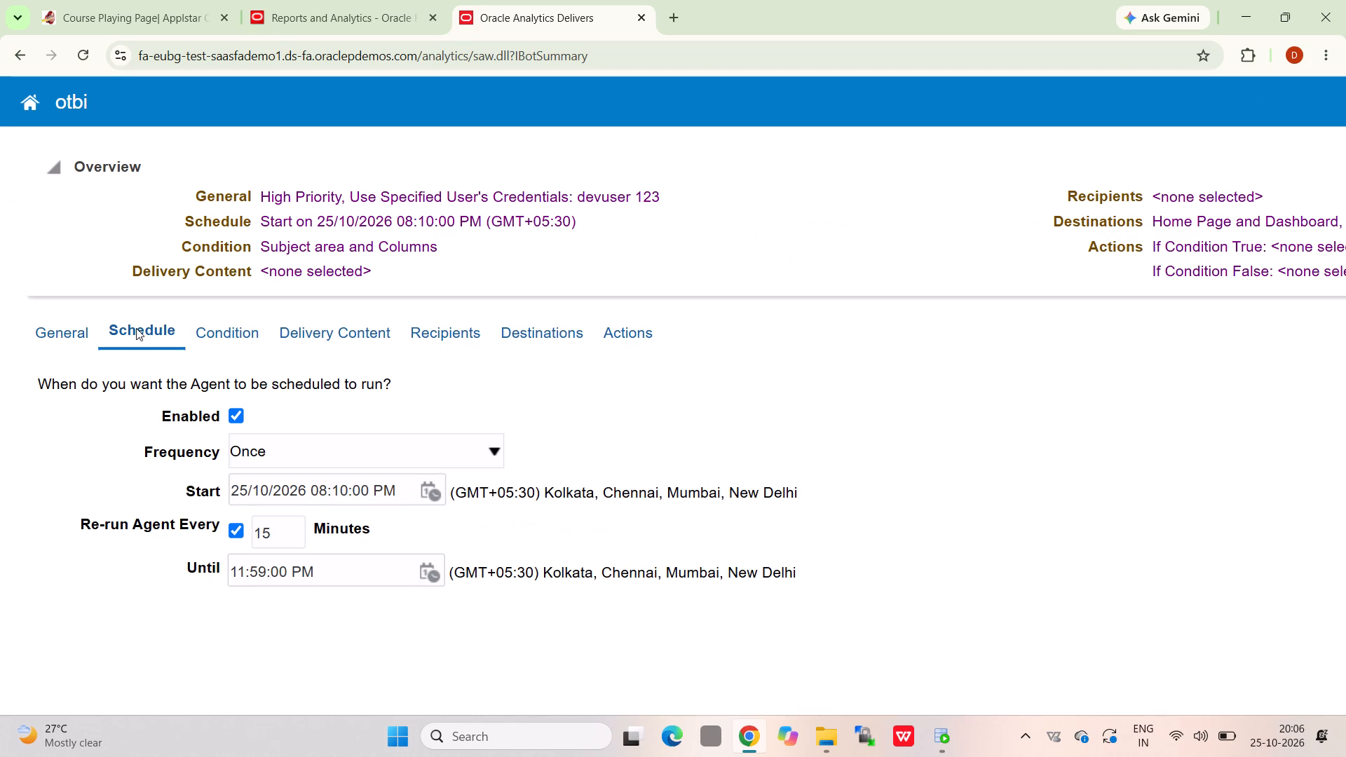
{"action": "left_click", "coordinate": [321, 327]}
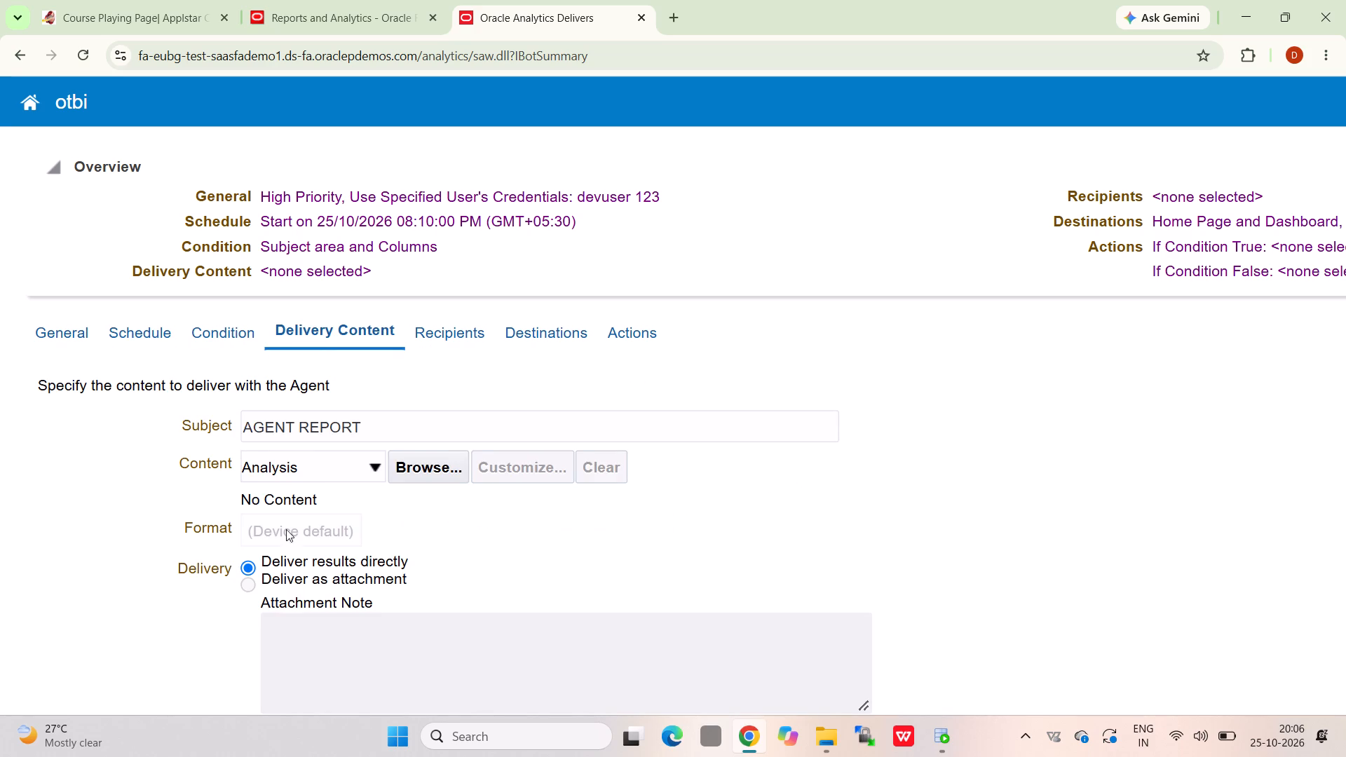
{"action": "scroll", "coordinate": [292, 556], "scroll_direction": "down", "scroll_amount": 2}
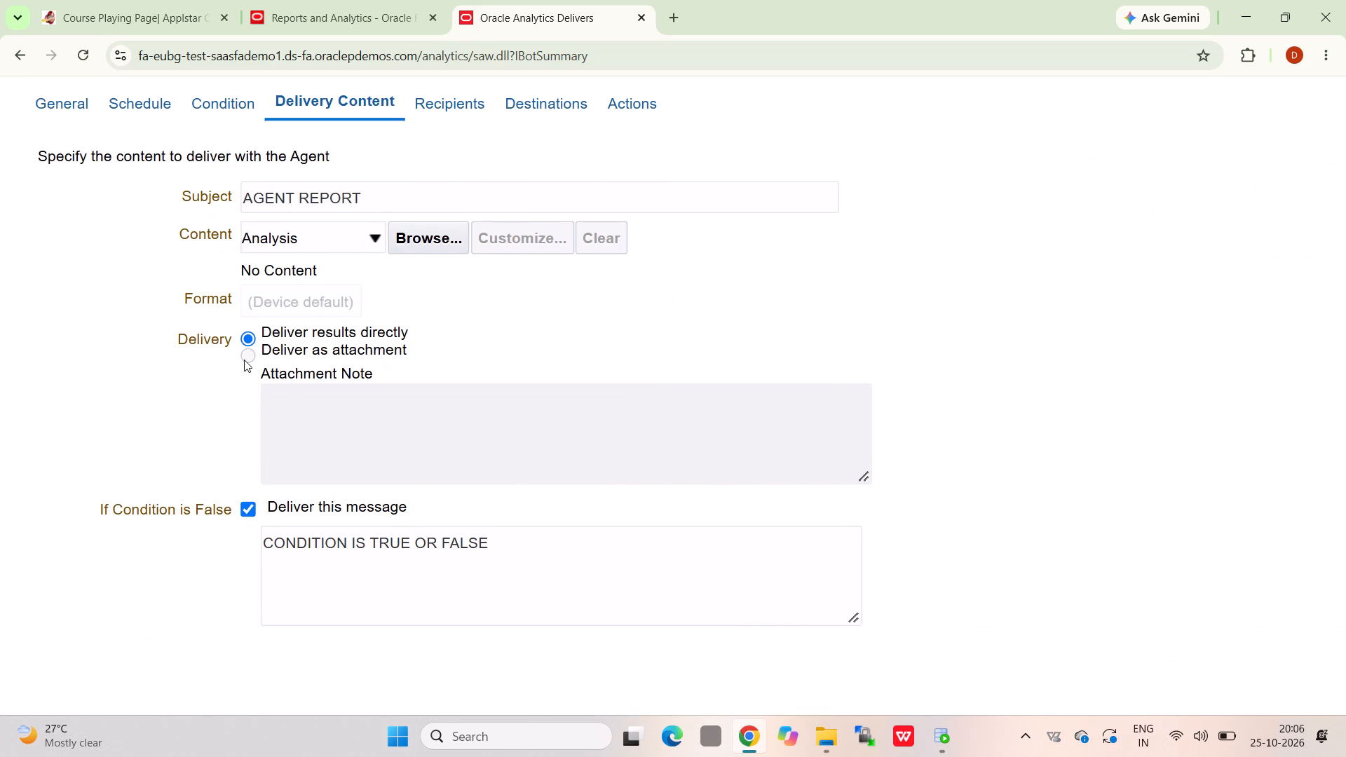
{"action": "left_click", "coordinate": [245, 354]}
{"action": "left_click", "coordinate": [245, 354]}
{"action": "scroll", "coordinate": [245, 354], "scroll_direction": "up", "scroll_amount": 3}
{"action": "left_click", "coordinate": [448, 342]}
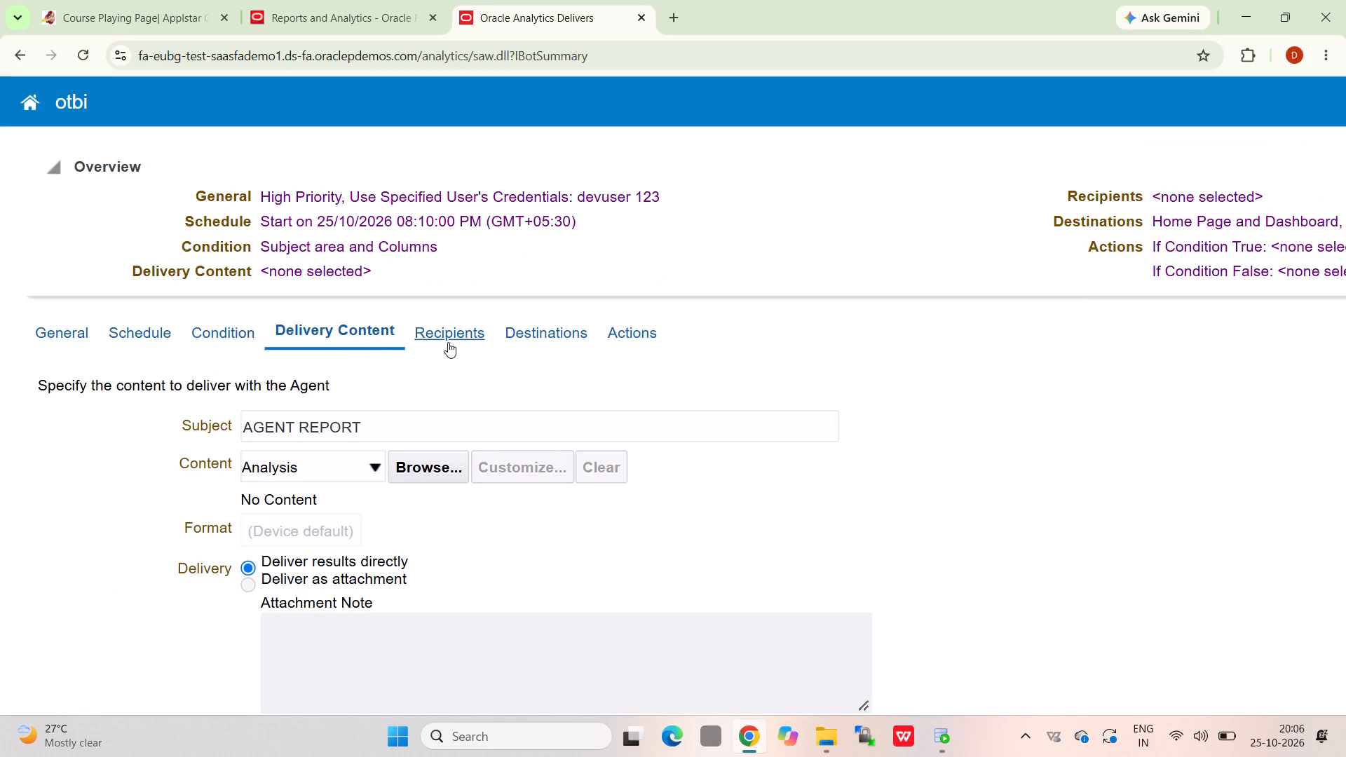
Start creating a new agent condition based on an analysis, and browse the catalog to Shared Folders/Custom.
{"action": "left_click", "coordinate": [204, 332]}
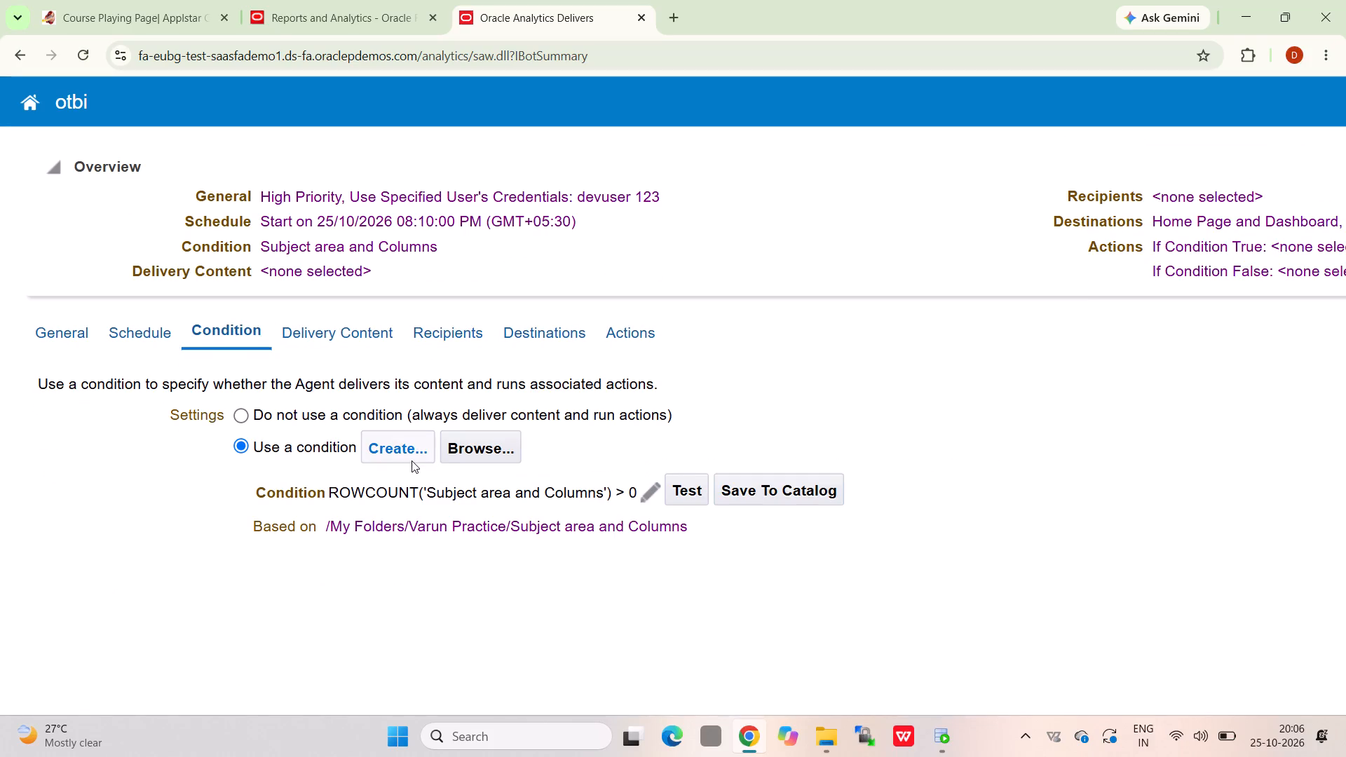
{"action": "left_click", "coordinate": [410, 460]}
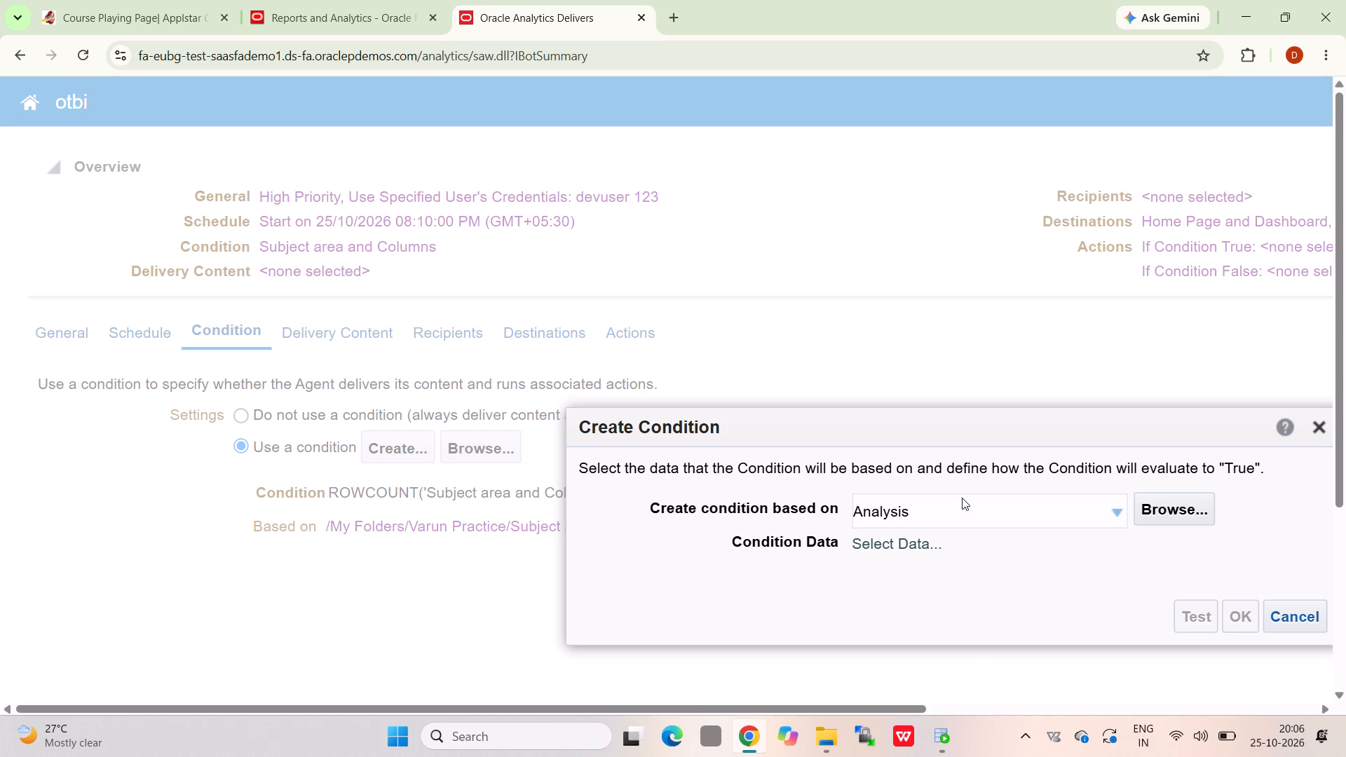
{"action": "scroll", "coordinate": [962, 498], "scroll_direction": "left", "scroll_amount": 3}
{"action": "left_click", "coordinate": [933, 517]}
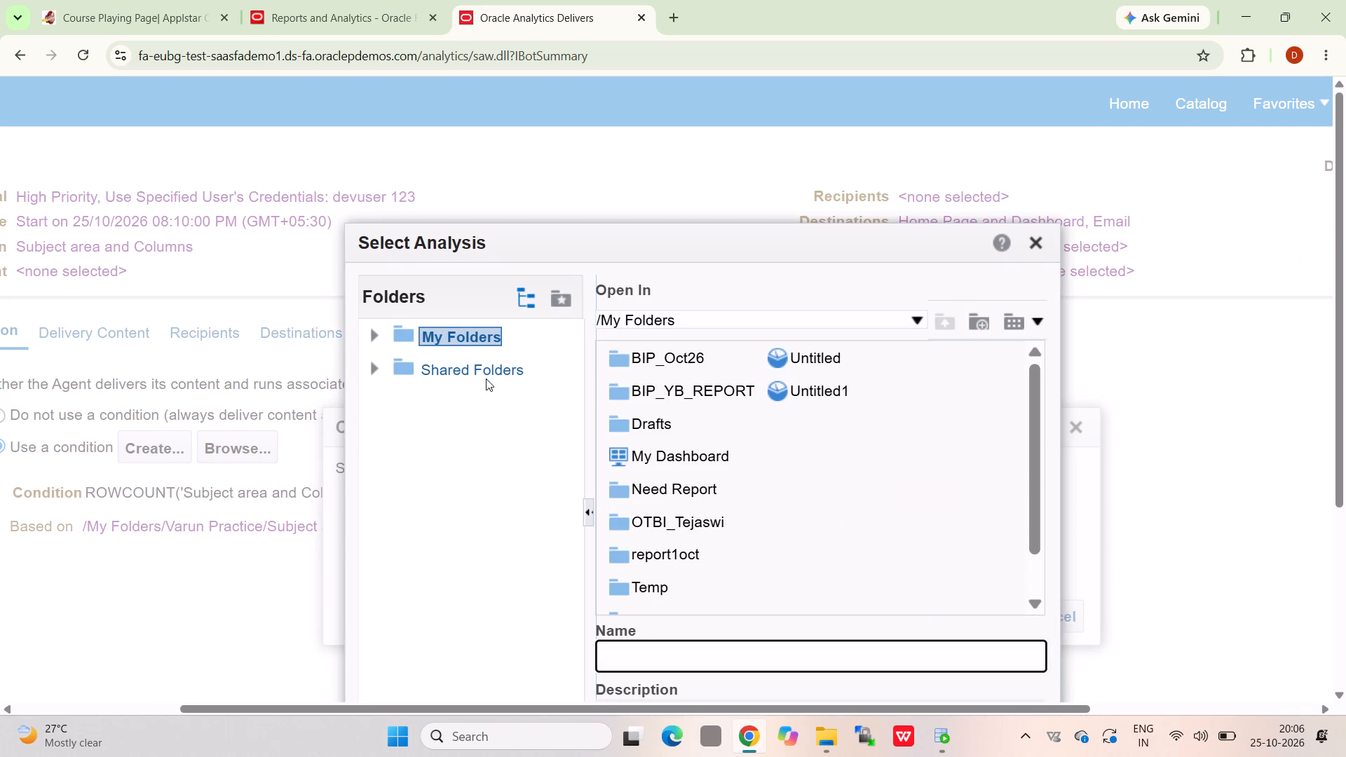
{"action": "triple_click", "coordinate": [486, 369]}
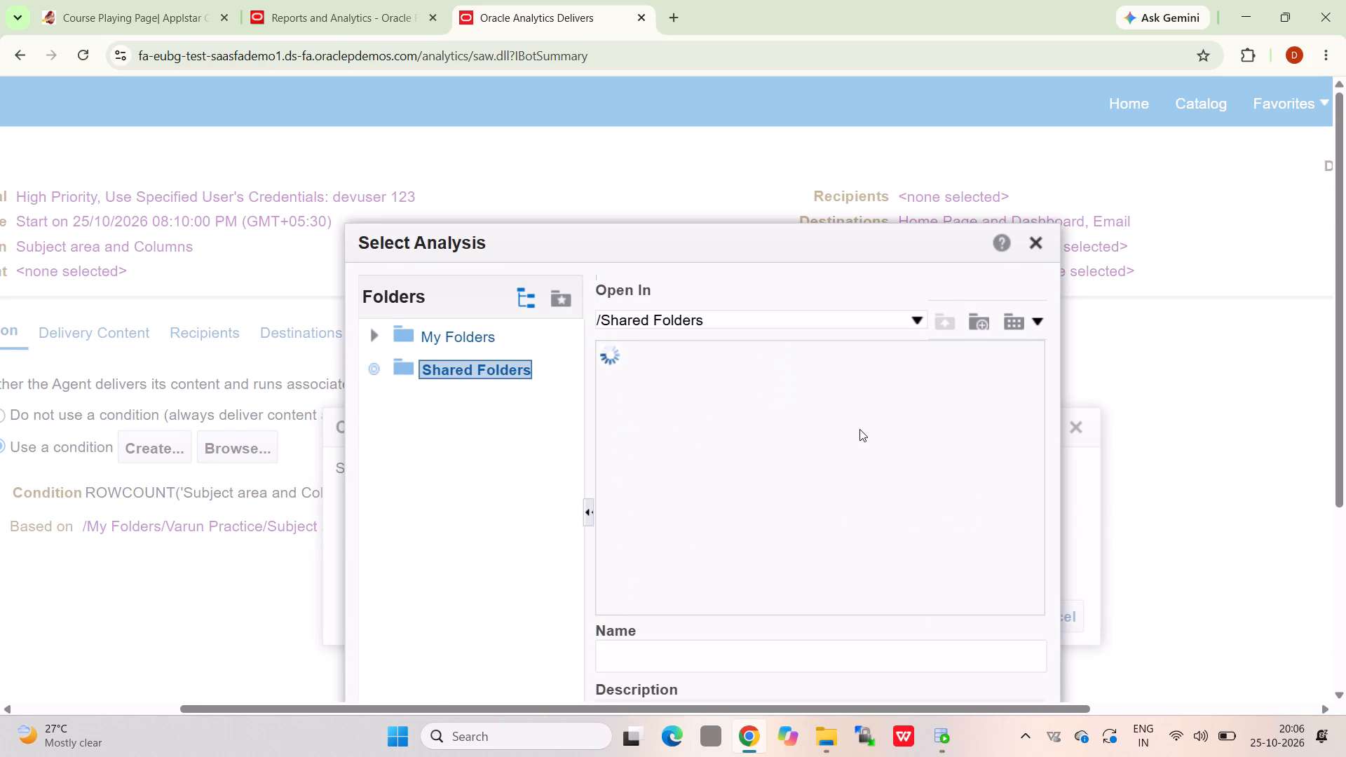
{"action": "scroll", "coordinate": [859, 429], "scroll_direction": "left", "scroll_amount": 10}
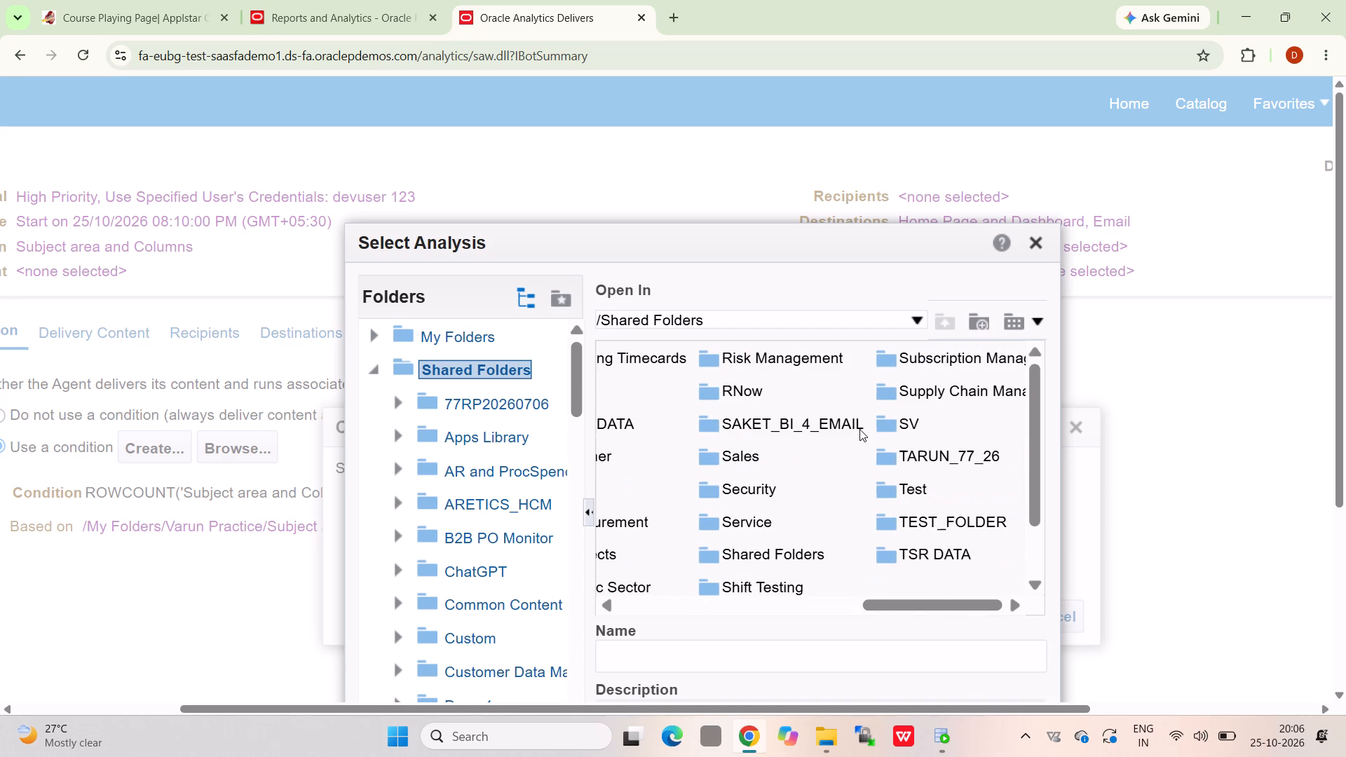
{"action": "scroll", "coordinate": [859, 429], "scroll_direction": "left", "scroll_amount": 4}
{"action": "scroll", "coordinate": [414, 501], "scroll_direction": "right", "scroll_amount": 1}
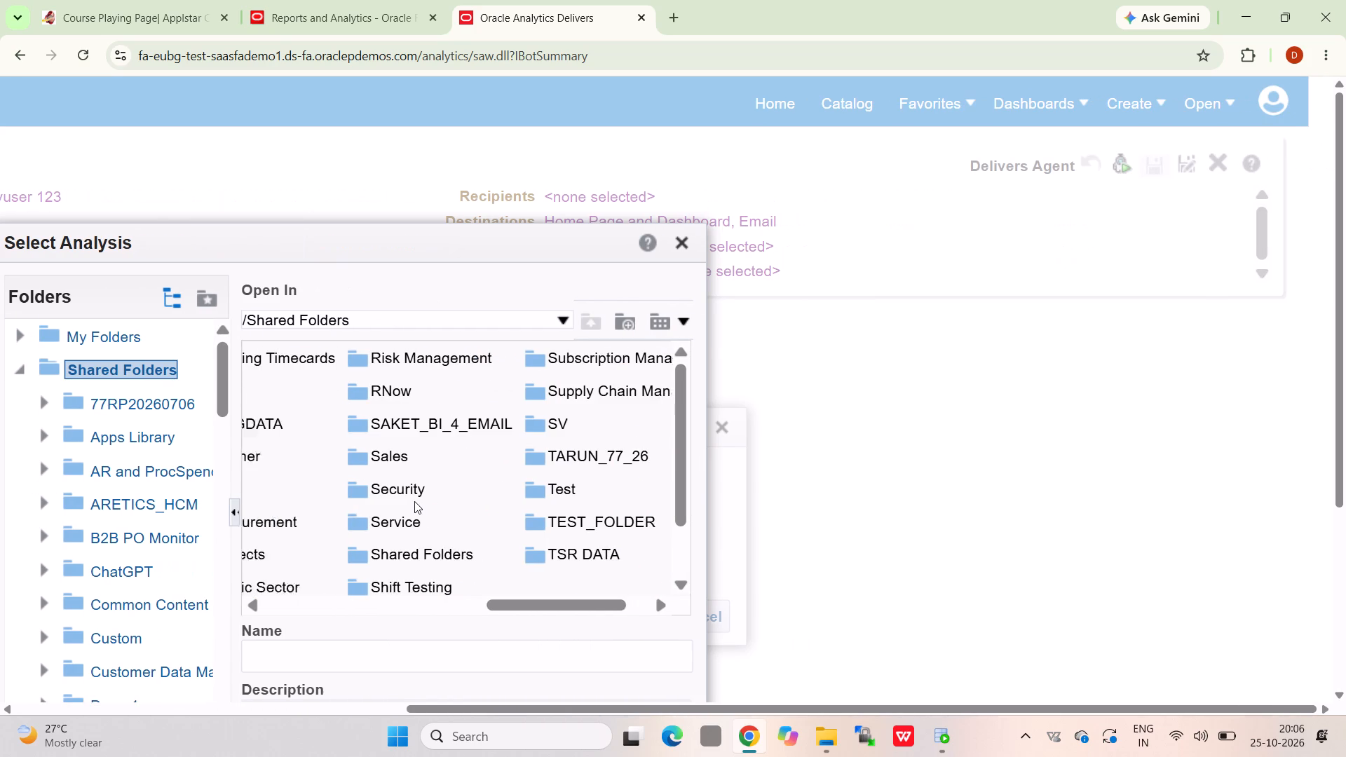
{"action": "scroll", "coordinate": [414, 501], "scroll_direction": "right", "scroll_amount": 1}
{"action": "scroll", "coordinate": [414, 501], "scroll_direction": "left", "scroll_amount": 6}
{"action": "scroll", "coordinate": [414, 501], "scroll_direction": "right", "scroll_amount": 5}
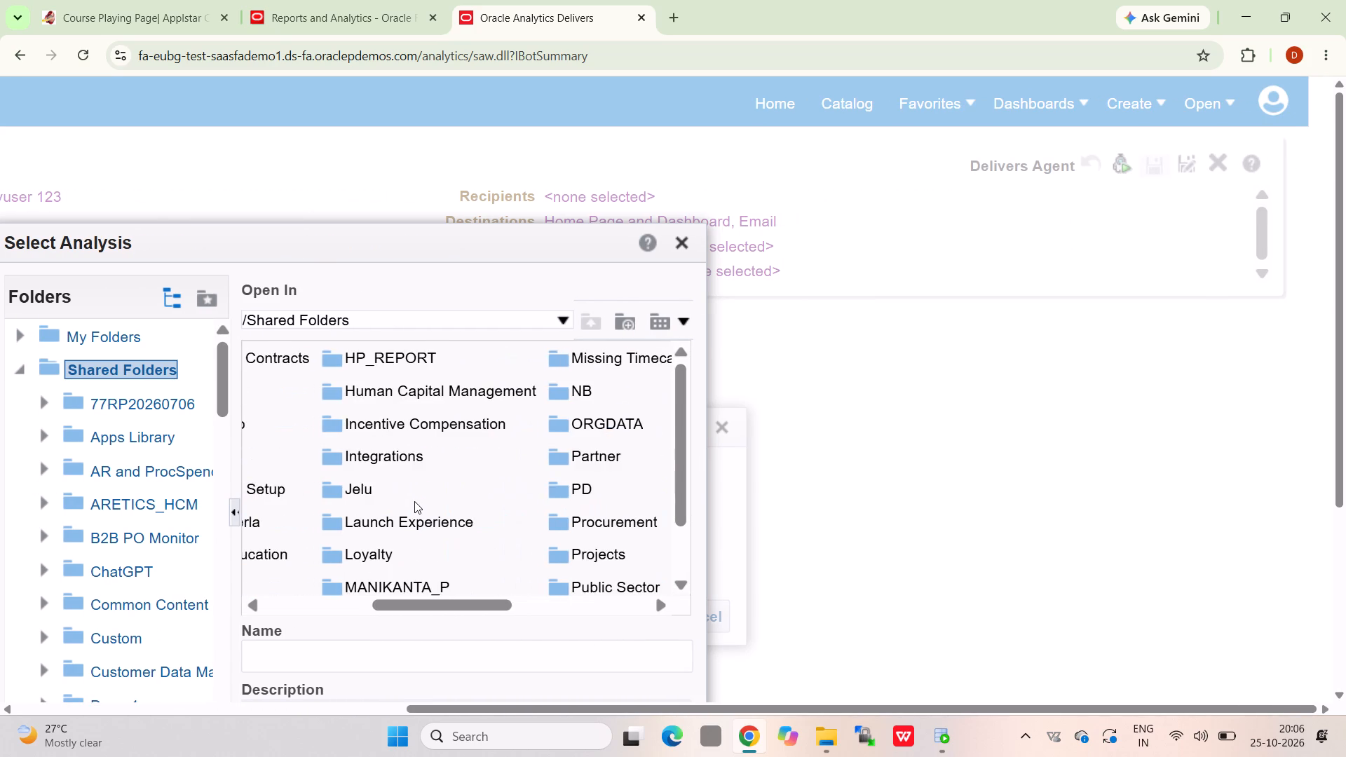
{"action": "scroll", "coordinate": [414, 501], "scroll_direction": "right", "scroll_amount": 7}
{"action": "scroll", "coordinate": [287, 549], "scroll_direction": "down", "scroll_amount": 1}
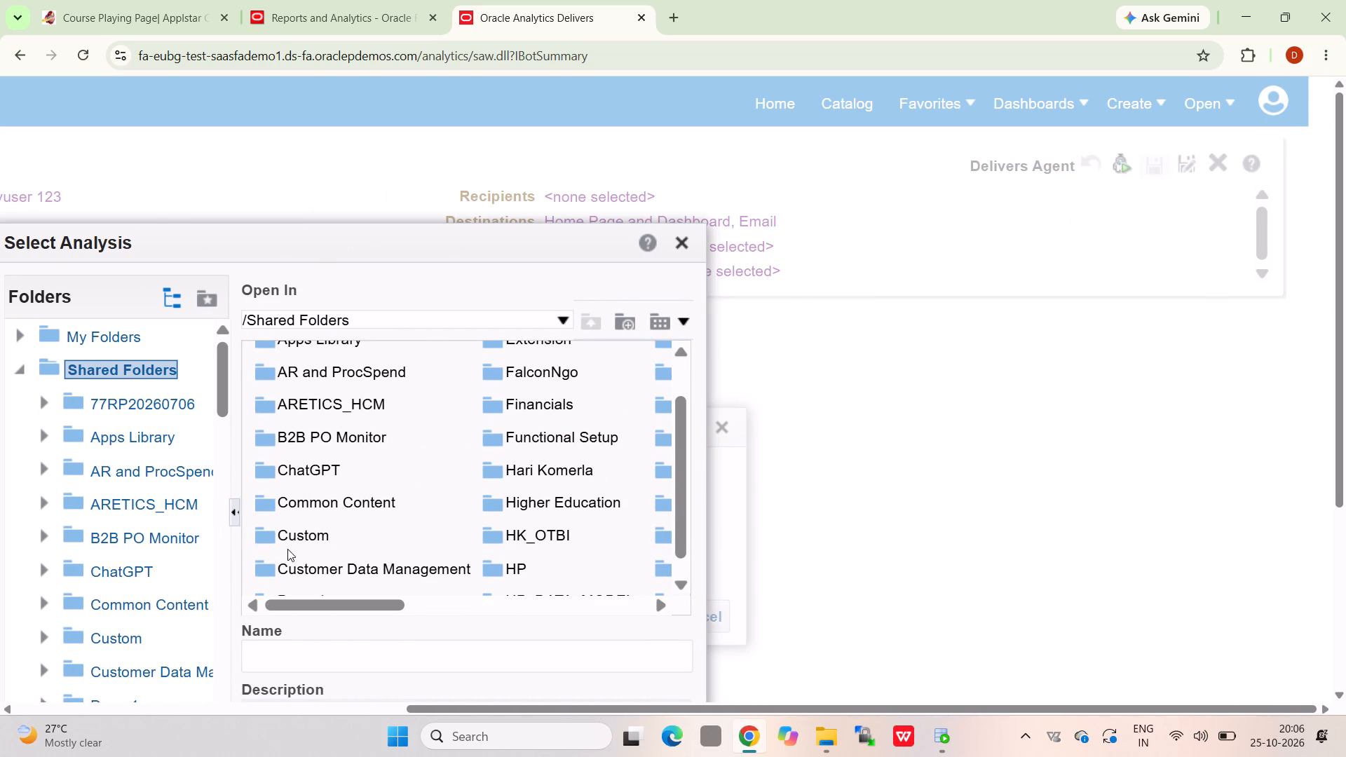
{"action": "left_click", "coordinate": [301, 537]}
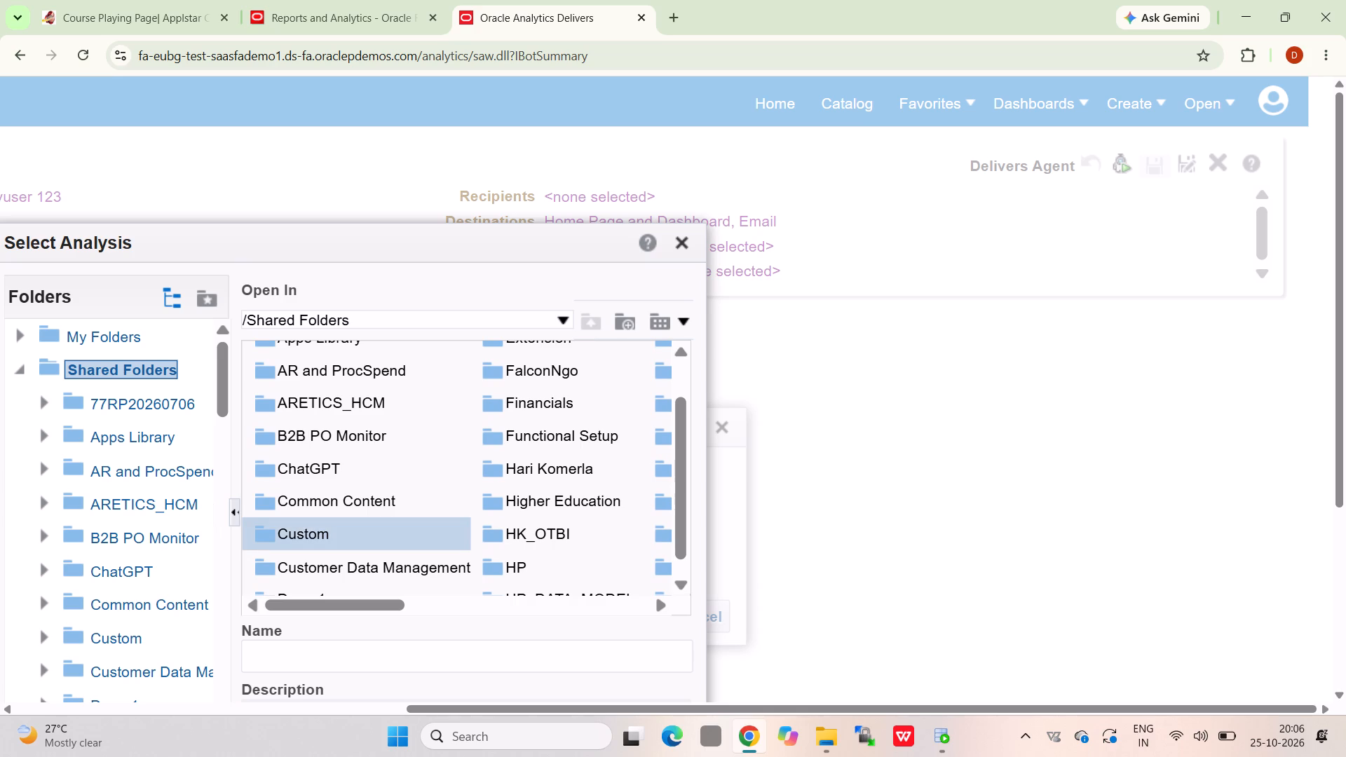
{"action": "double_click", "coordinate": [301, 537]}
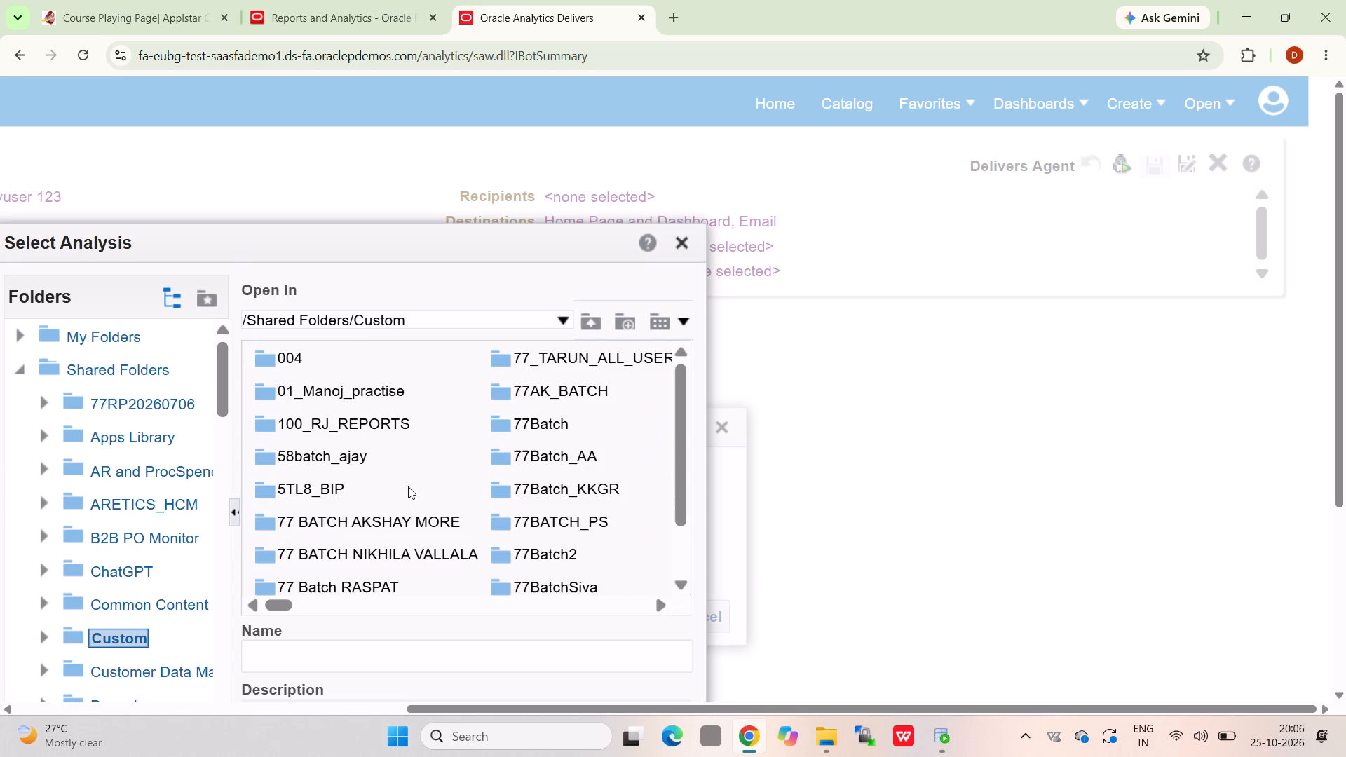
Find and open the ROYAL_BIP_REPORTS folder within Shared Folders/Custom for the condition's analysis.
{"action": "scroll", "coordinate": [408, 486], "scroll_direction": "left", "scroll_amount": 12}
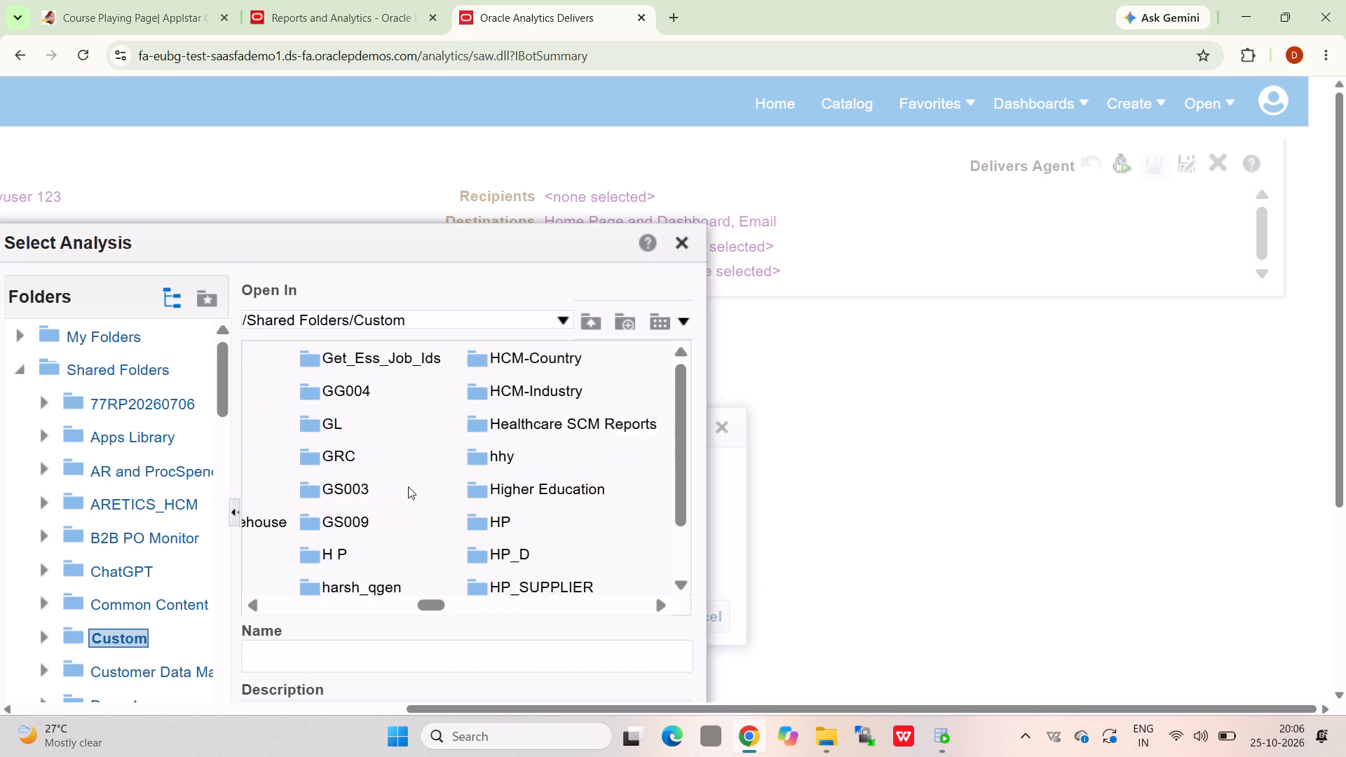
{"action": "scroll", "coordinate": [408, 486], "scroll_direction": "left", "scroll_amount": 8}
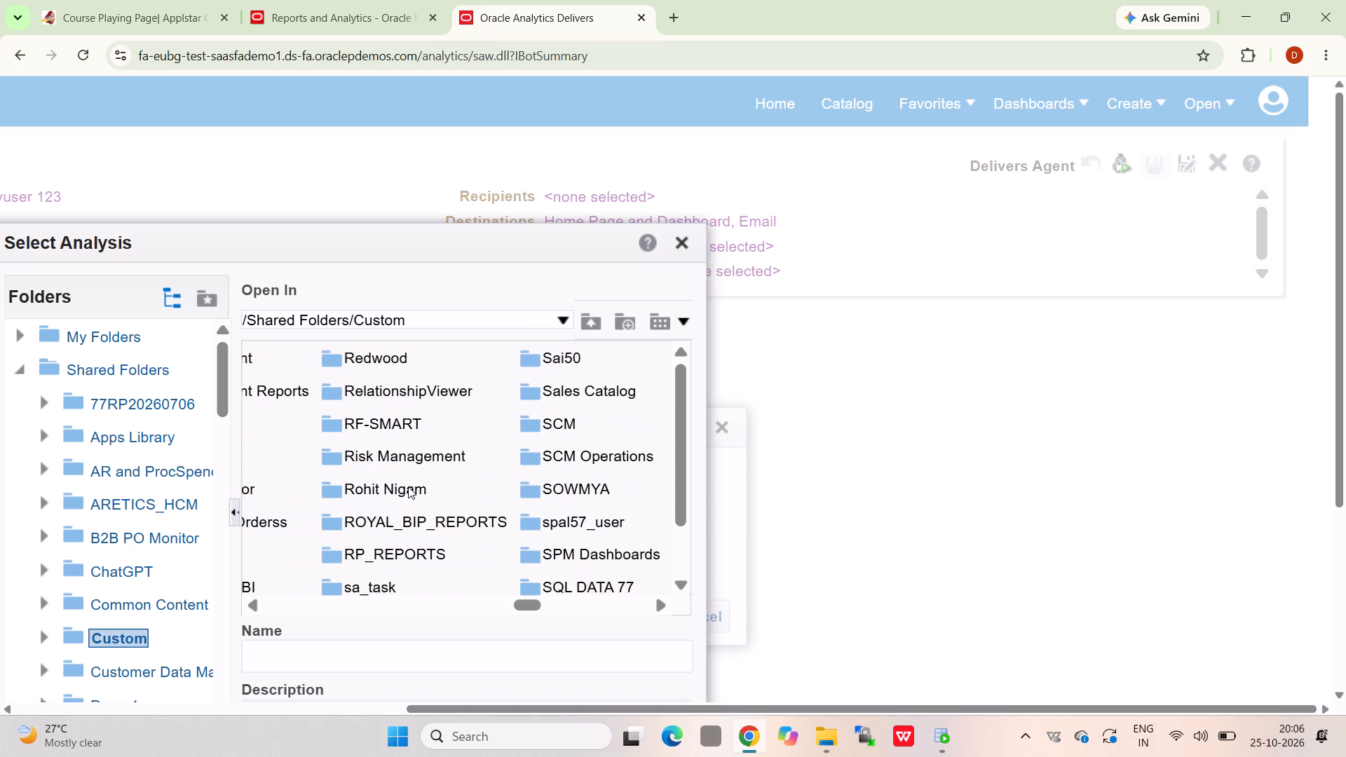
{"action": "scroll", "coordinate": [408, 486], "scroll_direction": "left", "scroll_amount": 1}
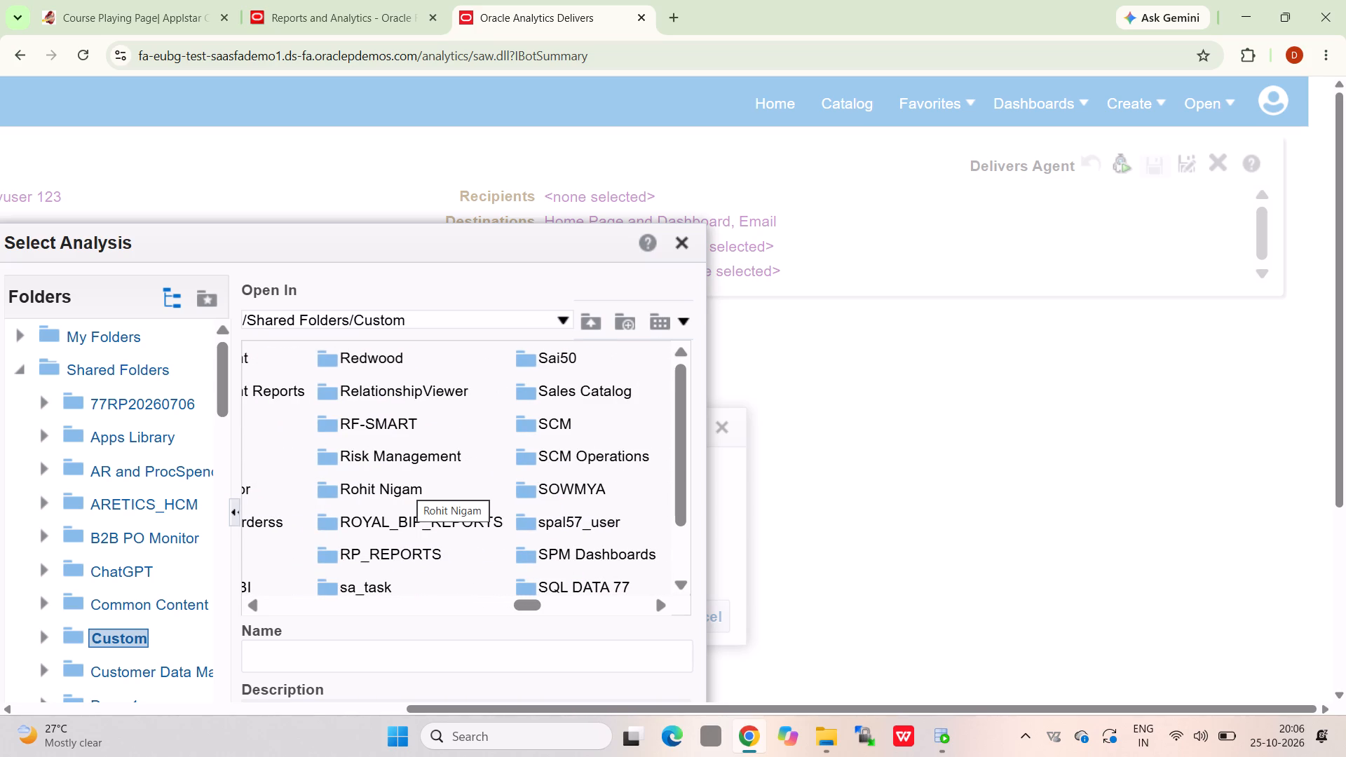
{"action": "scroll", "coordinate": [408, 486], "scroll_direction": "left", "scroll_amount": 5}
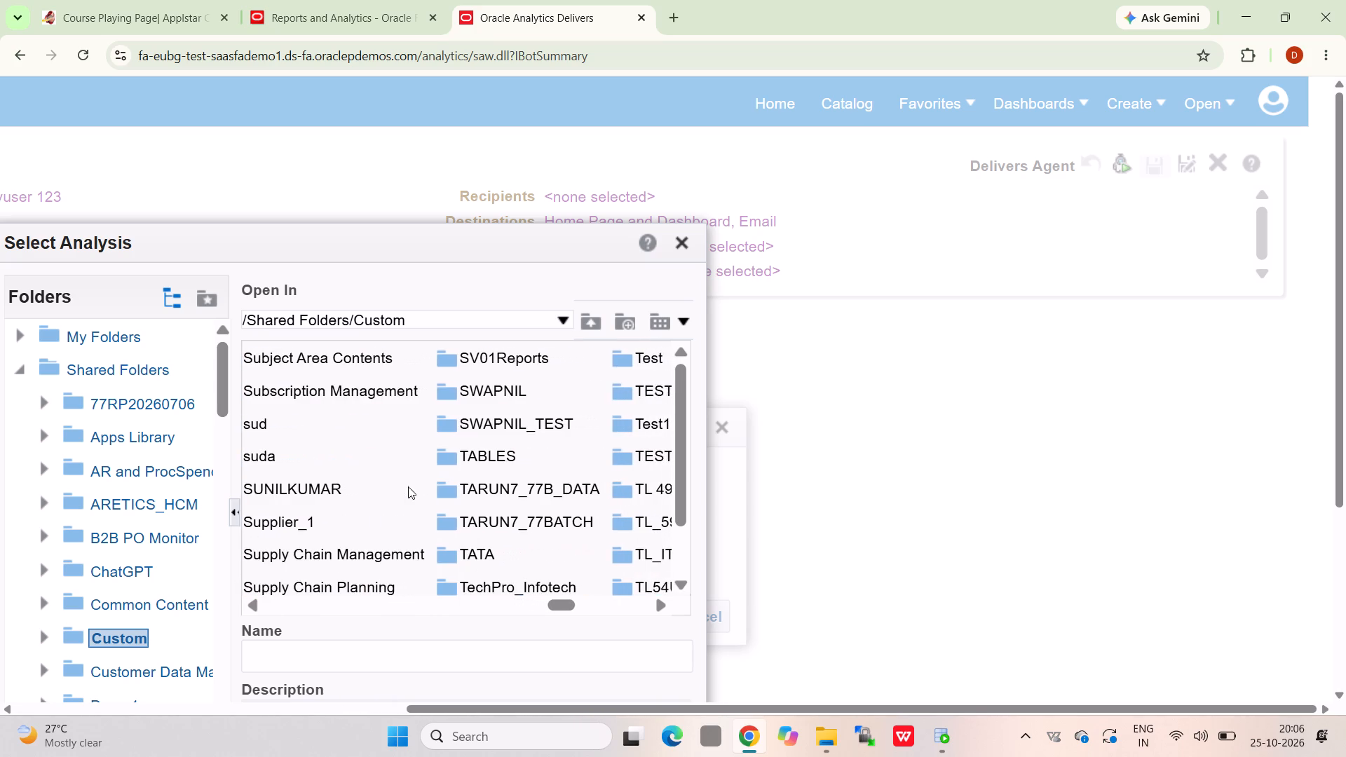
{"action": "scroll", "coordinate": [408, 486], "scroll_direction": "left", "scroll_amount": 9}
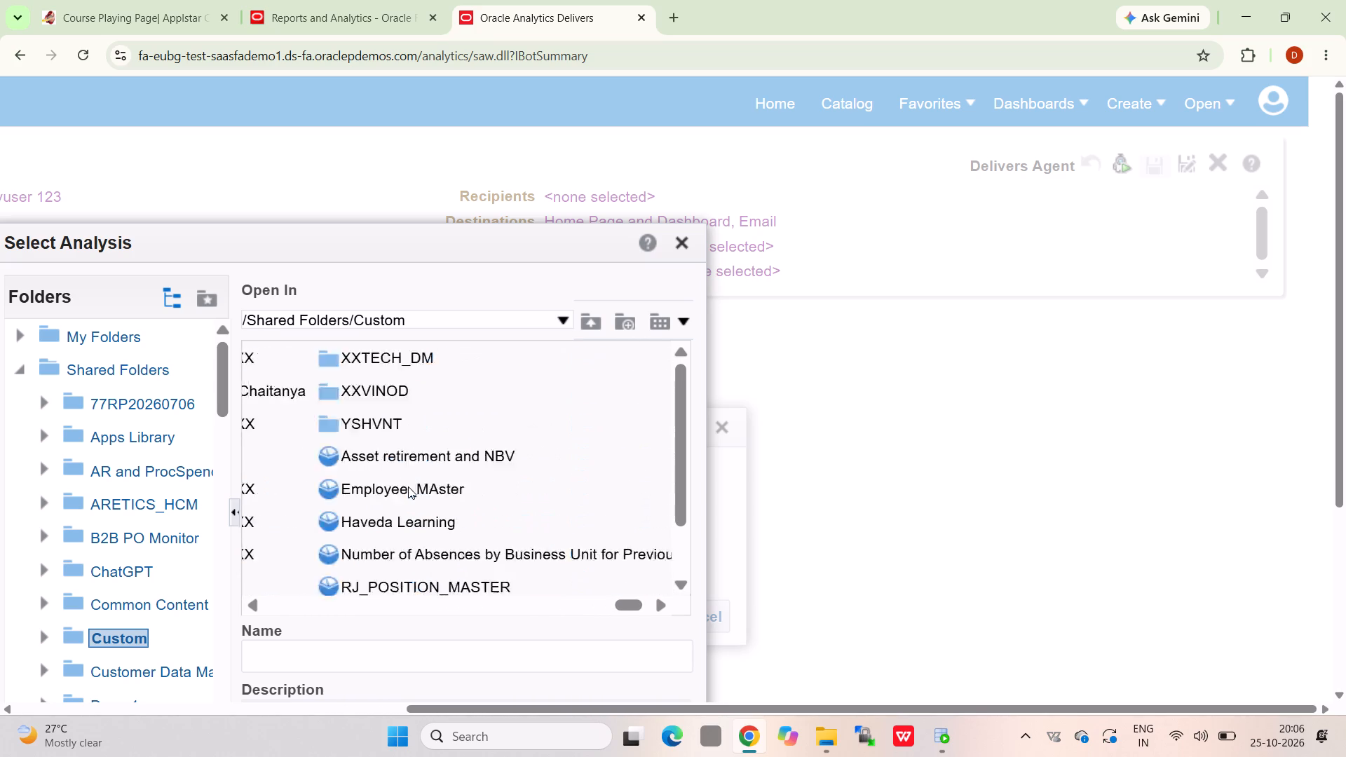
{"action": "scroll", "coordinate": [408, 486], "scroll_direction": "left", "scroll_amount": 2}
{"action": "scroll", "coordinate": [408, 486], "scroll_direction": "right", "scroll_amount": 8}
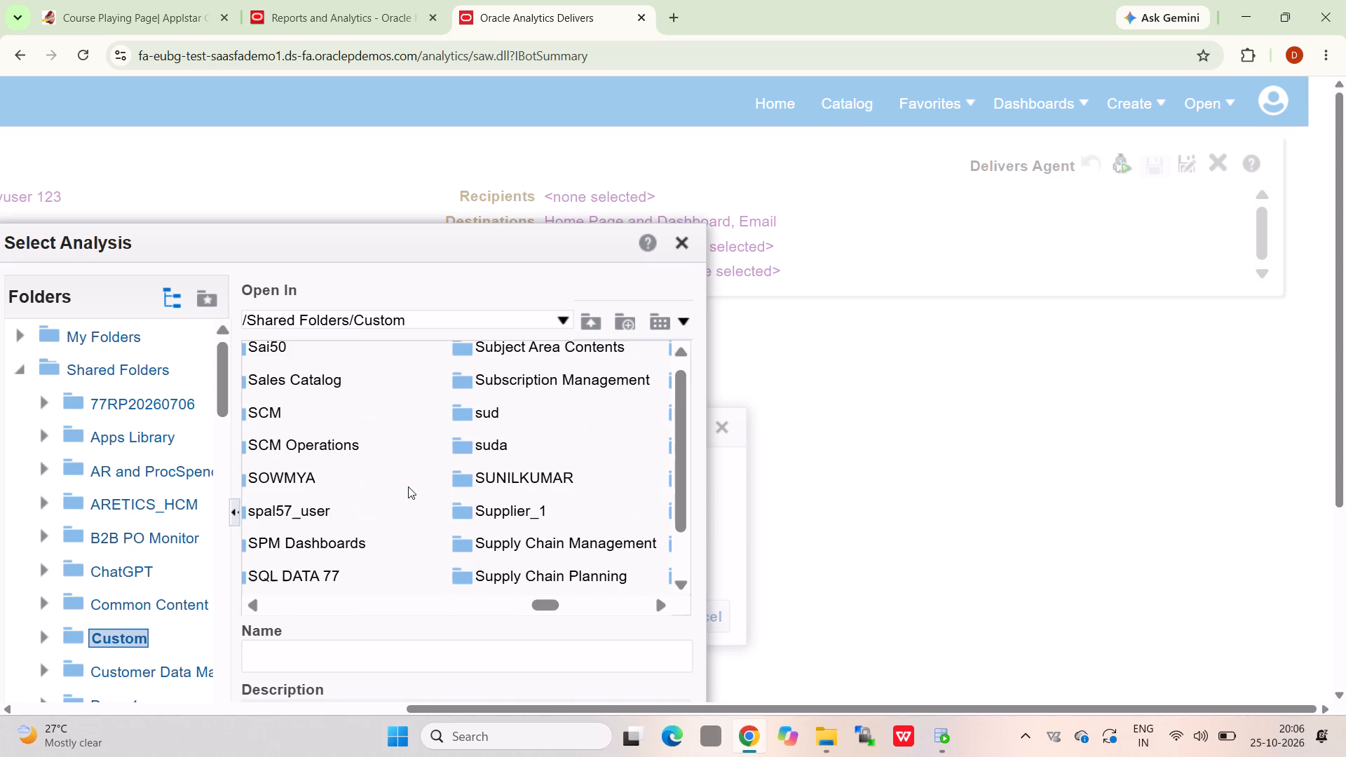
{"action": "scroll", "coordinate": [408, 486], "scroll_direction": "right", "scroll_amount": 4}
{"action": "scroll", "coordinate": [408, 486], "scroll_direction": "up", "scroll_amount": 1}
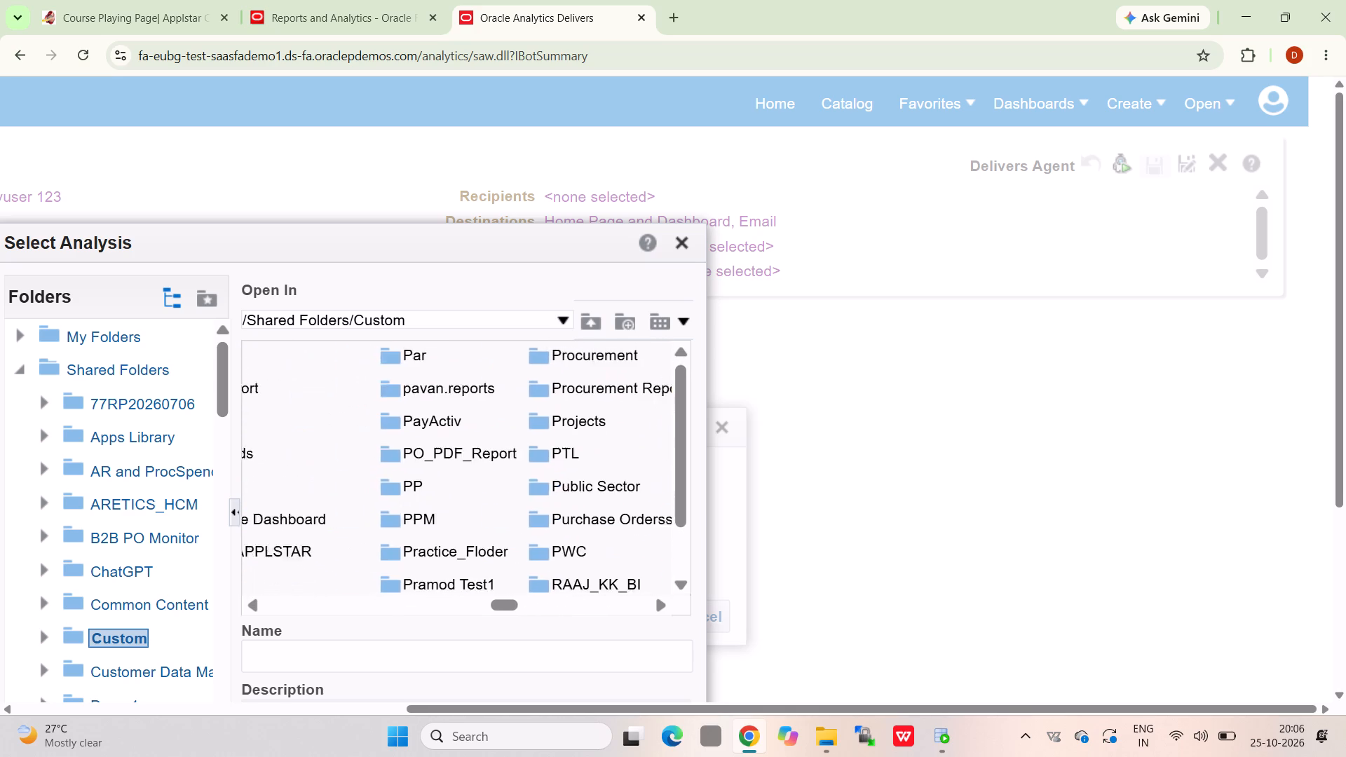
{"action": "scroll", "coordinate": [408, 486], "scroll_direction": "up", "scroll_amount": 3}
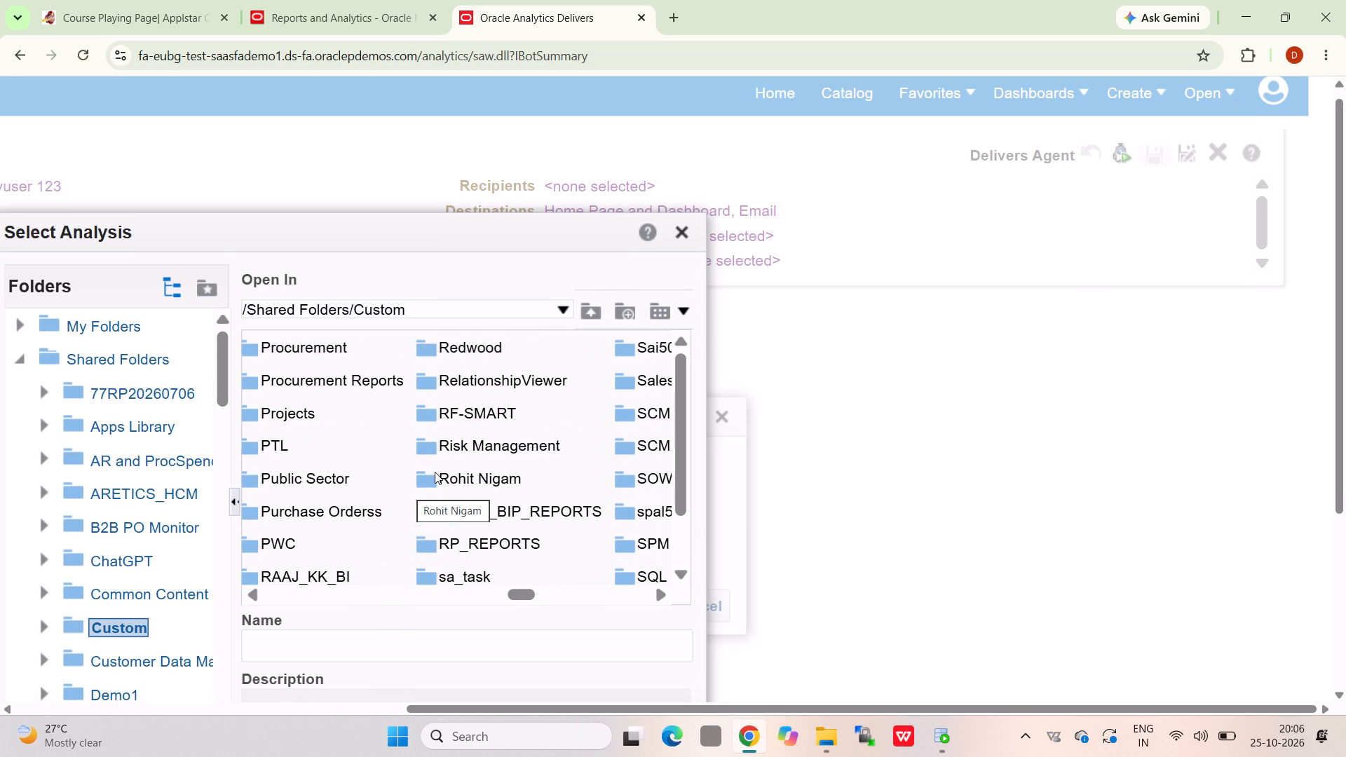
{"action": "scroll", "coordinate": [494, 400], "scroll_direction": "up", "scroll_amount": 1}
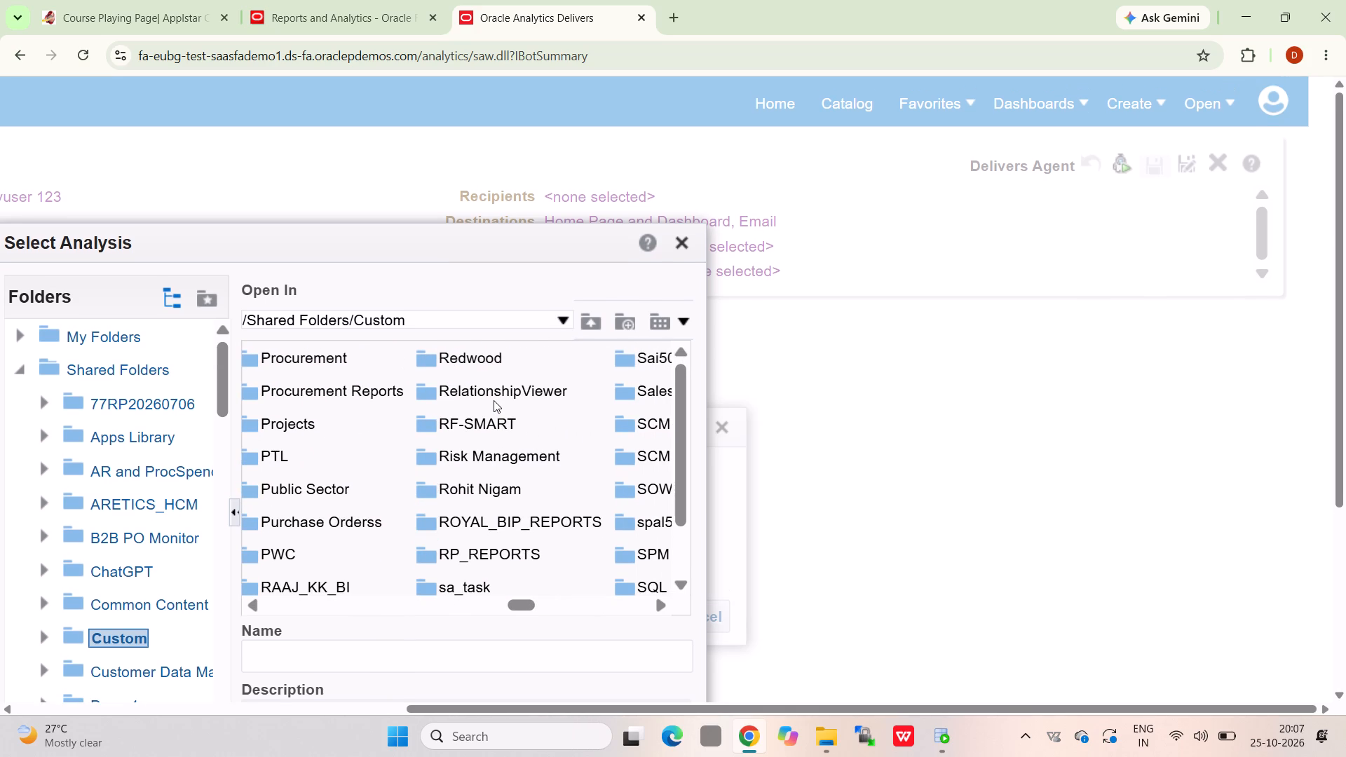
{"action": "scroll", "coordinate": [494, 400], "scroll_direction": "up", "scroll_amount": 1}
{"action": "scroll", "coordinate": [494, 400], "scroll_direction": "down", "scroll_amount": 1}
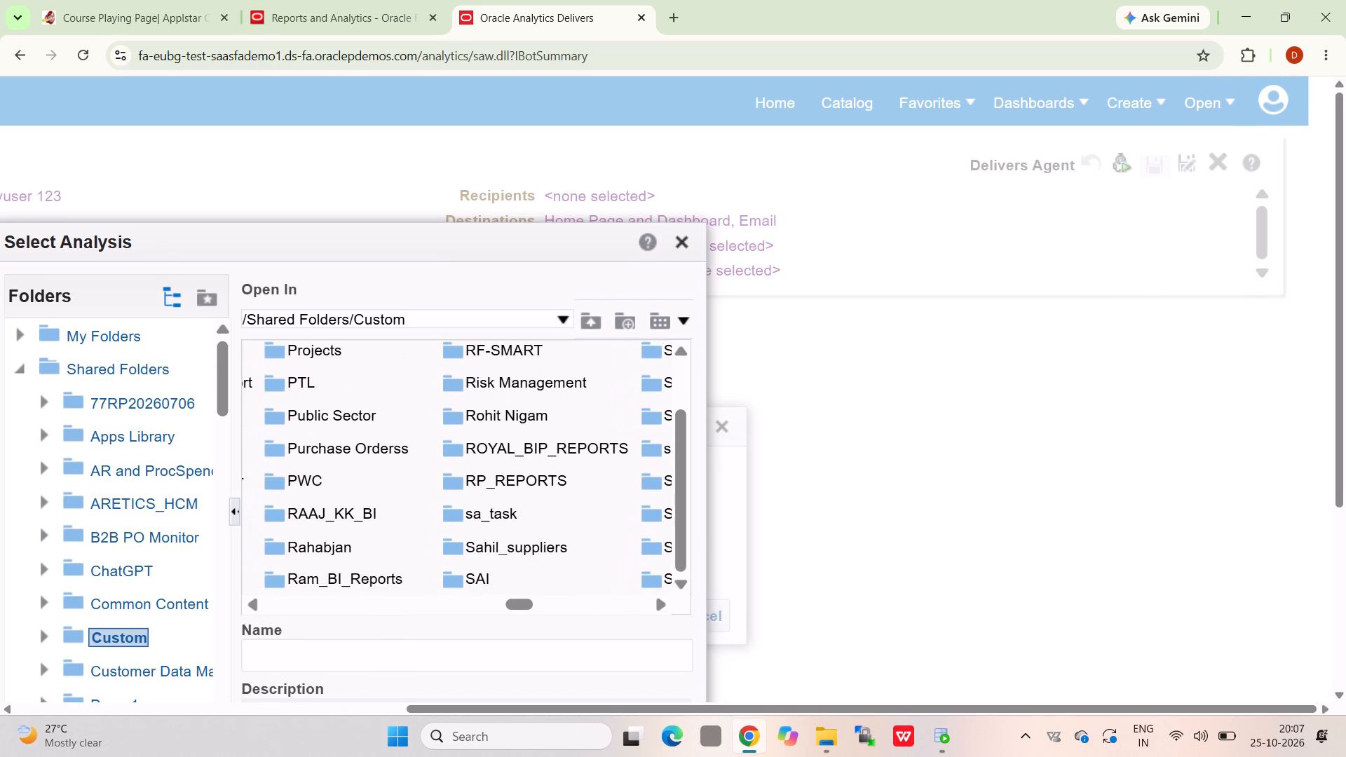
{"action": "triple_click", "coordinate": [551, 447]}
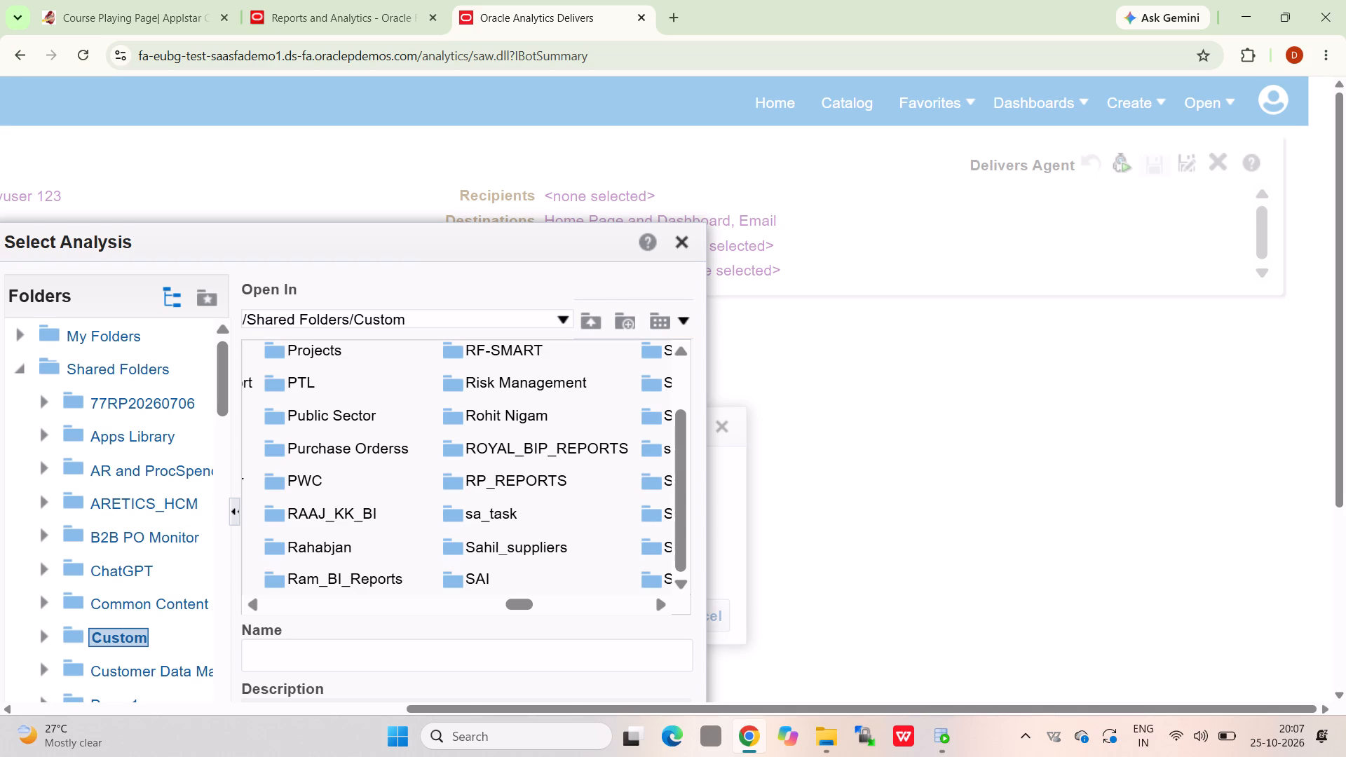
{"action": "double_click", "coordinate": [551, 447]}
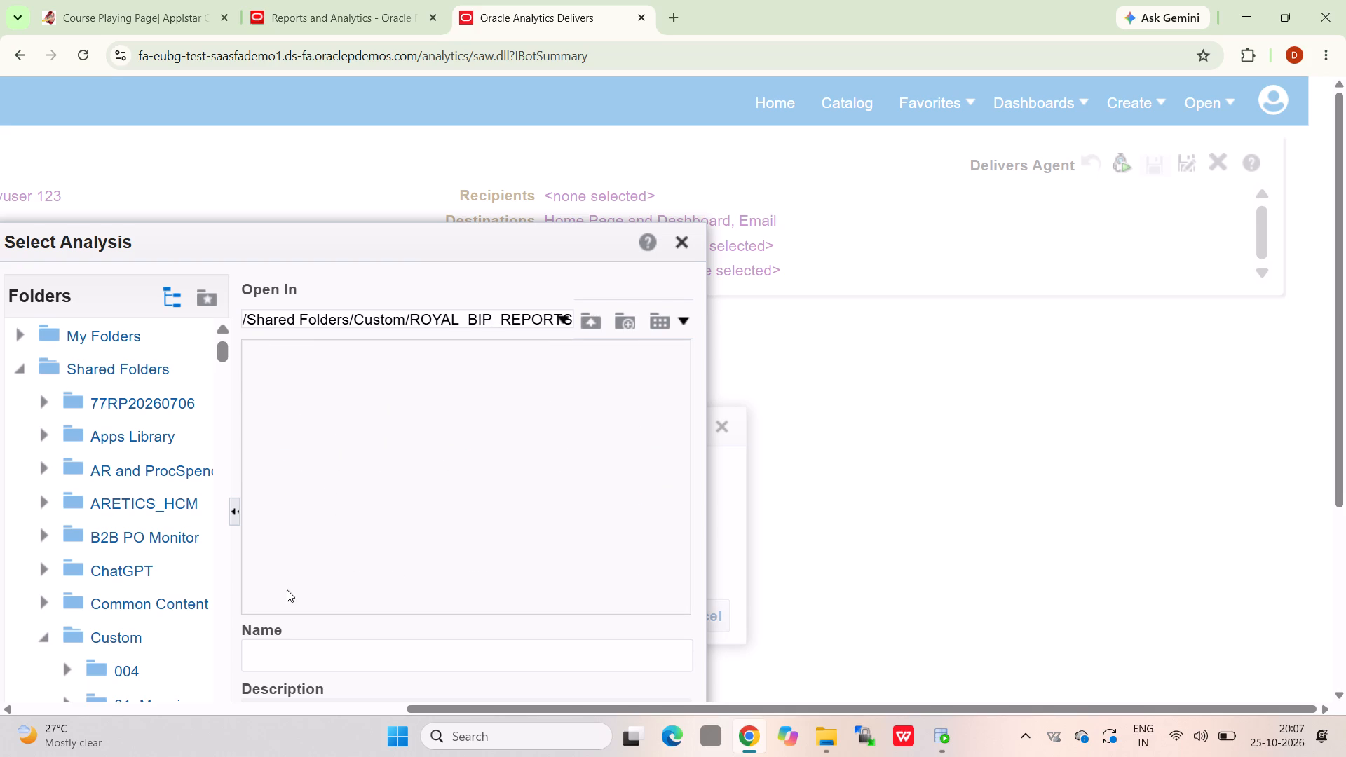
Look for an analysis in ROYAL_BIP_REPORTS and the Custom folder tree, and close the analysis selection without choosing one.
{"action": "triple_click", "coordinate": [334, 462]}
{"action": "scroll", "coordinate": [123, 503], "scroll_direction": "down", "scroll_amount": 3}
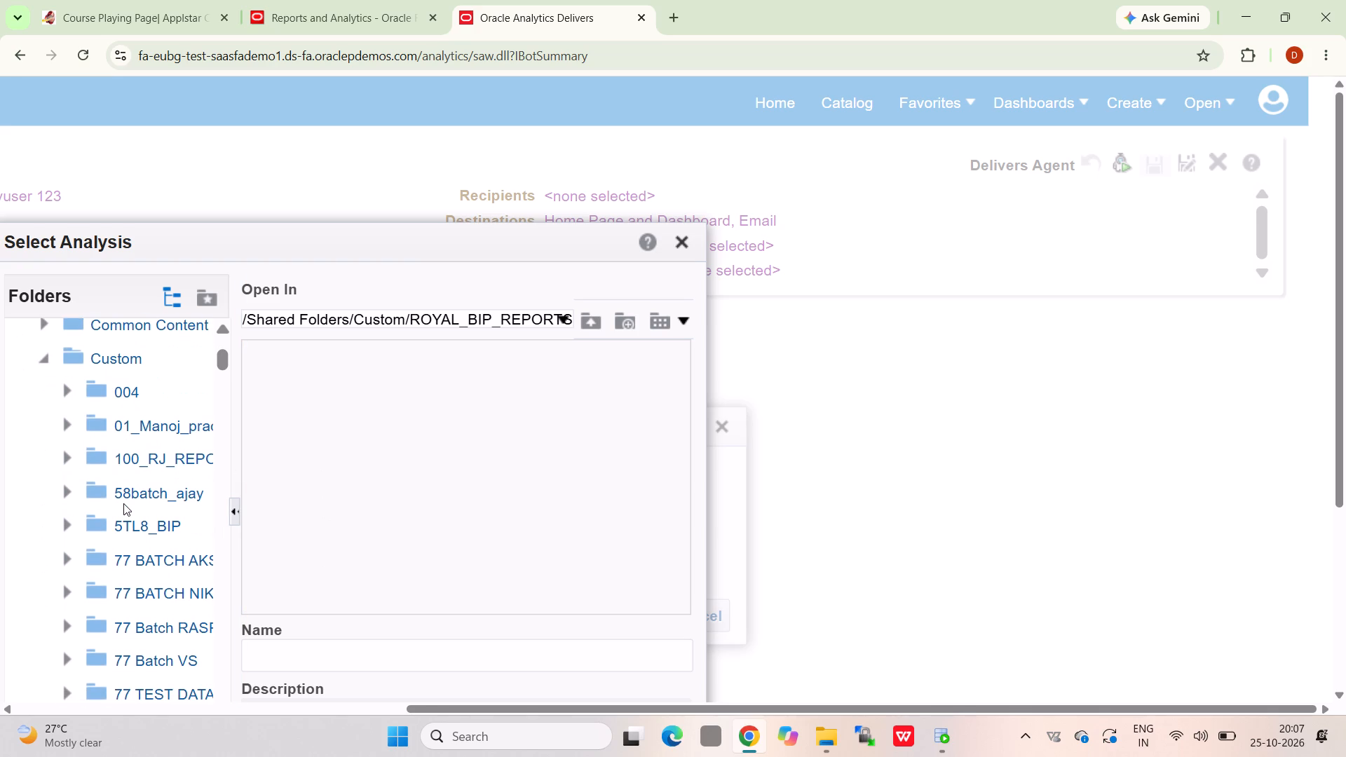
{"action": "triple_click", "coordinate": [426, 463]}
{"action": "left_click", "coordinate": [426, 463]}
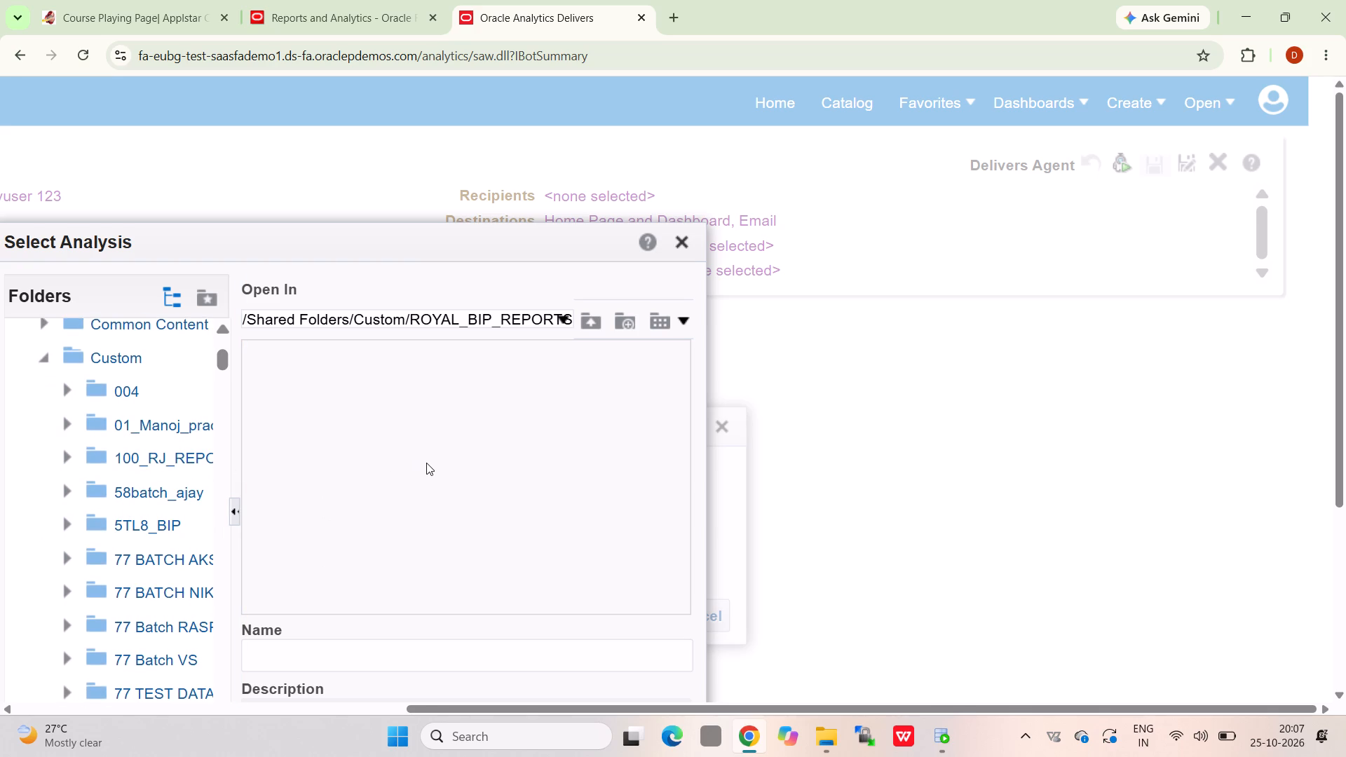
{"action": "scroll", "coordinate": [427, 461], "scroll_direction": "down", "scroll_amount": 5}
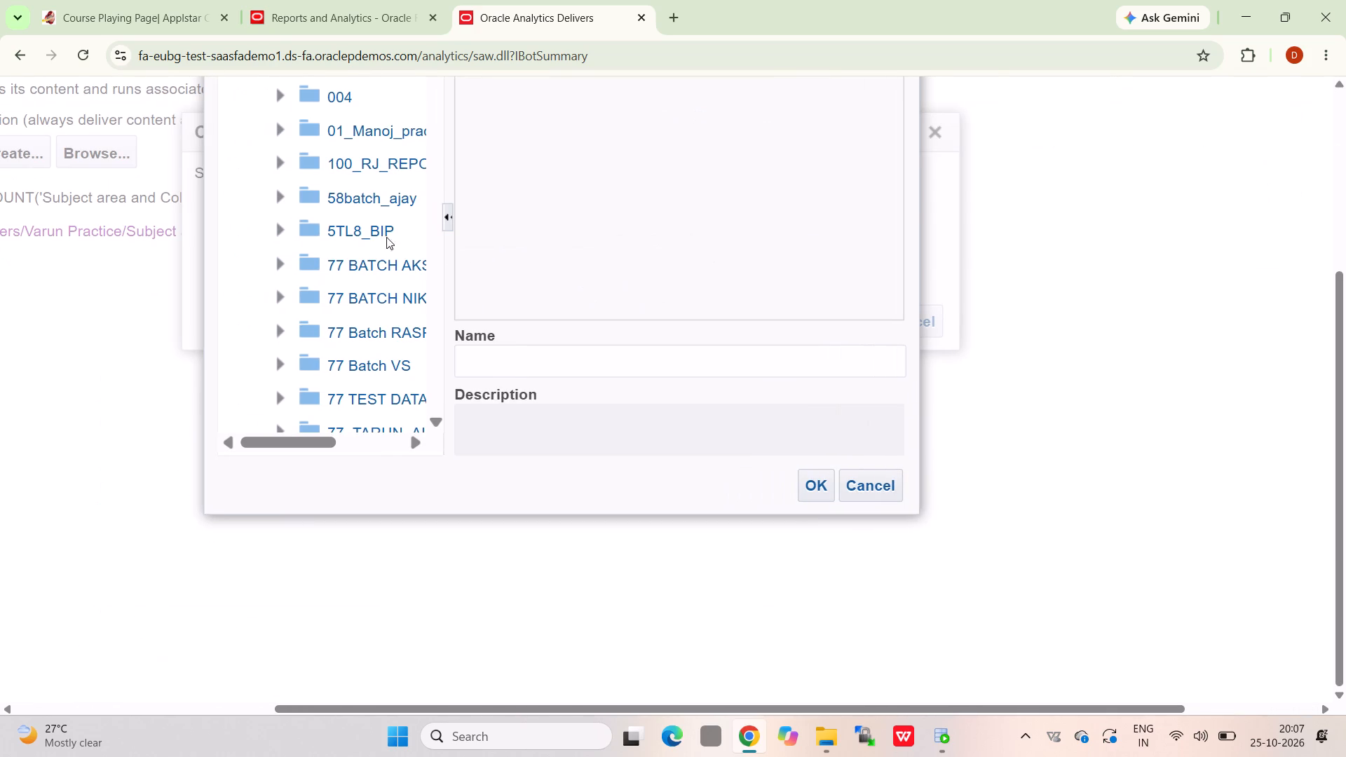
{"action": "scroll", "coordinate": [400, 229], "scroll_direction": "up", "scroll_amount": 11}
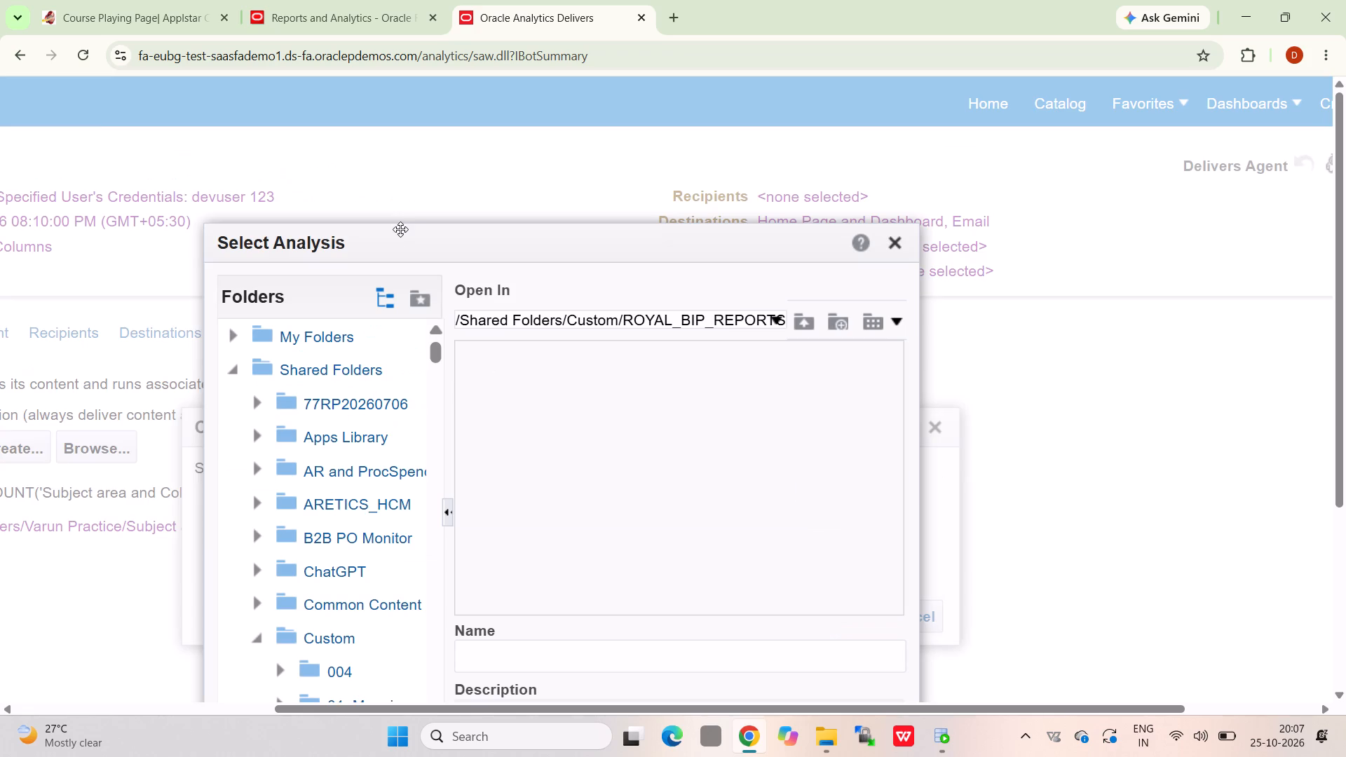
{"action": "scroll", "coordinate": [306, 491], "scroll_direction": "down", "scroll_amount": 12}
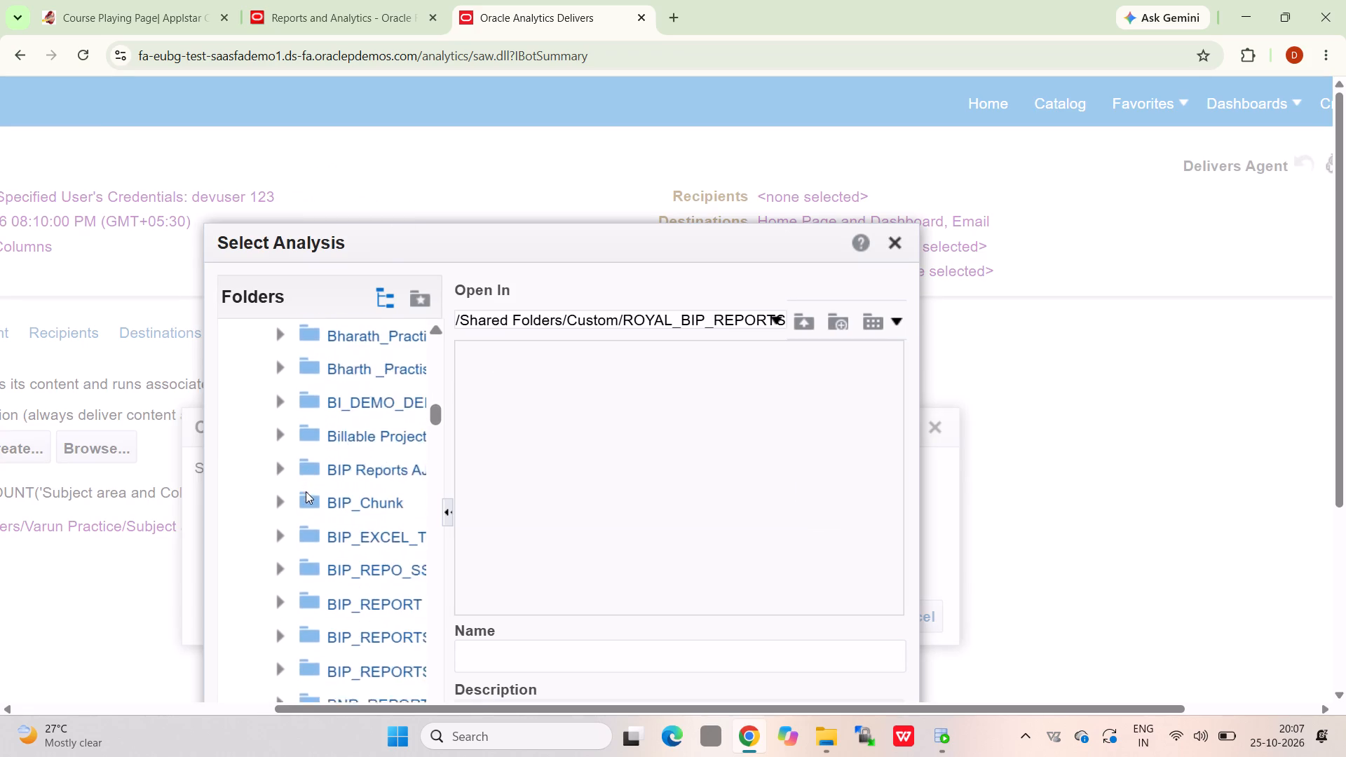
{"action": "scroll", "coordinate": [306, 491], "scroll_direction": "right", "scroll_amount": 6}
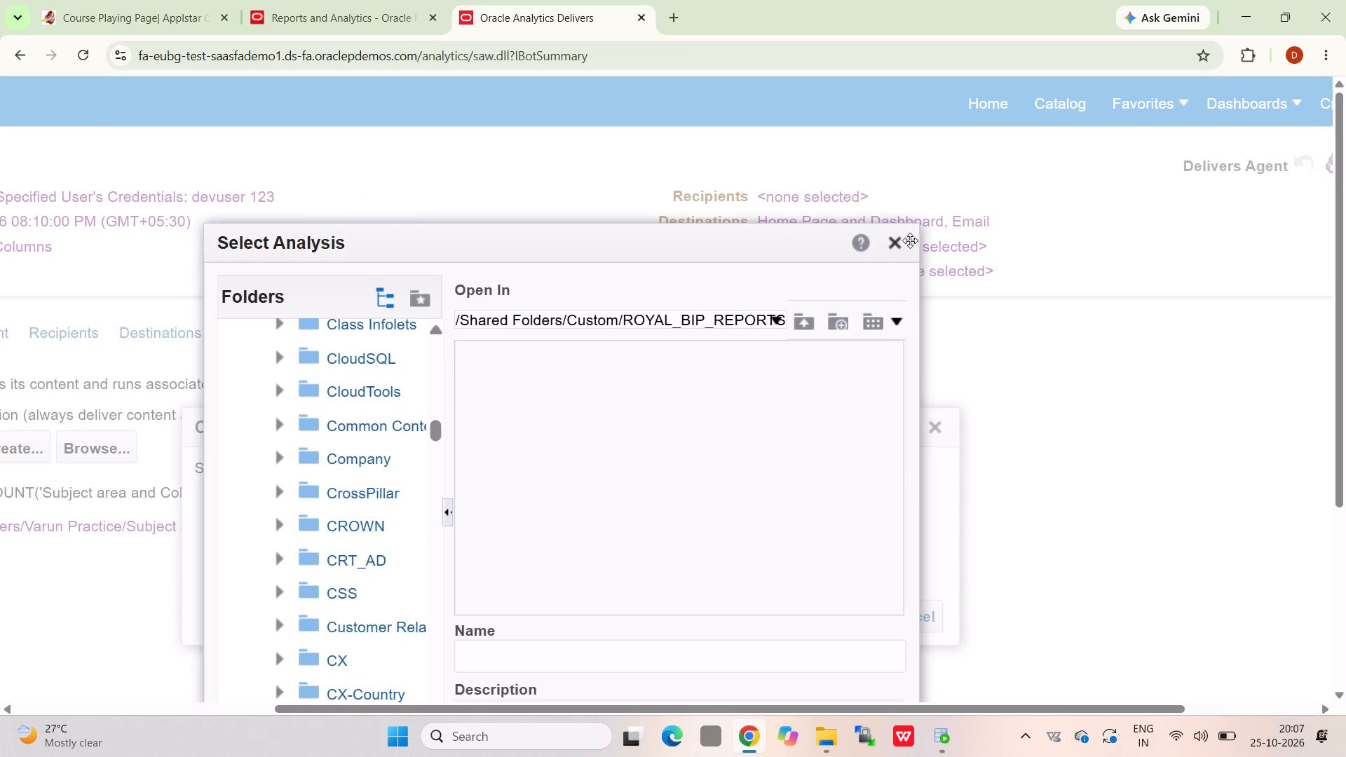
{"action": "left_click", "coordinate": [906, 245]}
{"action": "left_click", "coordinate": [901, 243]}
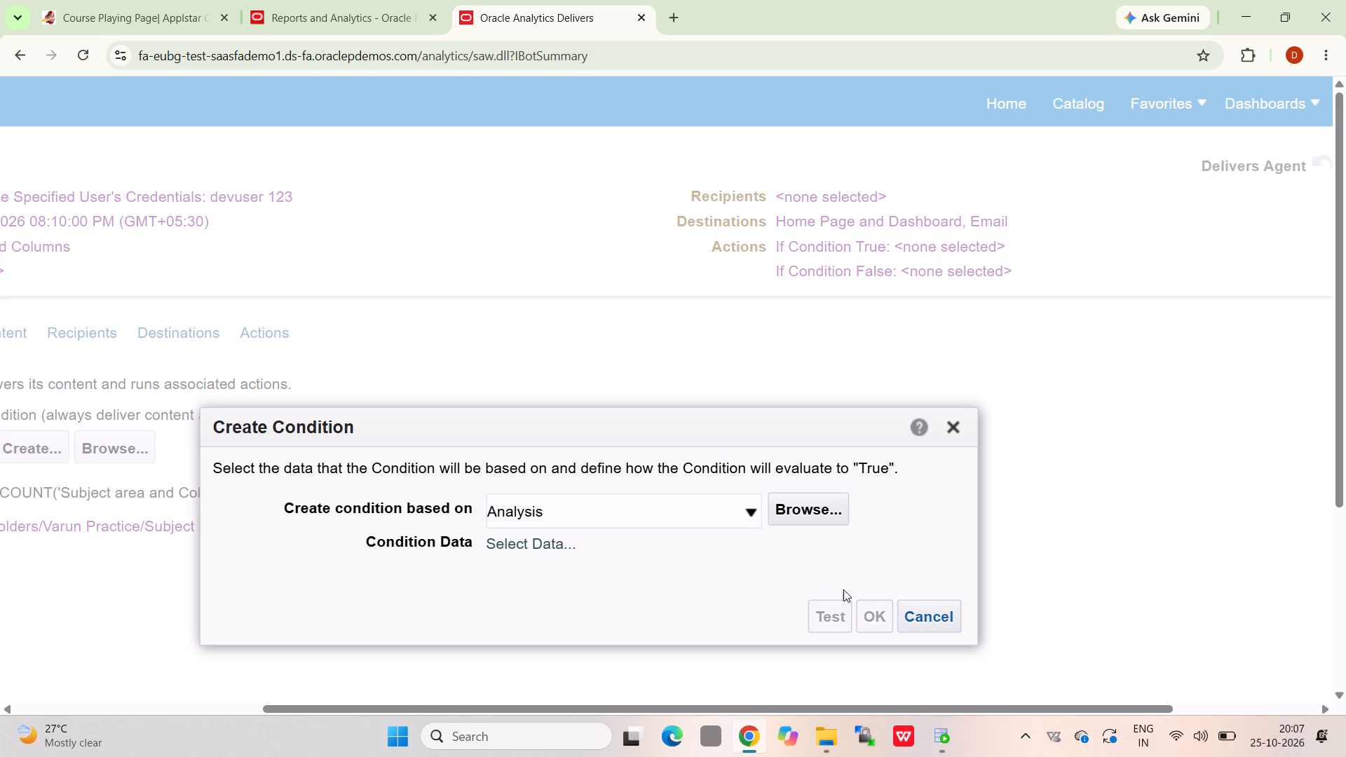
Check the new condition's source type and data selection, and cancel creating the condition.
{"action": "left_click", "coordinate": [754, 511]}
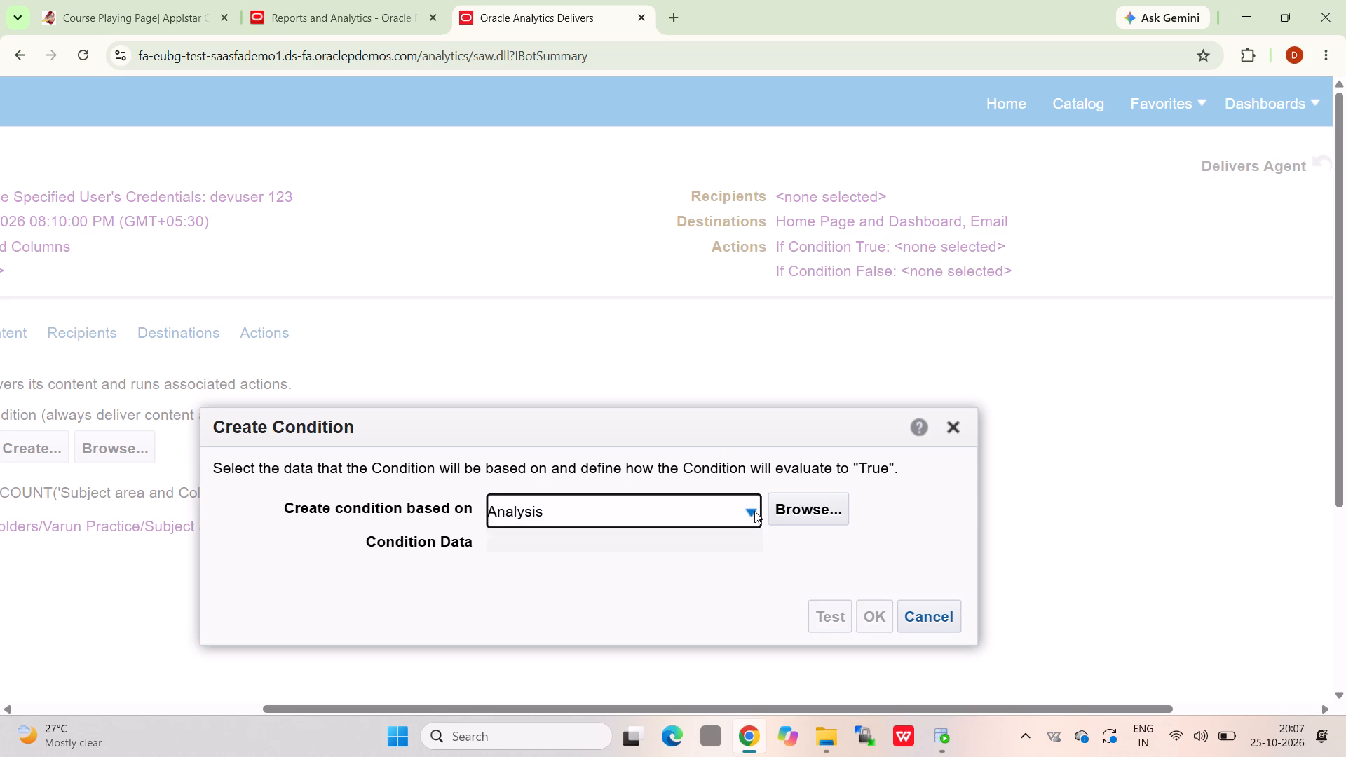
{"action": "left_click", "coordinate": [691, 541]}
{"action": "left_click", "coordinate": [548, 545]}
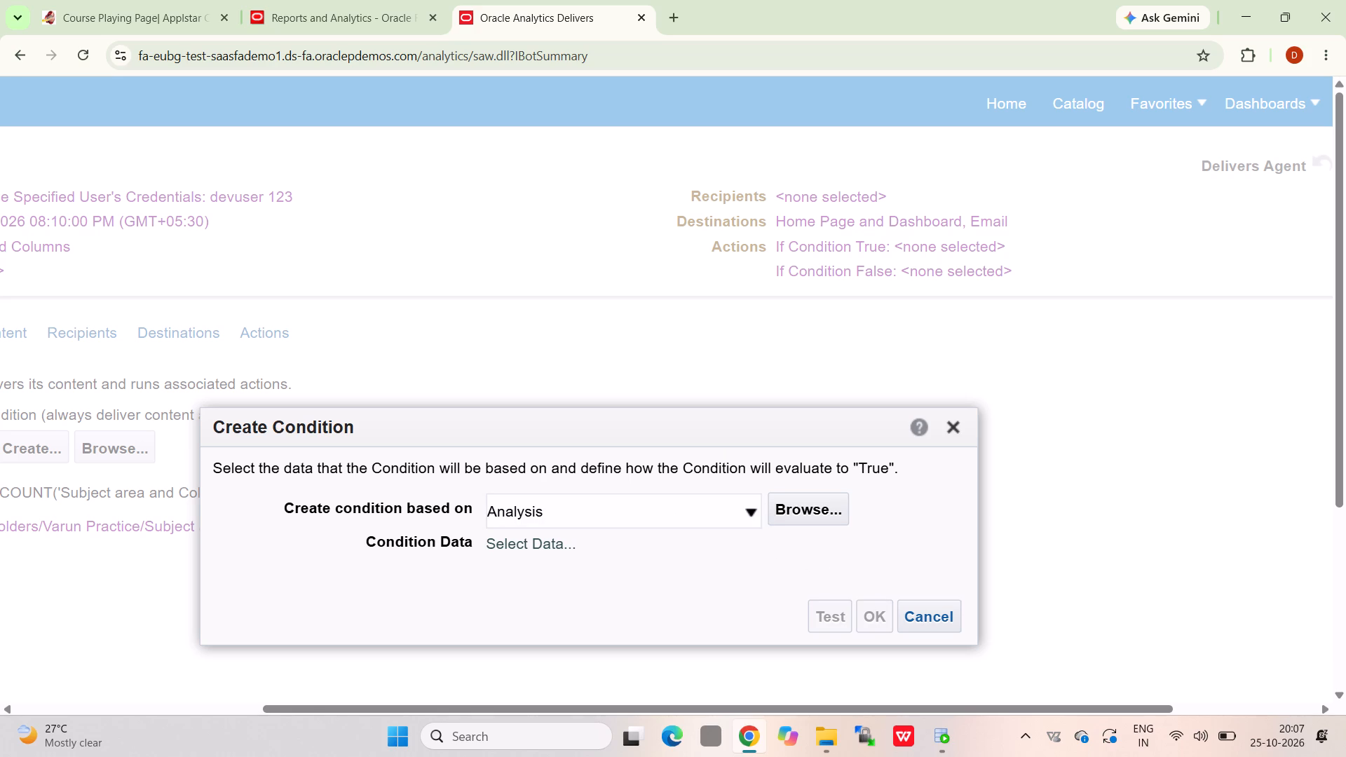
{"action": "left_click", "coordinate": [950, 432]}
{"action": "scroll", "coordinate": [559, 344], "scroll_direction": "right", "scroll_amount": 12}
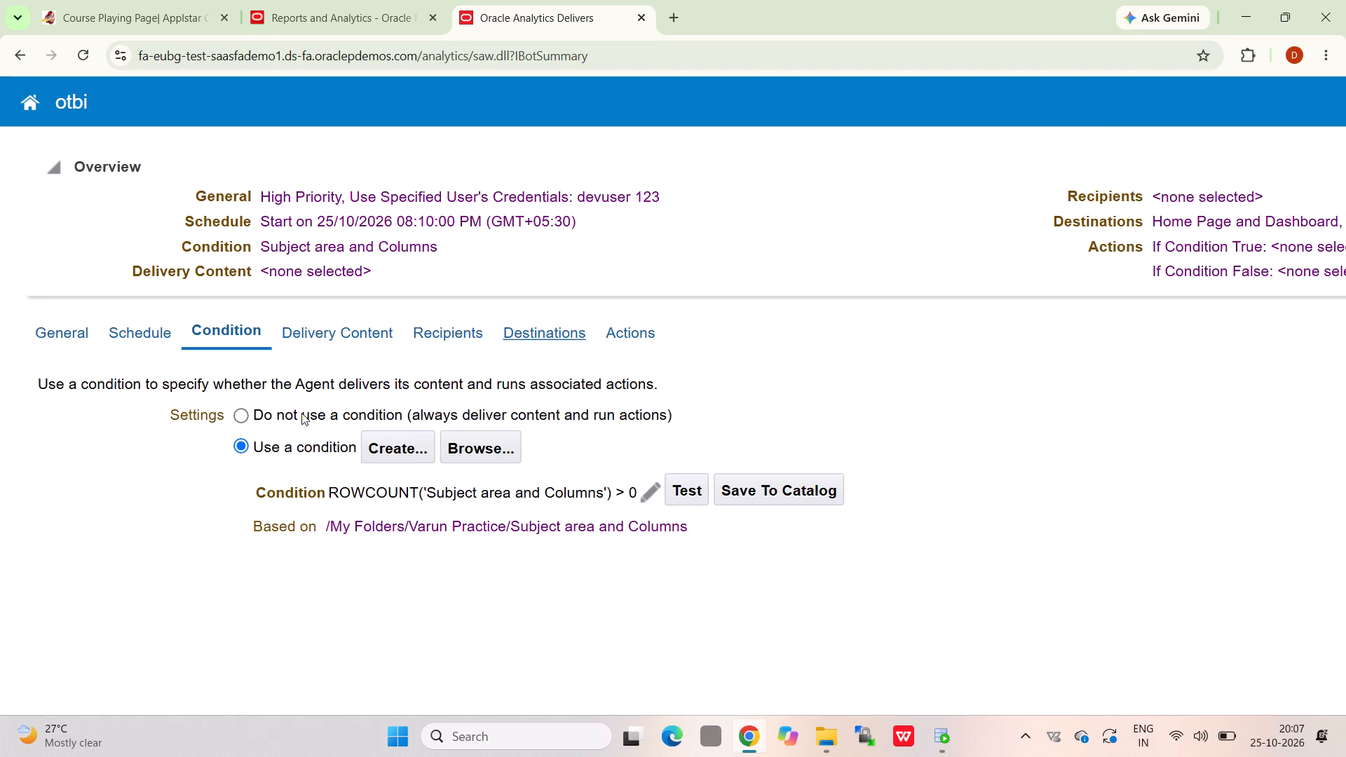
Check the agent's general settings and the user selection for Run As, and close the selection without choosing a user.
{"action": "left_click", "coordinate": [48, 346]}
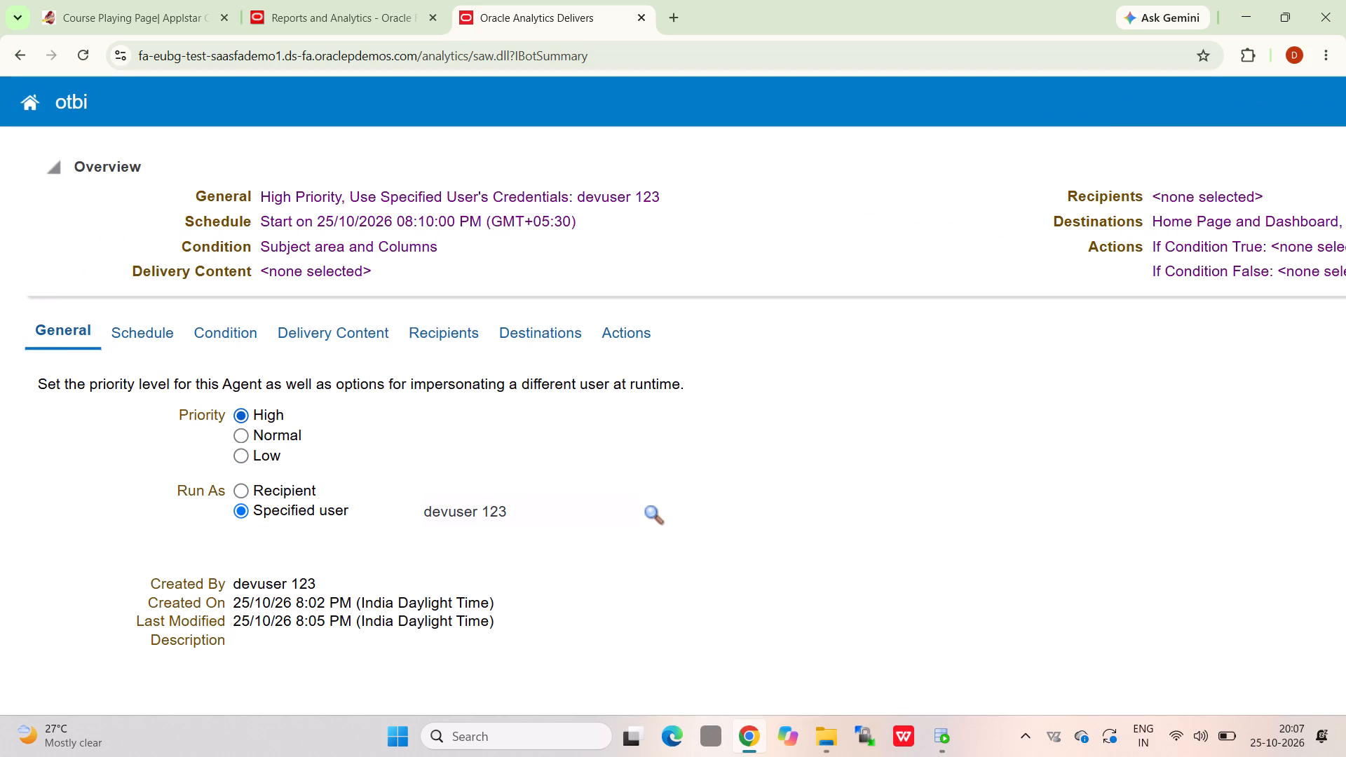
{"action": "triple_click", "coordinate": [503, 517]}
{"action": "left_click", "coordinate": [503, 517]}
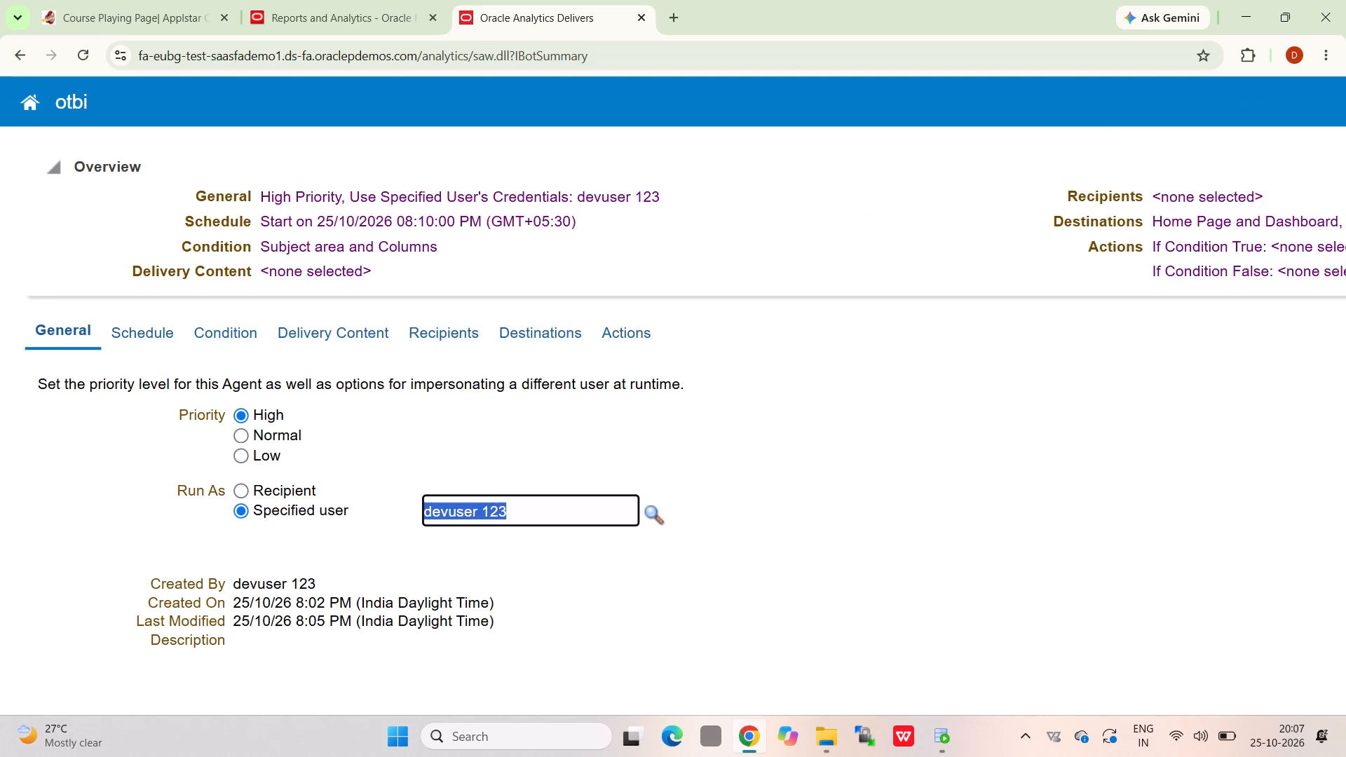
{"action": "key", "text": "space"}
{"action": "scroll", "coordinate": [501, 518], "scroll_direction": "up", "scroll_amount": 1}
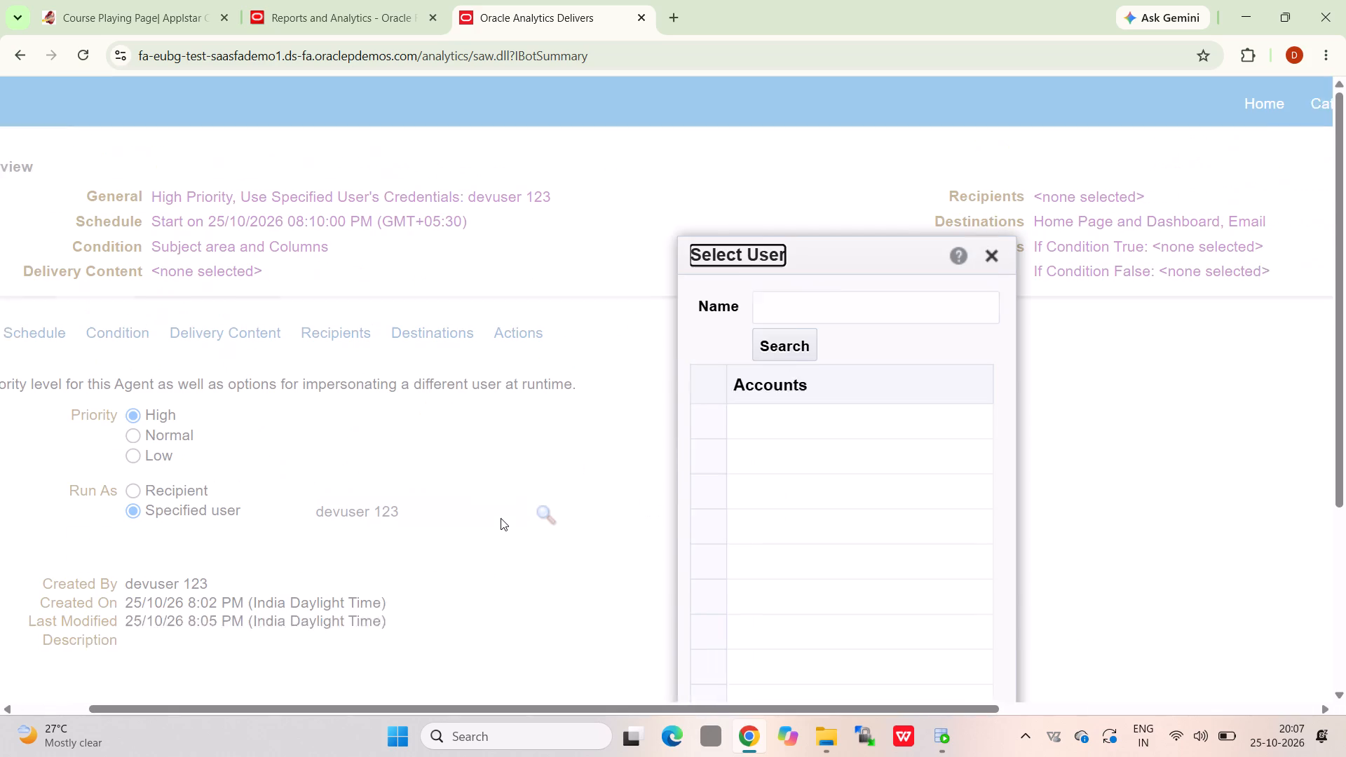
{"action": "scroll", "coordinate": [501, 518], "scroll_direction": "up", "scroll_amount": 2}
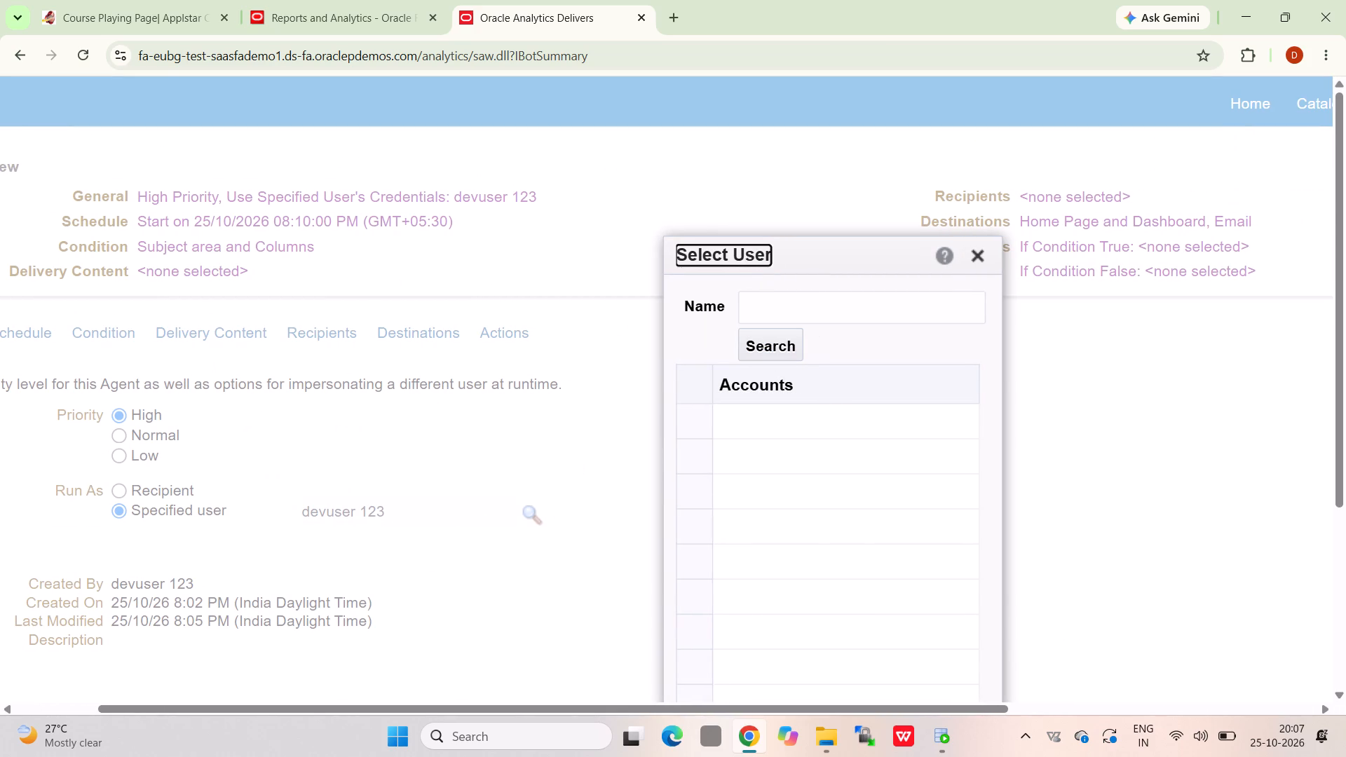
{"action": "left_click", "coordinate": [815, 315]}
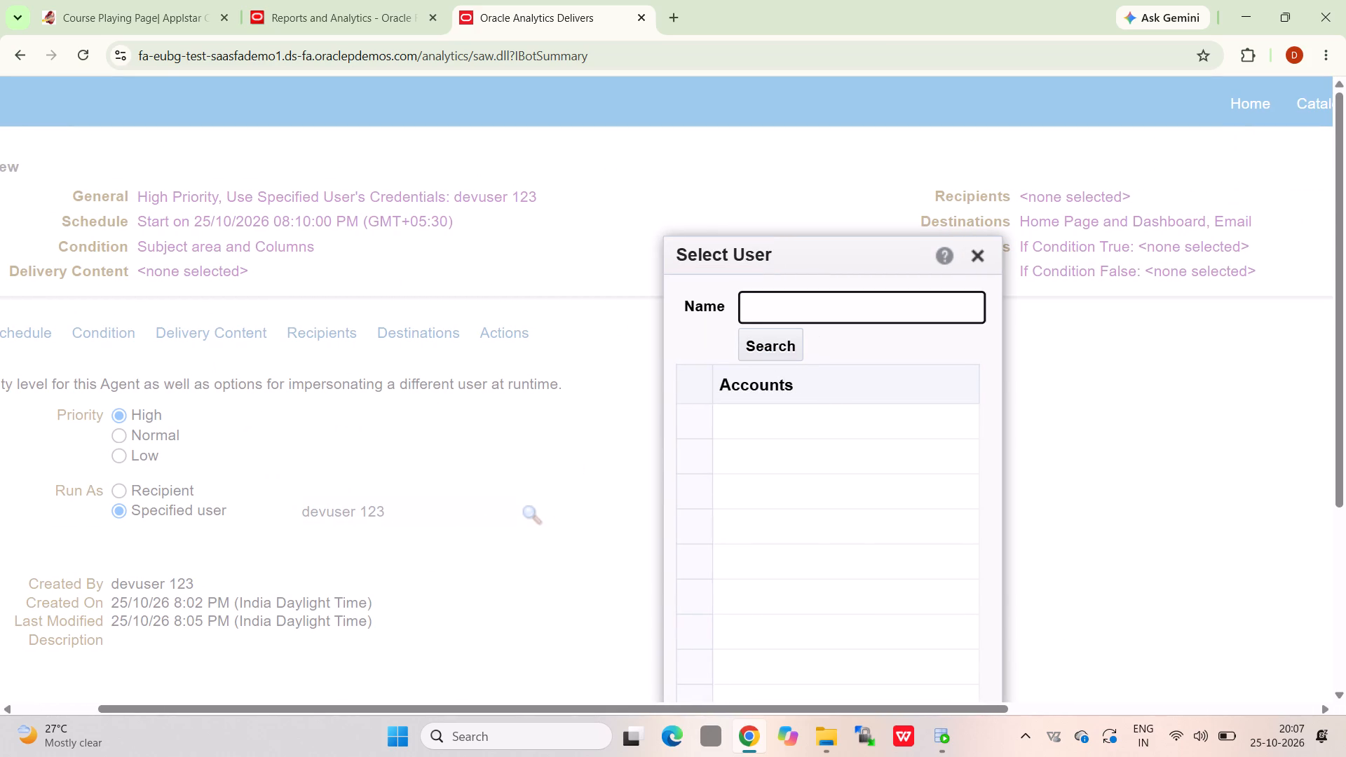
{"action": "left_click", "coordinate": [840, 418]}
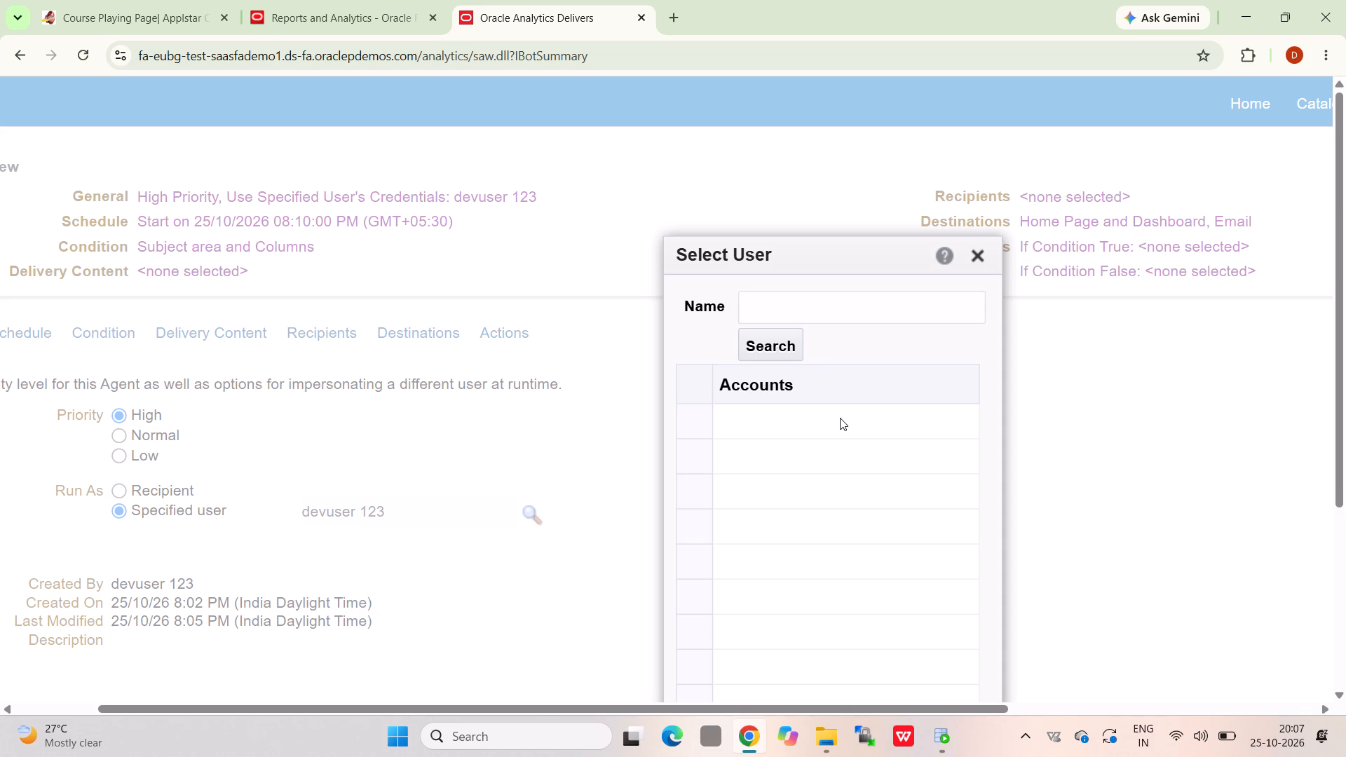
{"action": "left_click", "coordinate": [980, 256]}
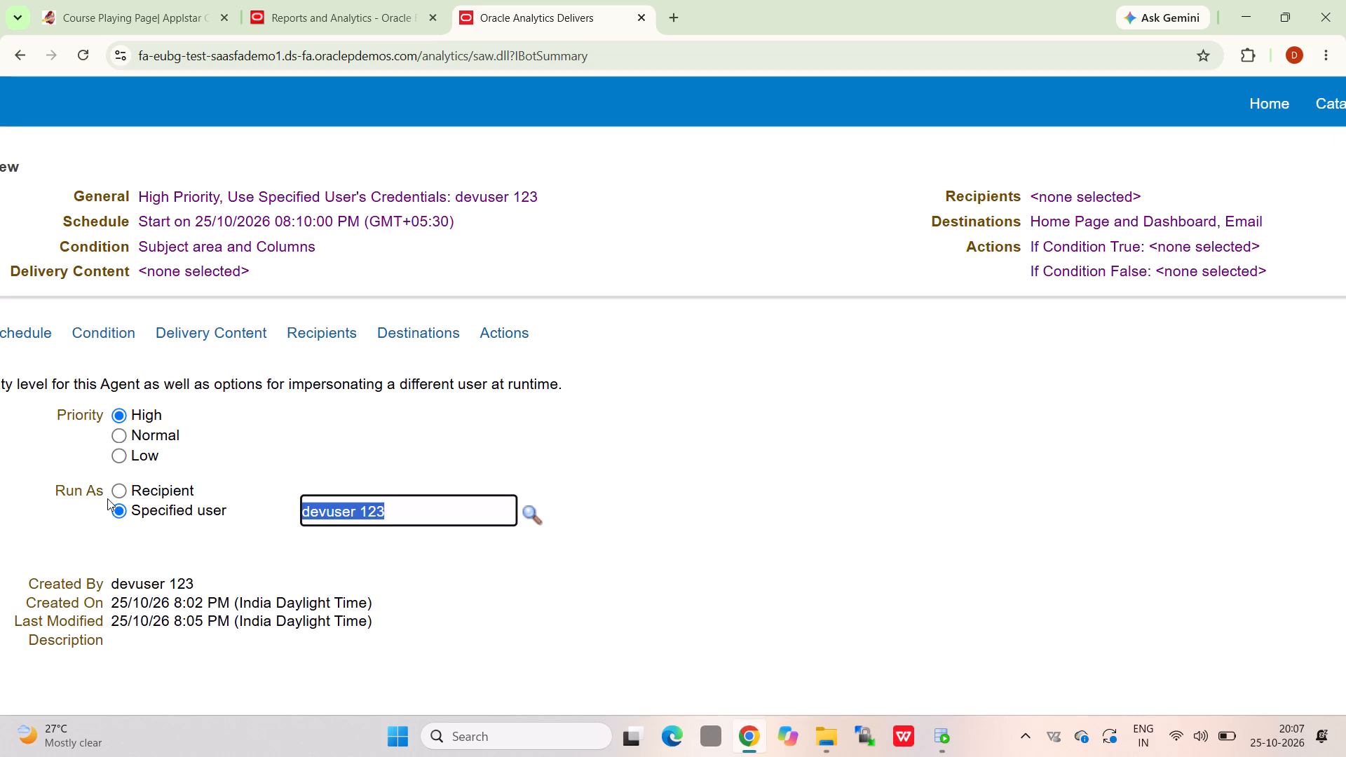
Close the Oracle Analytics agent, Reports and Analytics, and course page browser tabs.
{"action": "left_click", "coordinate": [641, 18]}
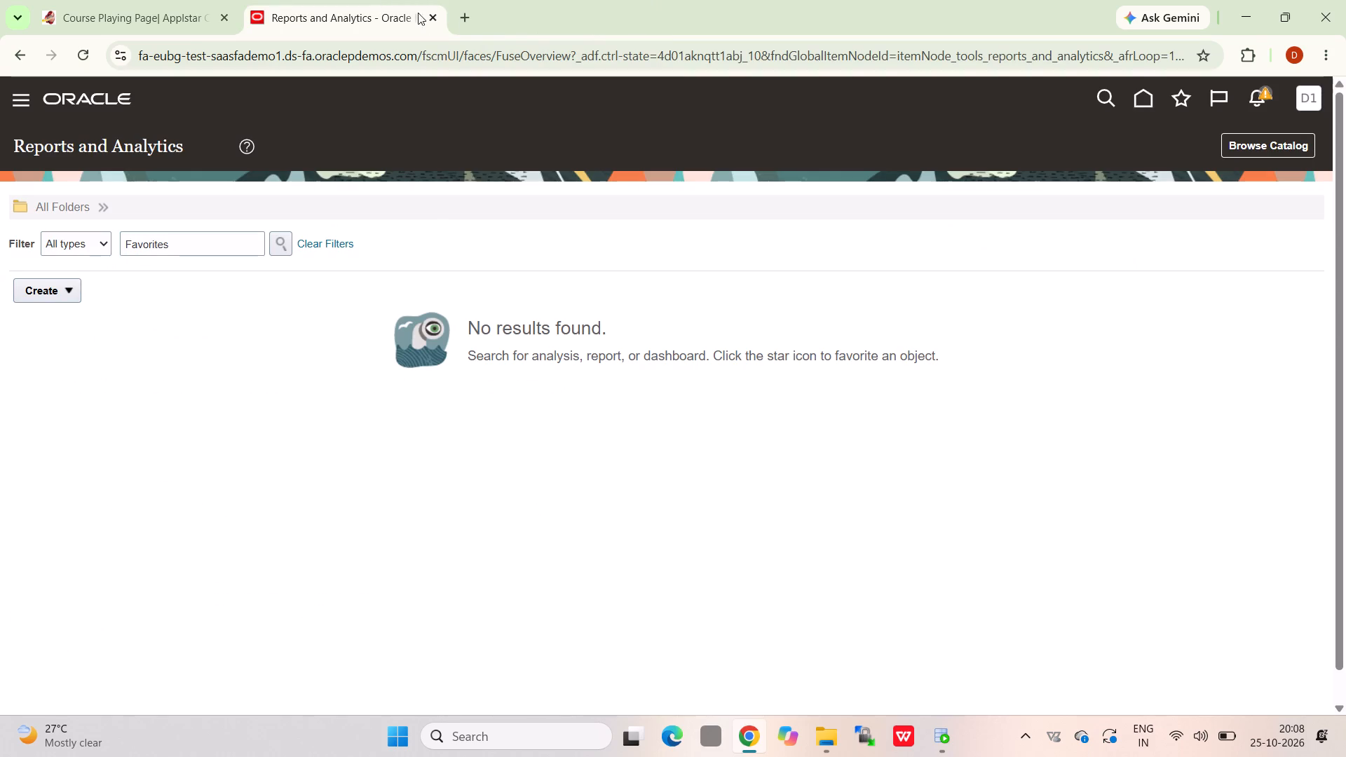
{"action": "left_click", "coordinate": [433, 18]}
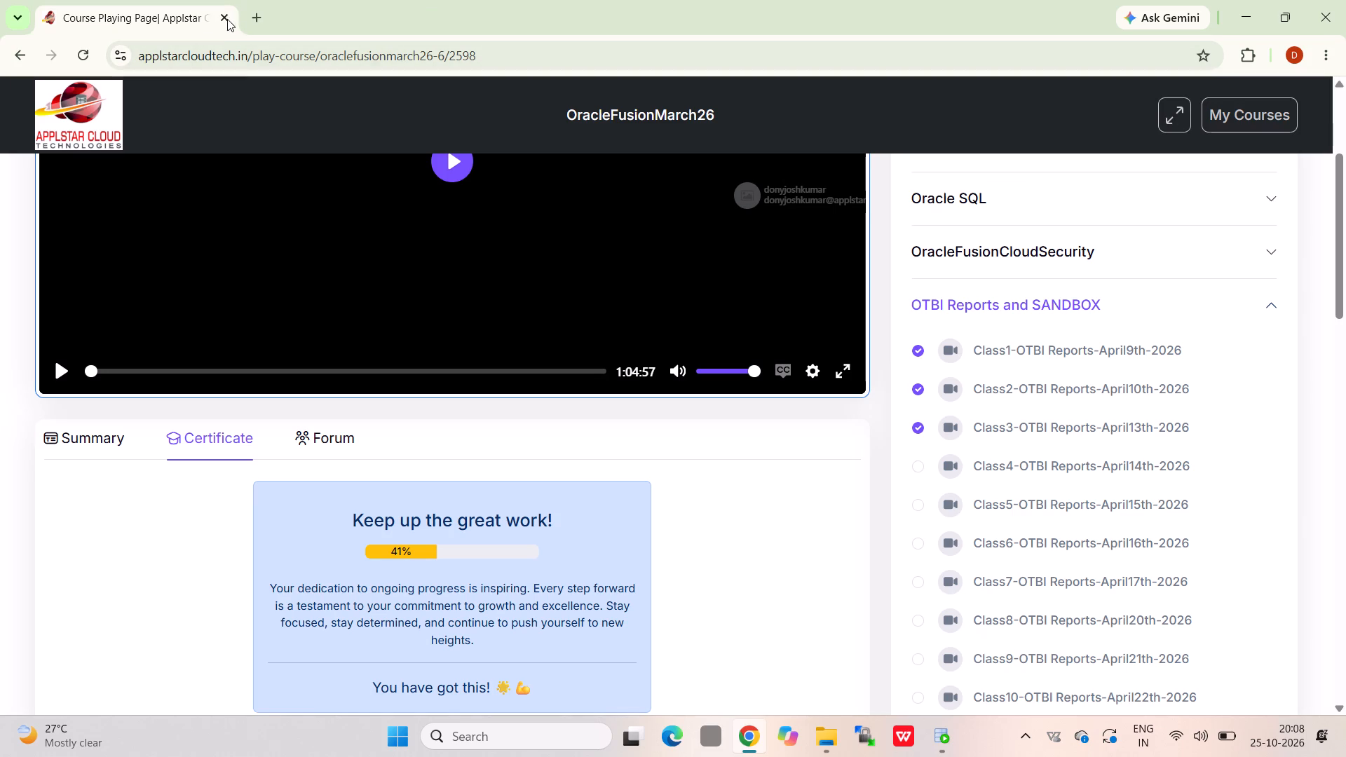
{"action": "left_click", "coordinate": [217, 19]}
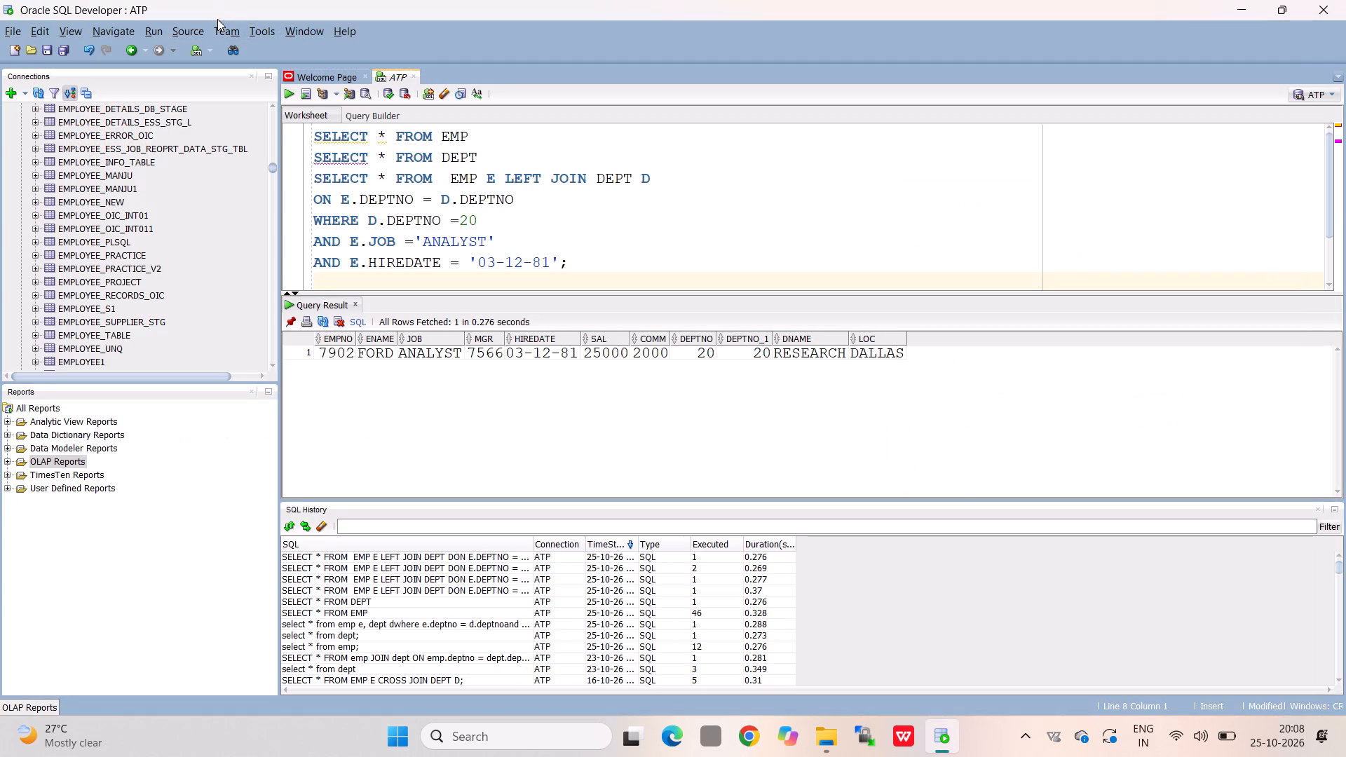
Close Oracle SQL Developer without saving the changes to the ATP worksheet.
{"action": "left_click", "coordinate": [1345, 0]}
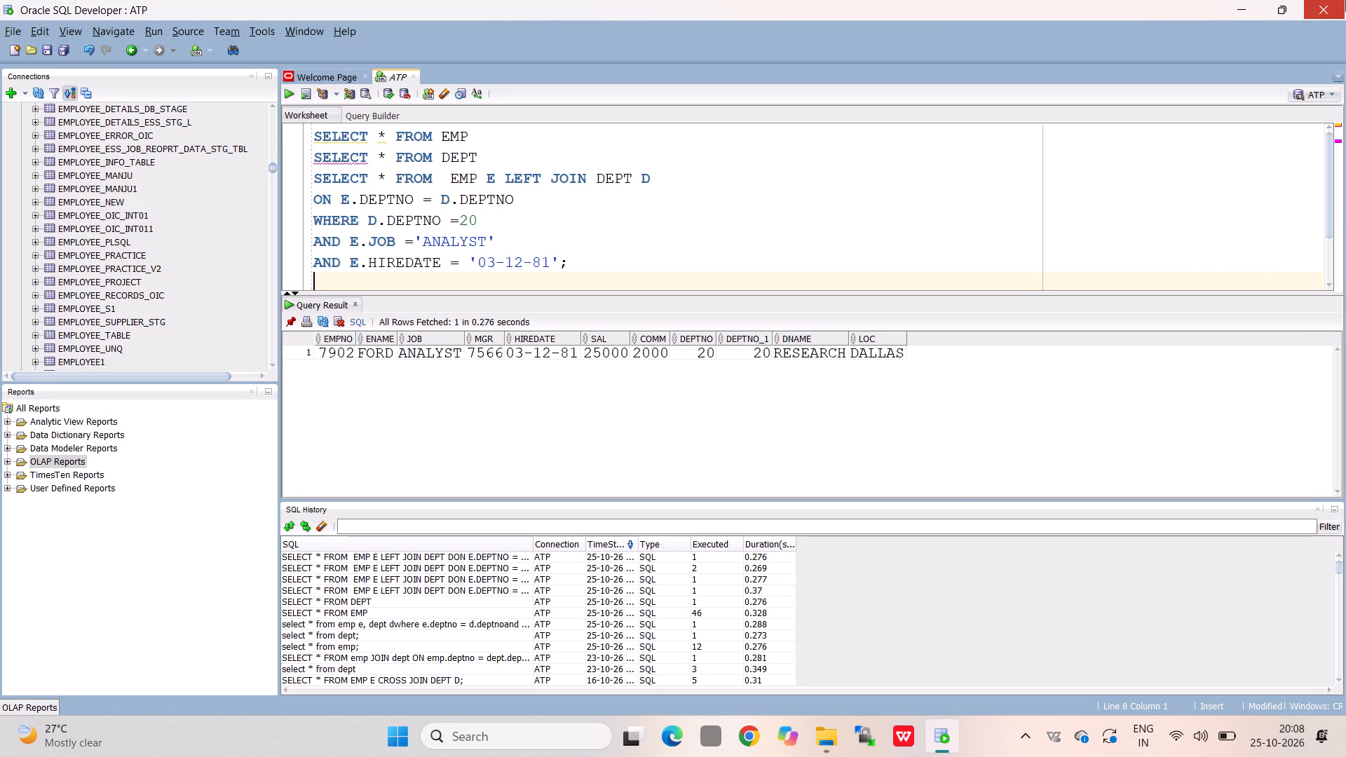
{"action": "triple_click", "coordinate": [1345, 0]}
{"action": "left_click", "coordinate": [1345, 0]}
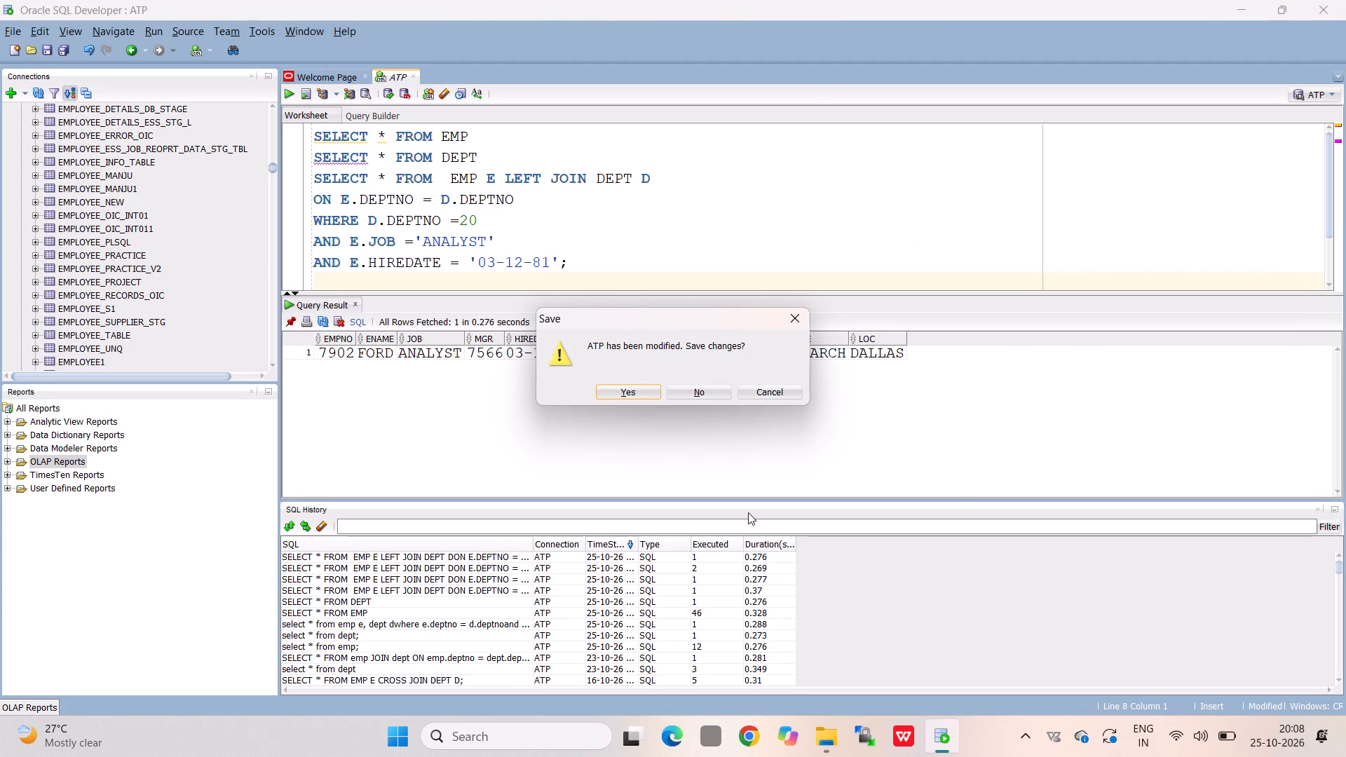
{"action": "left_click", "coordinate": [699, 390]}
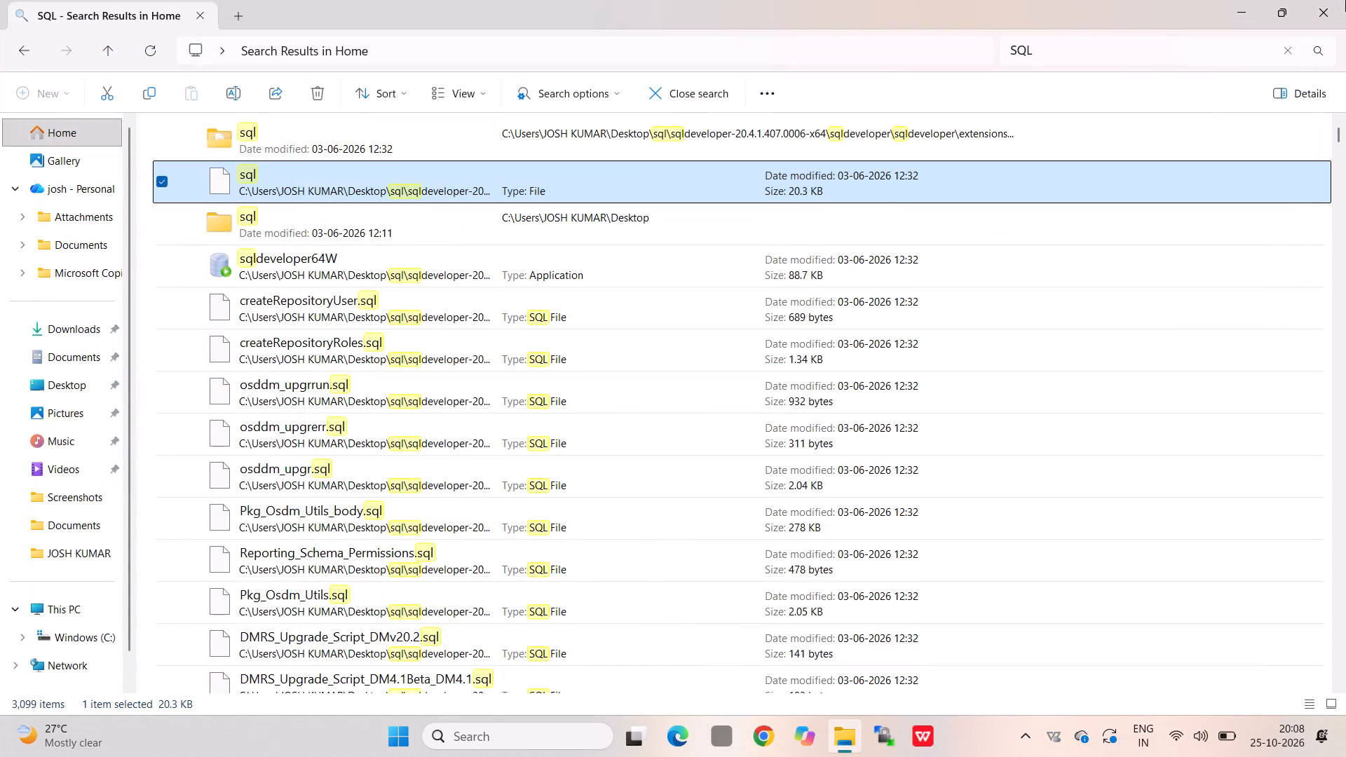
Close the File Explorer window with the SQL search results.
{"action": "left_click", "coordinate": [1345, 0]}
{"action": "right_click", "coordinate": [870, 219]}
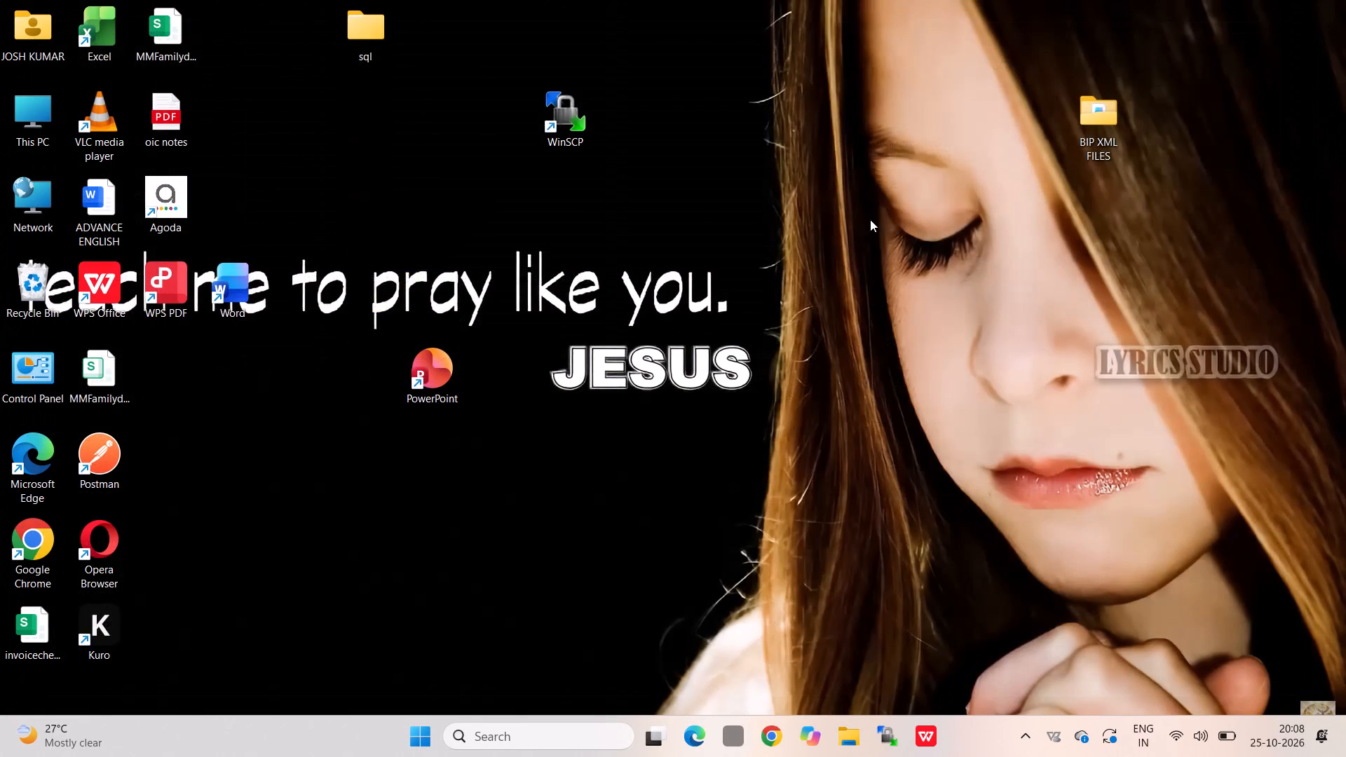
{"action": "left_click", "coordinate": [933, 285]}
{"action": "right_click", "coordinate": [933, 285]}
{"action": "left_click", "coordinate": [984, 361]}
Shut down the computer from the desktop with the Shut down option.
{"action": "key", "text": "alt+F4"}
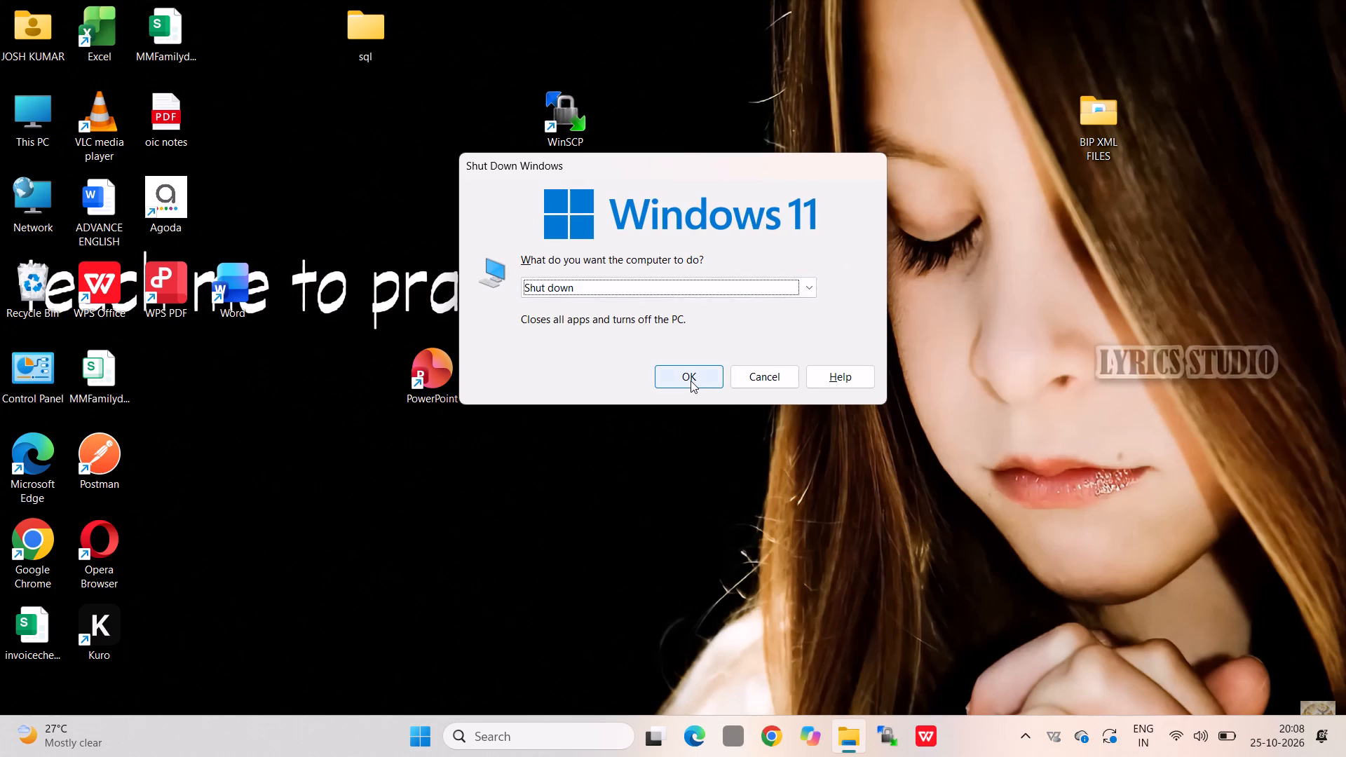
{"action": "left_click", "coordinate": [691, 381]}
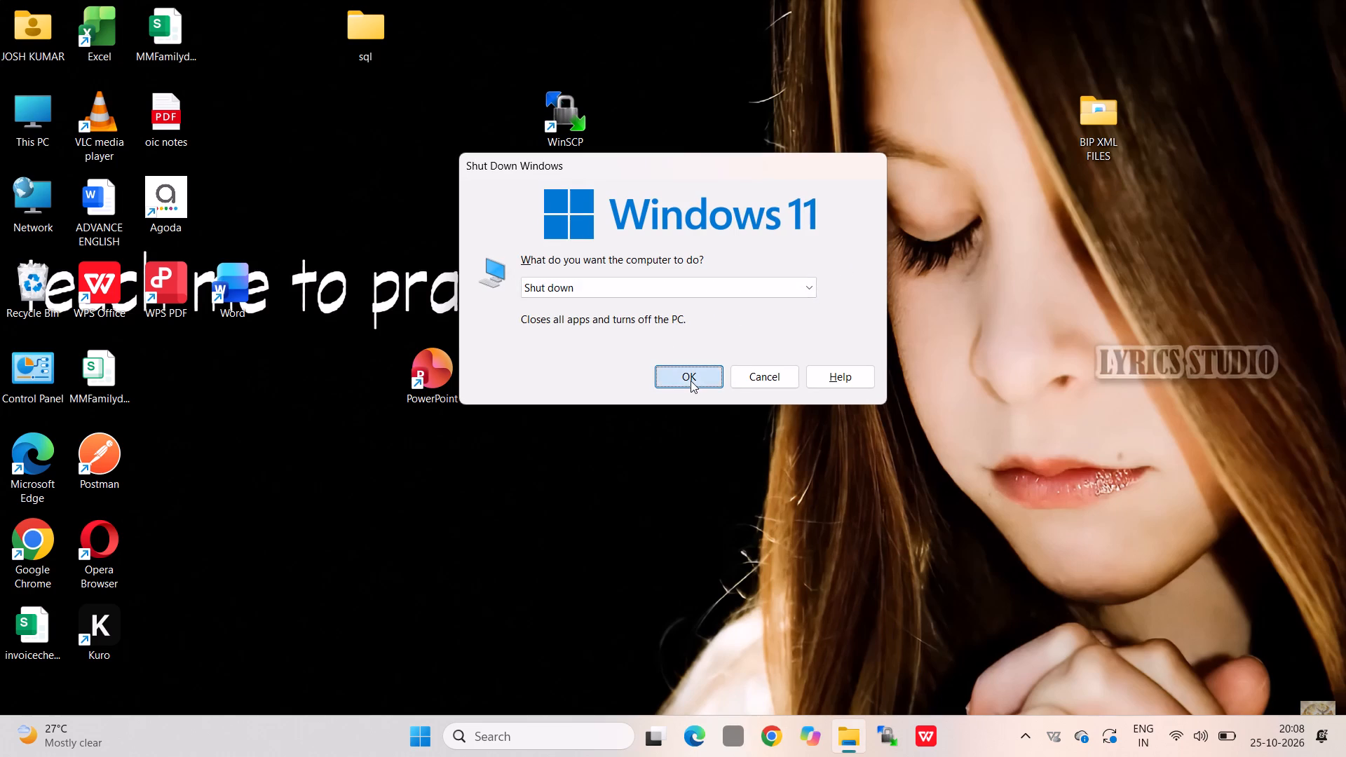